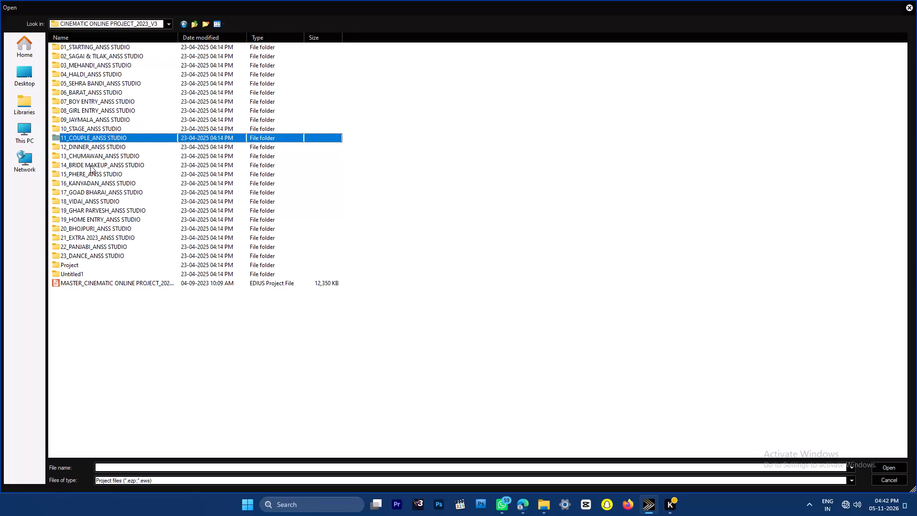
Import the Ve Maahi_Anss Studio project file from the 15_PHERE_ANSS STUDIO folder into the current project.
click(90, 163)
key(Down)
key(Return)
click(172, 204)
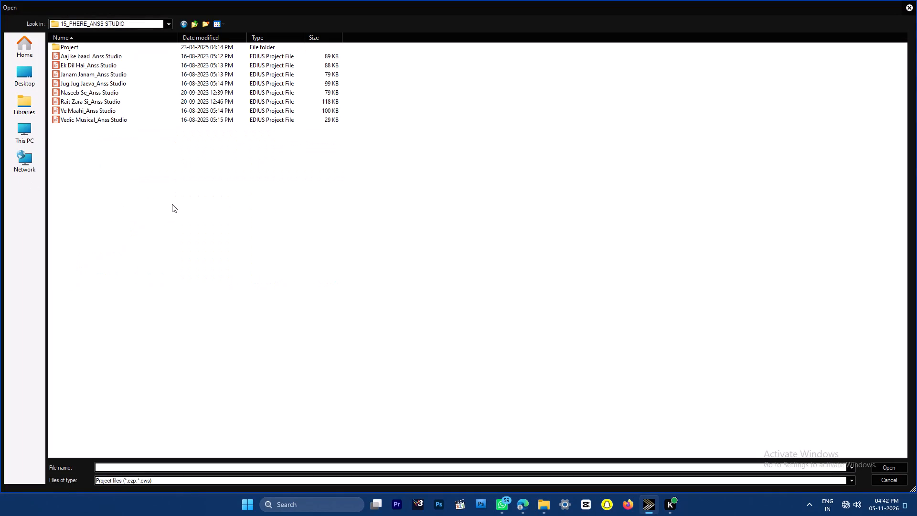
click(161, 175)
click(94, 110)
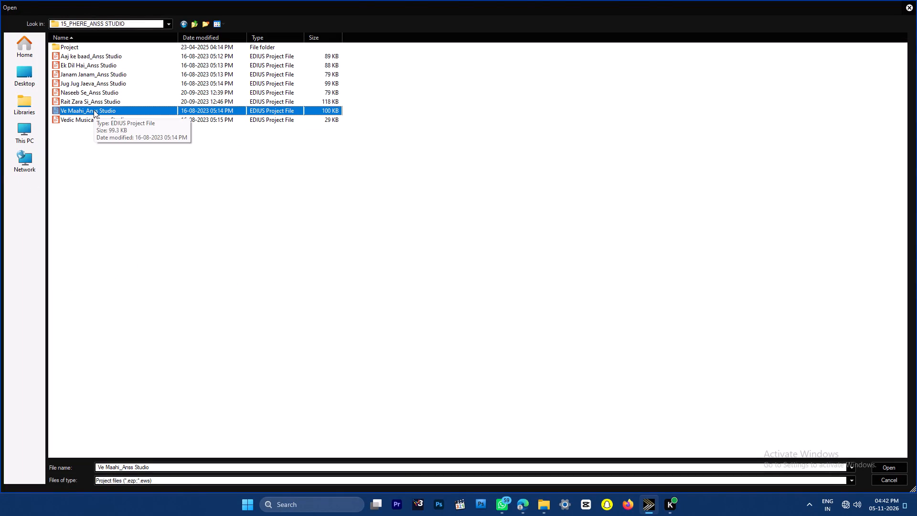
key(Return)
click(460, 451)
key(Return)
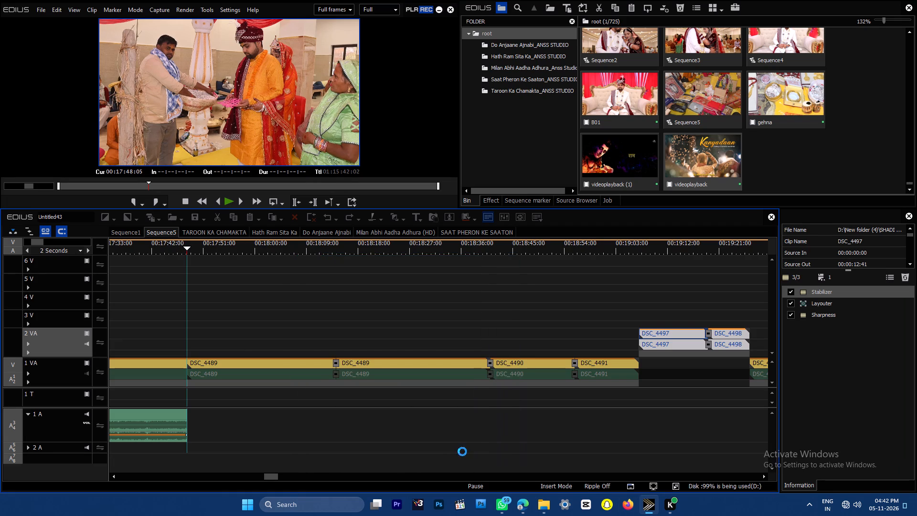
key(Return)
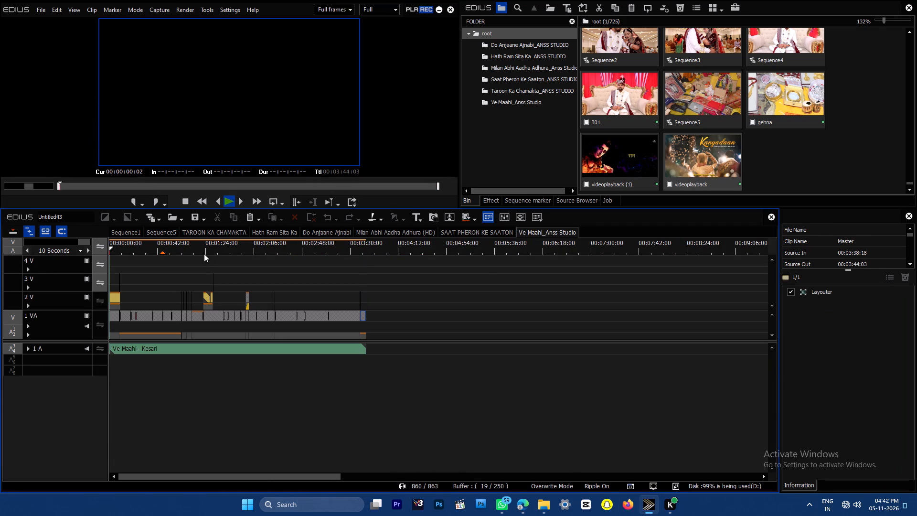
Copy all clips of the Ve Maahi_Anss Studio sequence and paste them into Sequence5 from track 3 V at 00:17:48:05.
click(149, 347)
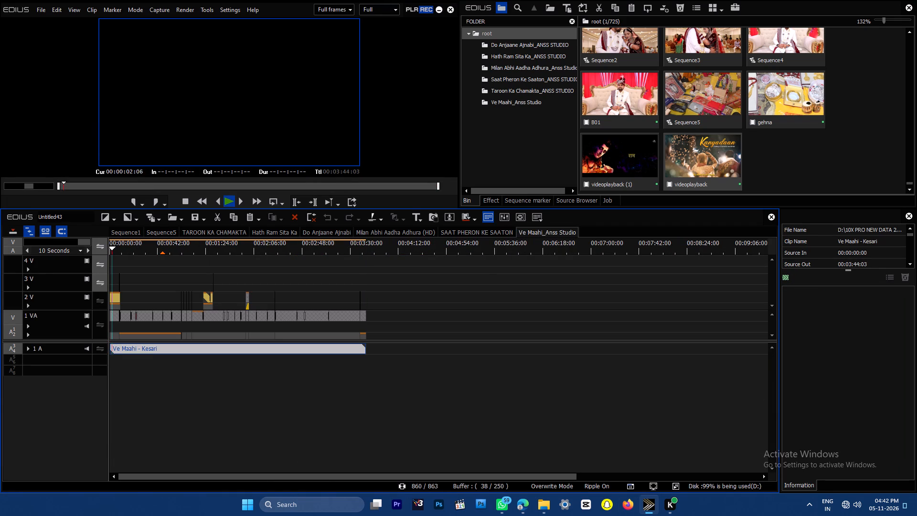
key(shift+a)
key(ctrl+c)
key(ctrl+c)
key(ctrl+c)
key(space)
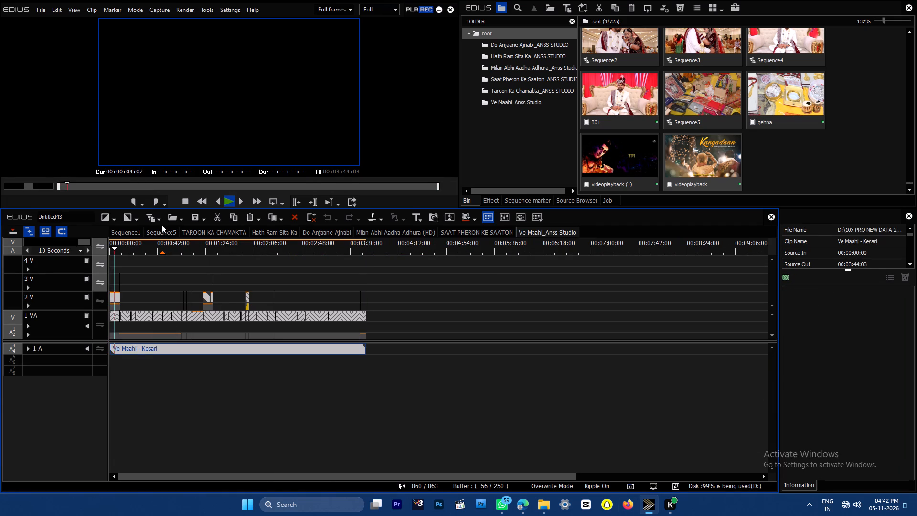
click(153, 229)
drag(249, 247, 242, 252)
click(39, 316)
key(ctrl+v)
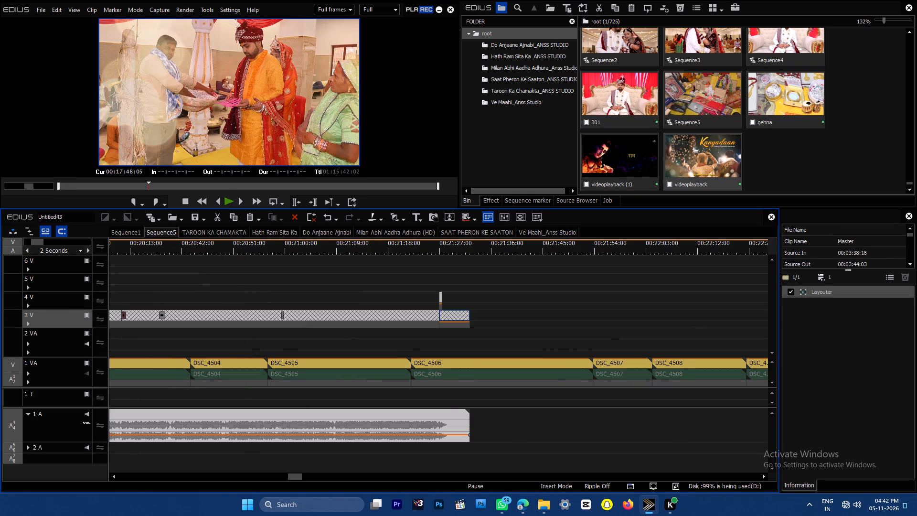
Cut the pasted Ve Maahi clips at 00:19:07:00, where DSC_4491 ends, and delete the selected overlay and audio parts after the cut.
key(ctrl+minus)
key(ctrl+minus)
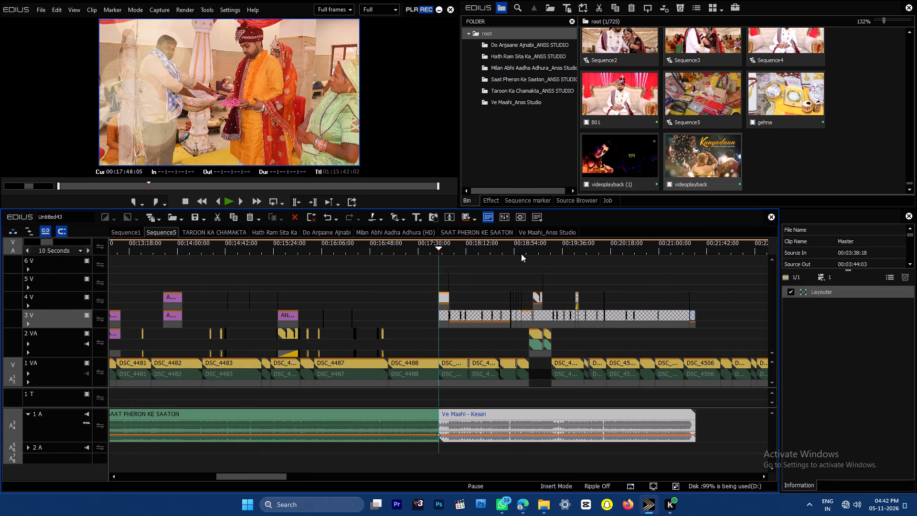
drag(519, 248, 526, 248)
key(ctrl+plus)
key(ctrl+plus)
key(ctrl+plus)
key(c)
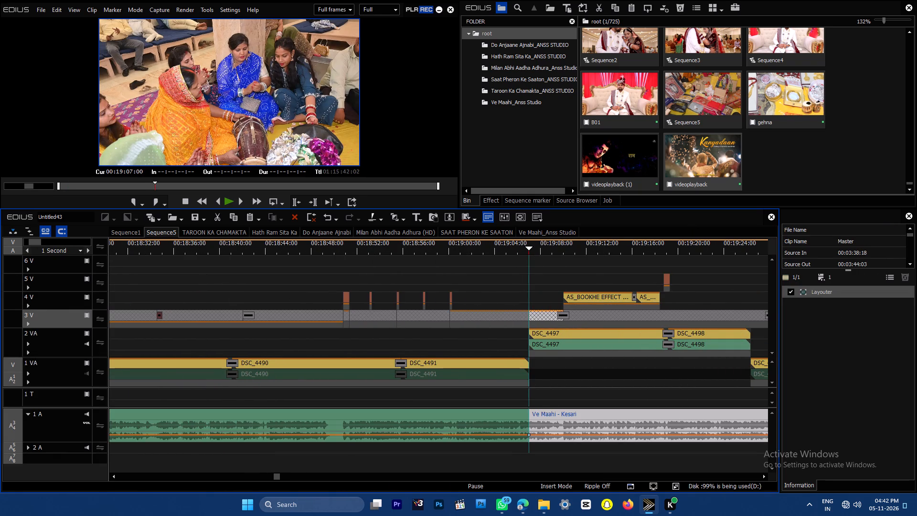
key(Delete)
Delete all remaining pasted template clips on the upper video tracks after 00:19:07:00 in Sequence5.
drag(594, 247, 618, 247)
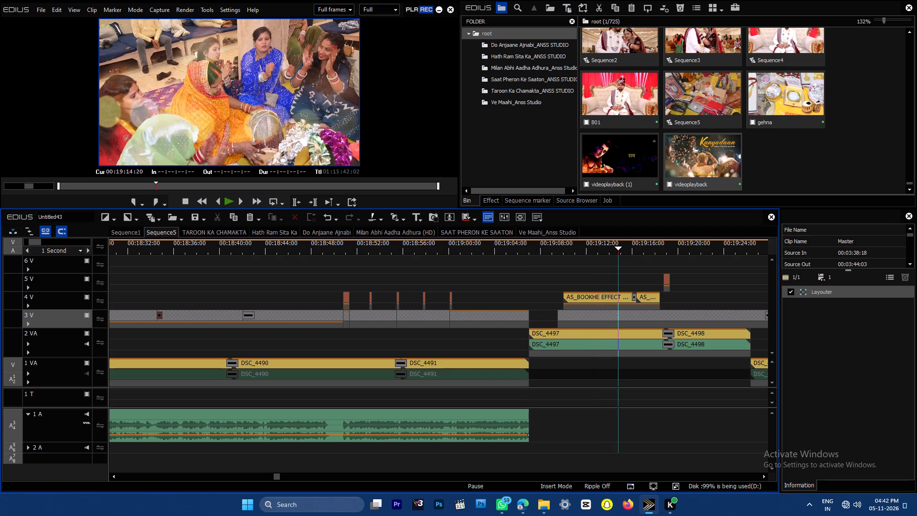
click(549, 304)
drag(544, 318, 744, 244)
key(Delete)
key(ctrl+minus)
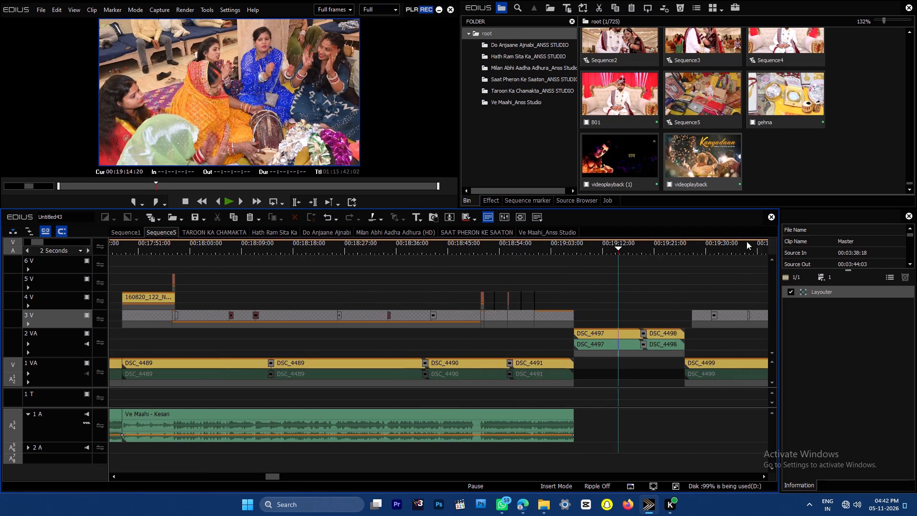
key(ctrl+minus)
key(ctrl+minus)
drag(621, 318, 916, 259)
key(Delete)
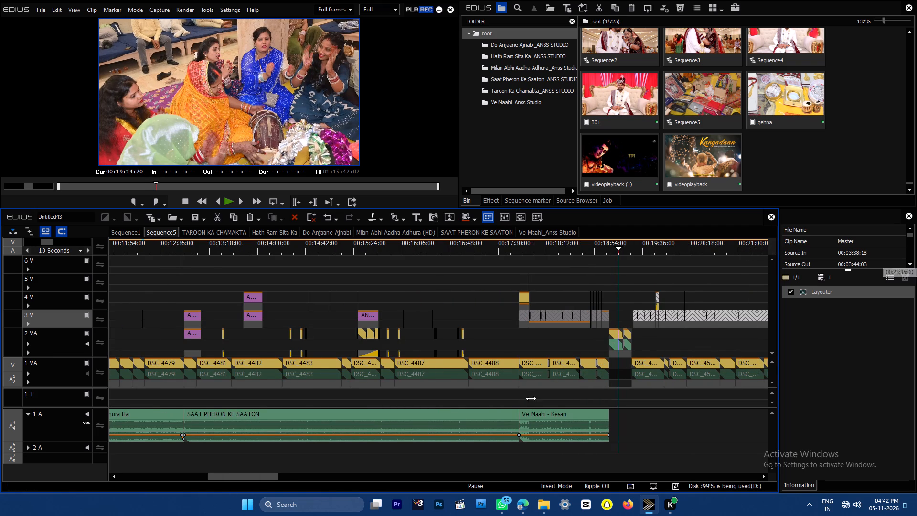
Copy the four 1 VA clips from DSC_4489 to DSC_4491 into the start of the nested Master sequence, mute its audio, and return to Sequence5.
drag(259, 473, 276, 483)
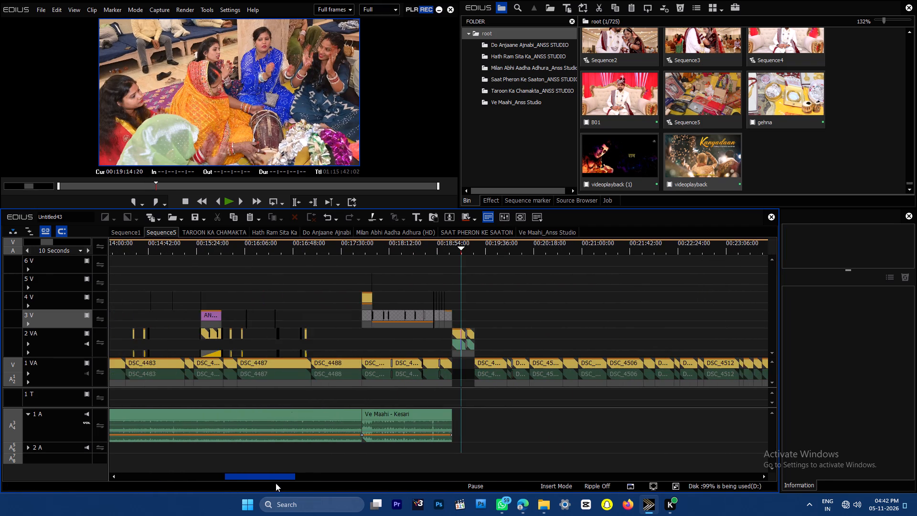
drag(276, 483, 276, 484)
key(ctrl+plus)
drag(458, 364, 317, 368)
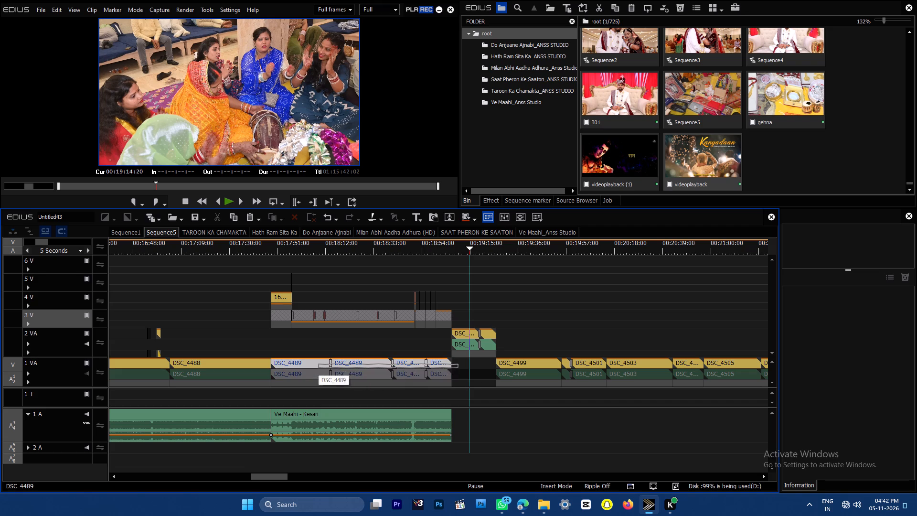
drag(317, 368, 311, 368)
key(ctrl+c)
key(ctrl+c)
click(357, 317)
double_click(367, 317)
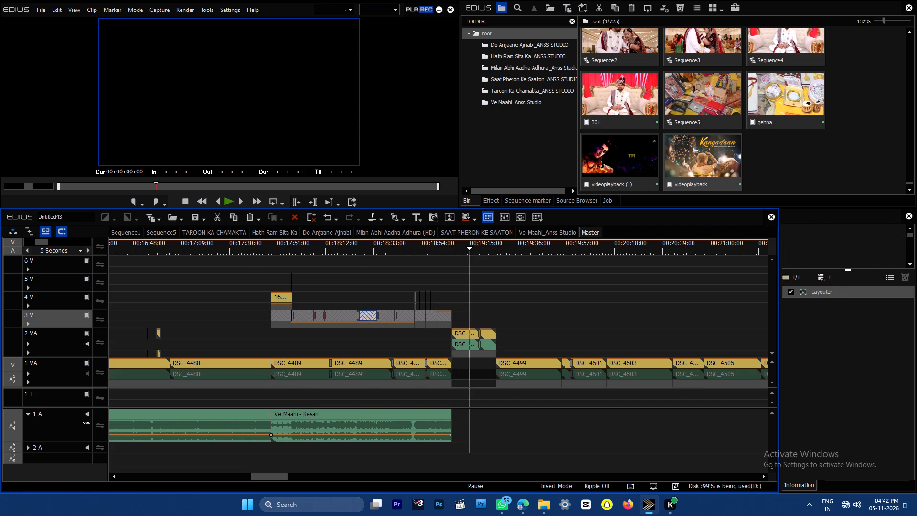
key(Home)
key(Page_Up)
key(ctrl+v)
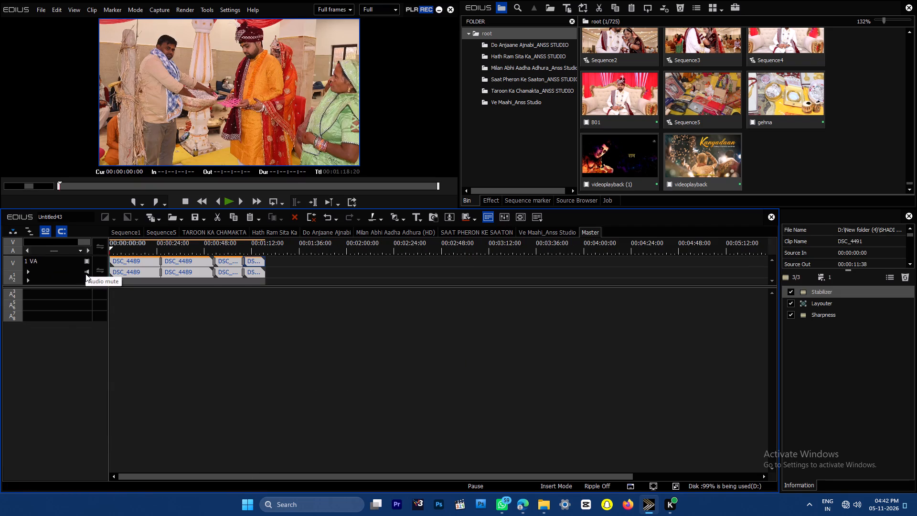
click(89, 275)
click(171, 229)
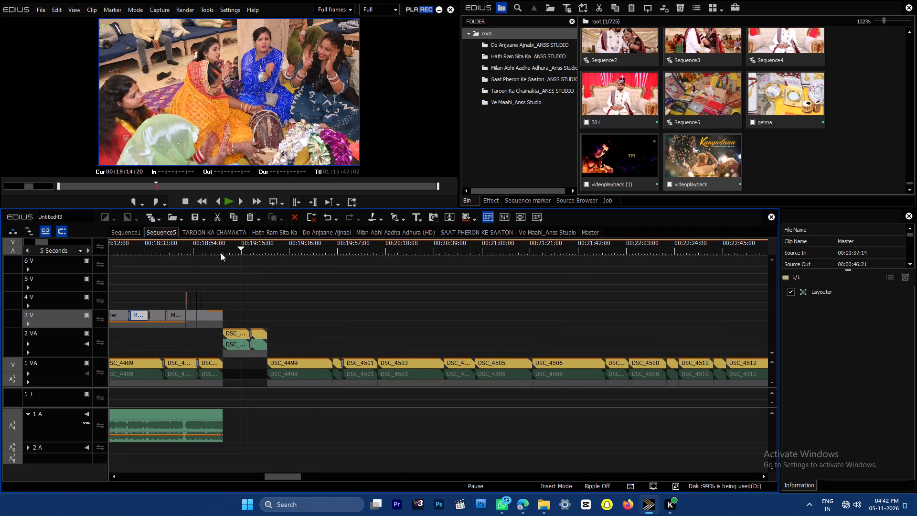
Play the start of the Ve Maahi section and delete the 160820_122_NYC overlay on 4 V and the first Master clip on 3 V.
drag(216, 242, 138, 249)
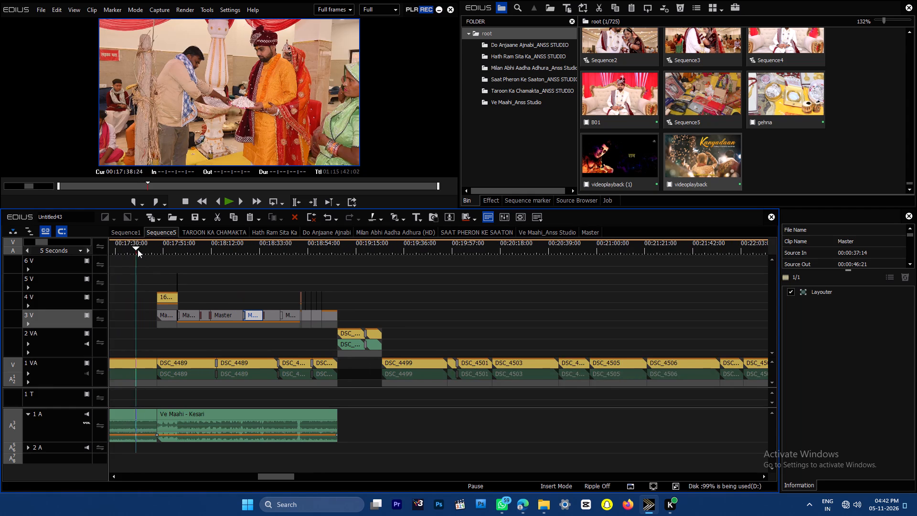
drag(138, 249, 155, 247)
key(space)
key(ctrl+super+plus)
key(ctrl+plus)
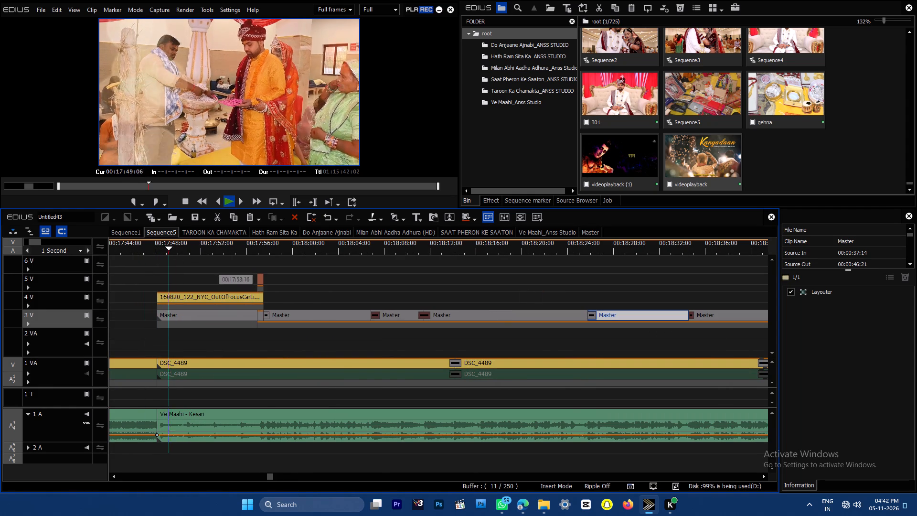
click(226, 300)
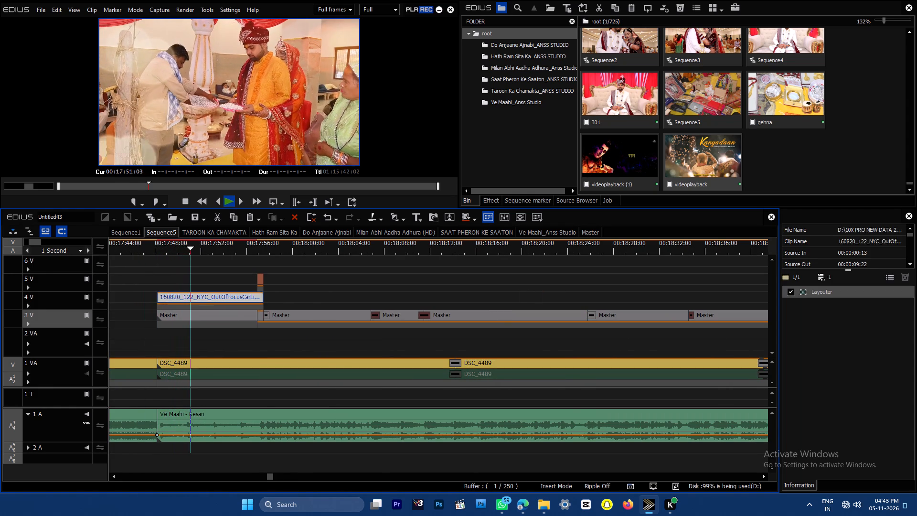
key(Delete)
drag(232, 302, 234, 333)
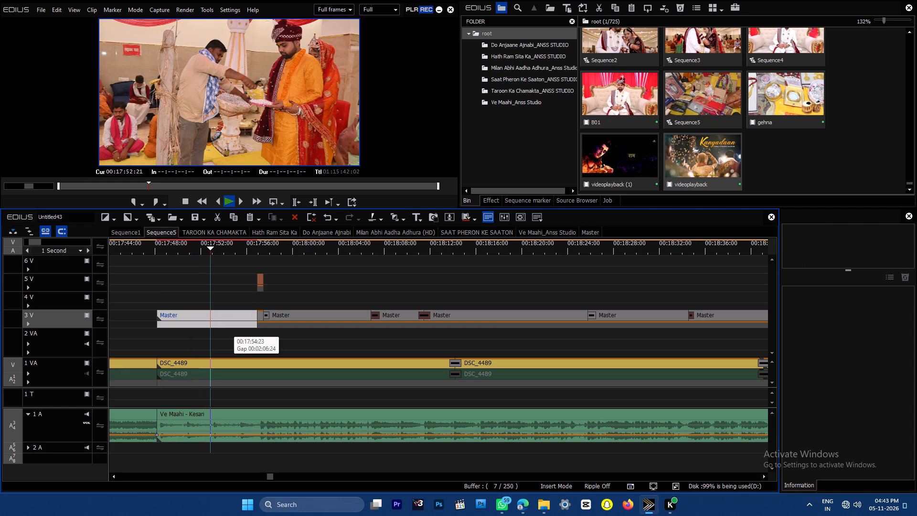
key(Delete)
key(Return)
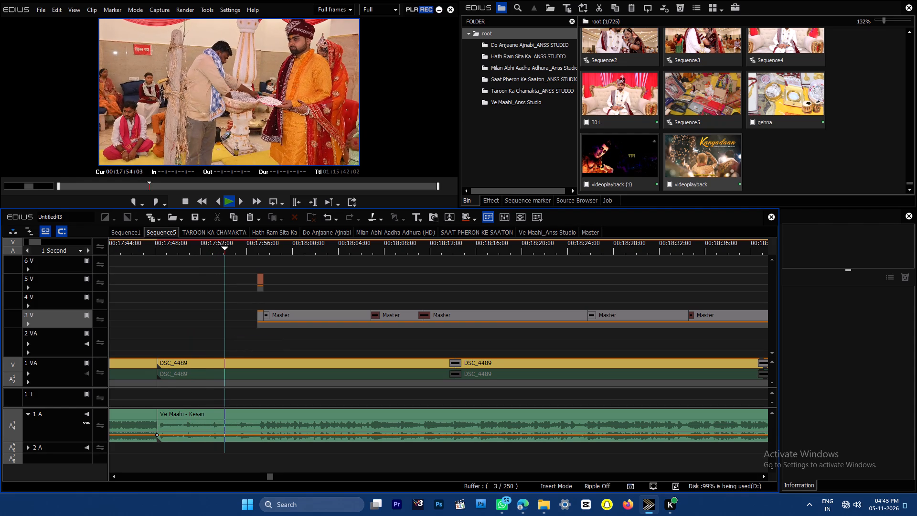
Cut DSC_4489 and the Ve Maahi audio at 00:17:54:23 and delete their opening part before the cut.
drag(199, 246, 234, 252)
drag(215, 293, 206, 502)
key(c)
drag(203, 334, 215, 515)
key(Delete)
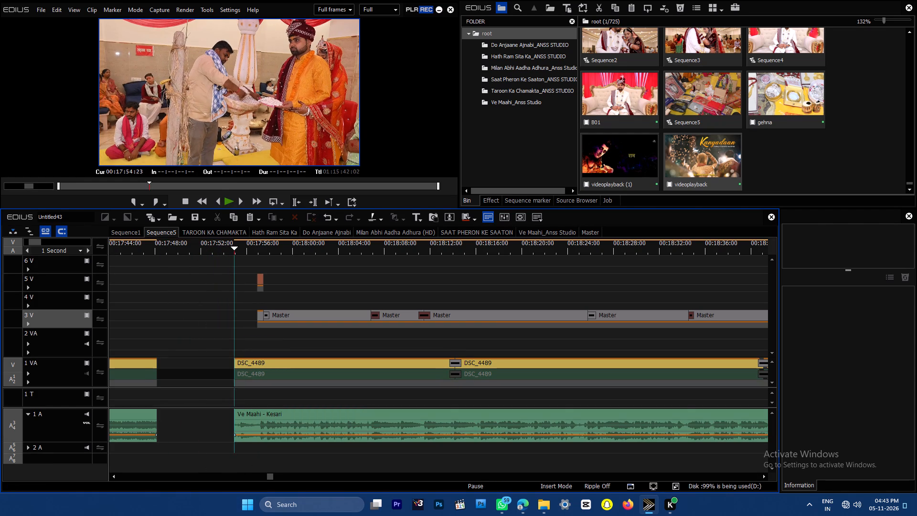
Shift all following clips on every track back to close the gap before DSC_4489 at 00:17:48:05.
key(shift+End)
drag(302, 370, 221, 373)
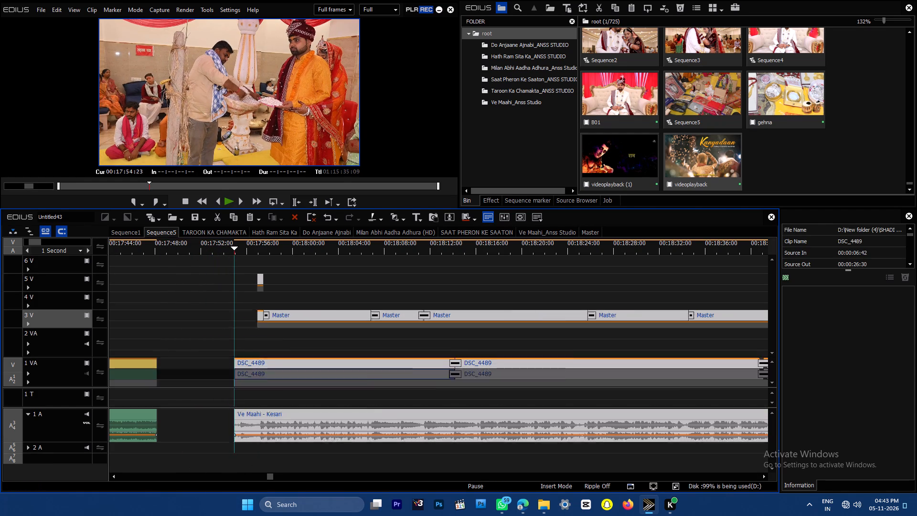
key(Return)
click(341, 287)
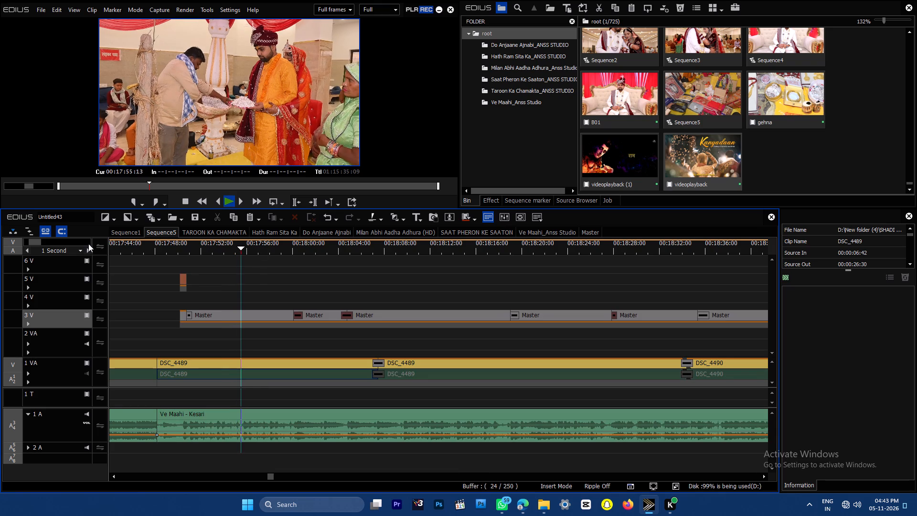
Review the Ve Maahi section in Sequence5 up to 00:18:53:04, checking the nested Master sequence along the way.
click(88, 249)
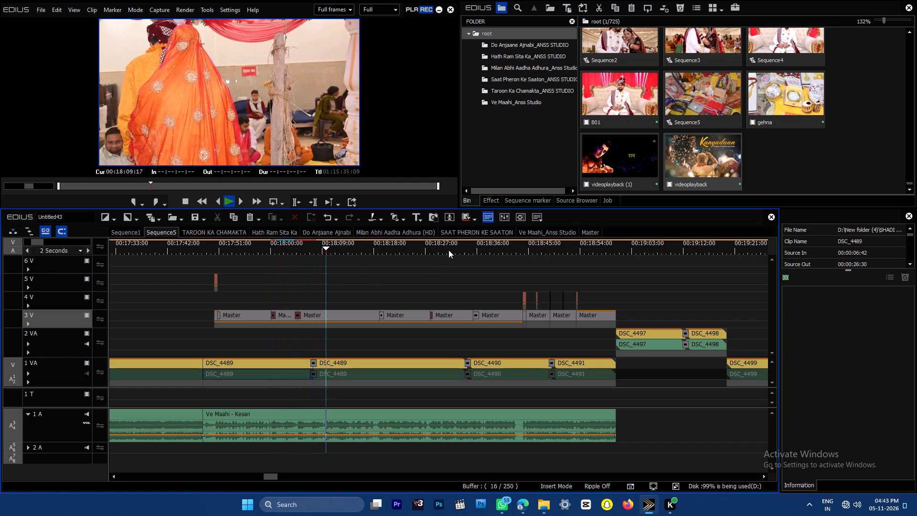
click(428, 245)
key(Return)
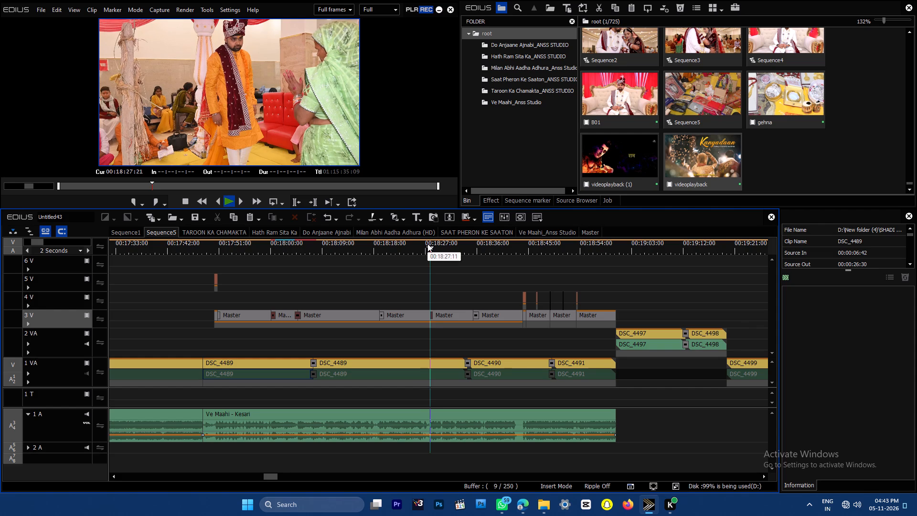
key(space)
double_click(452, 315)
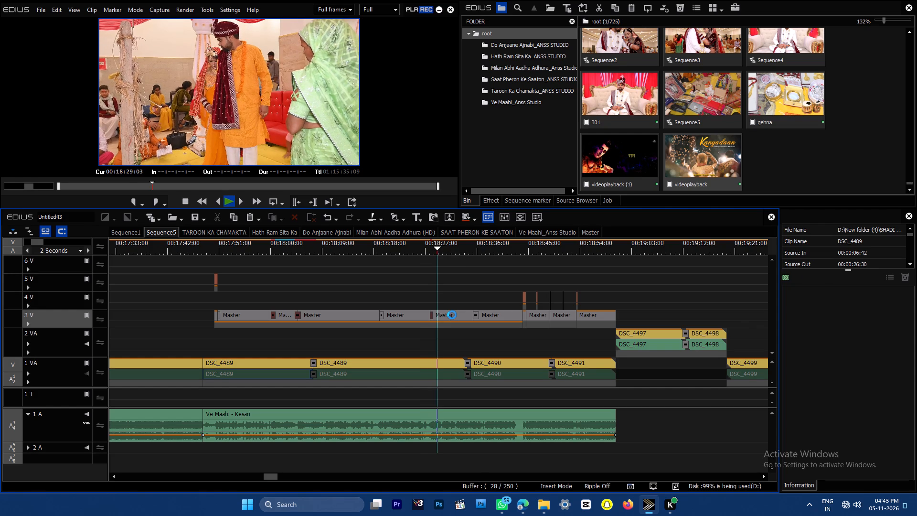
click(270, 335)
click(117, 238)
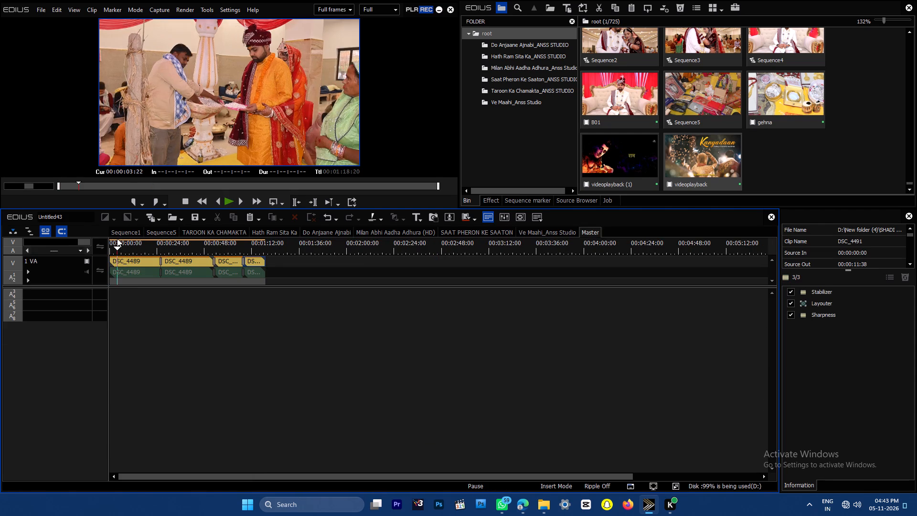
click(121, 234)
click(156, 227)
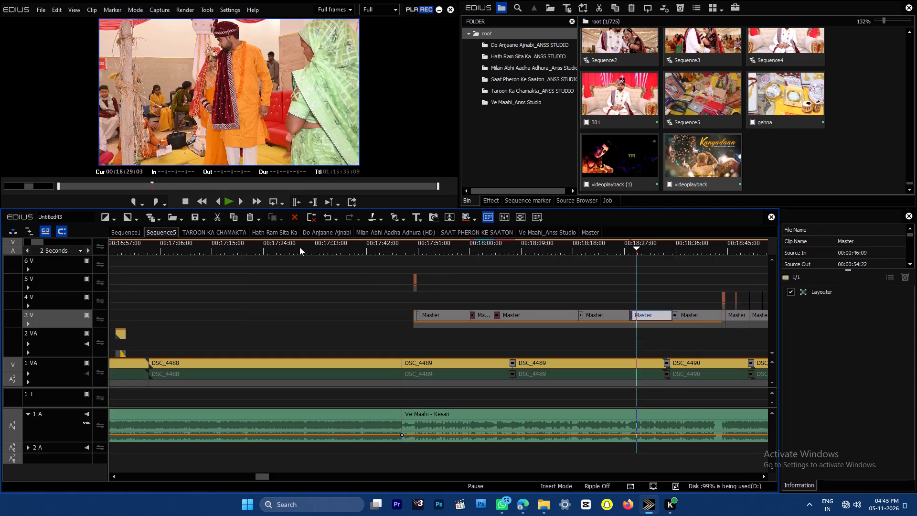
drag(695, 247, 723, 248)
key(Return)
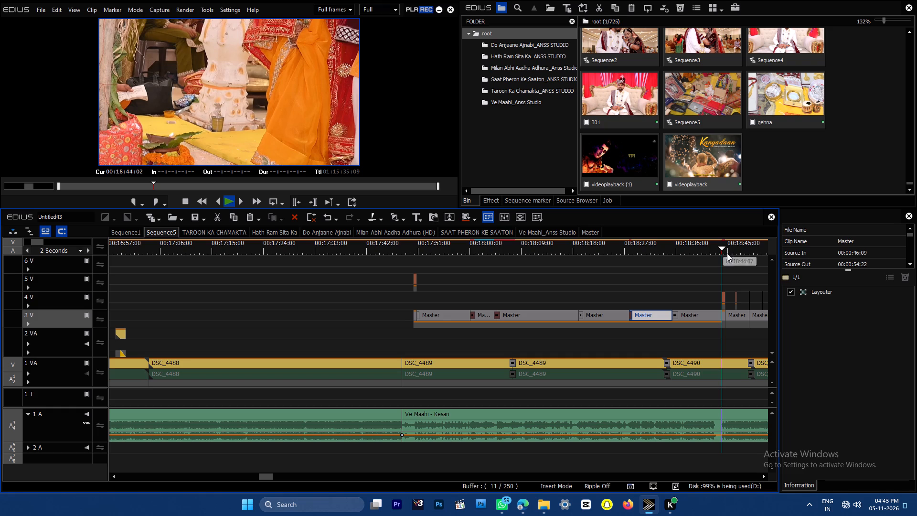
key(ctrl+plus)
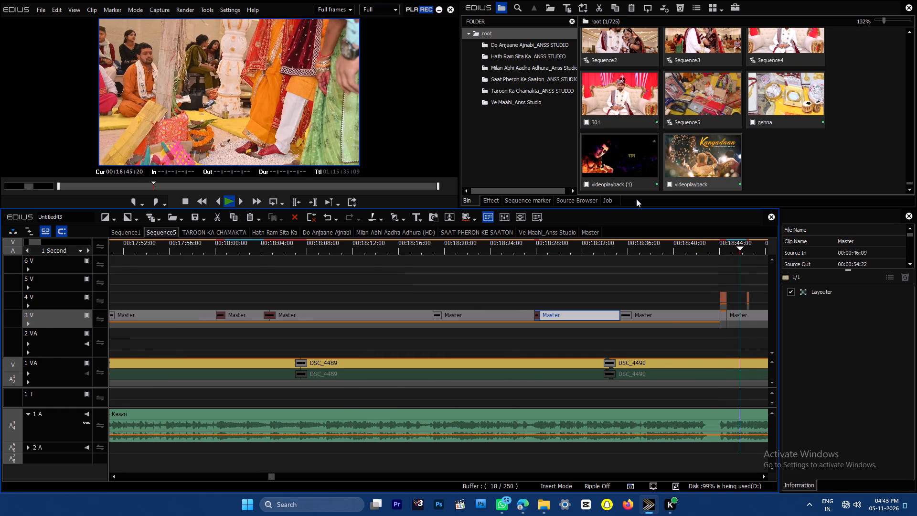
key(ctrl+plus)
key(ctrl+plus)
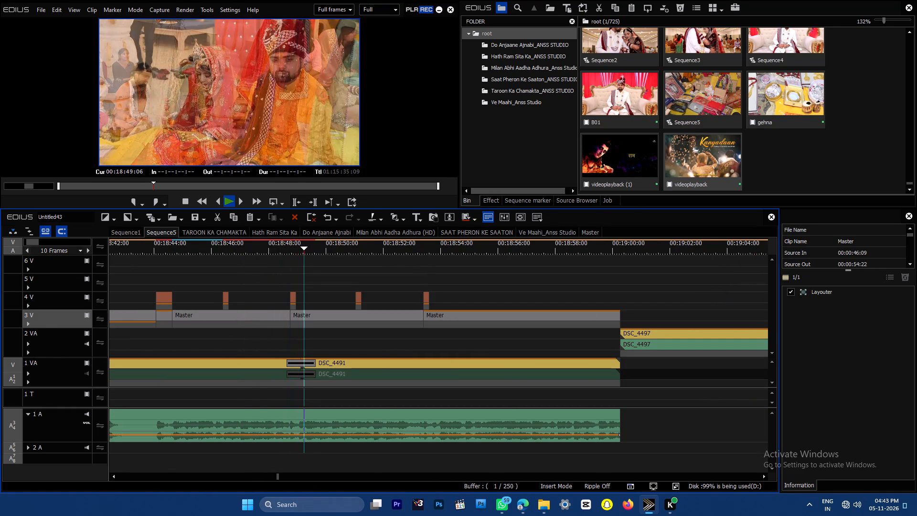
drag(414, 242, 416, 242)
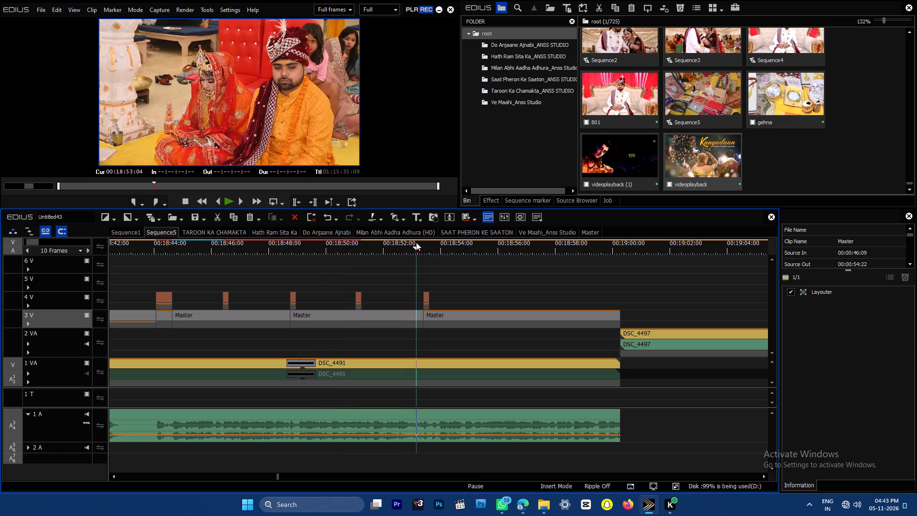
Play on from 00:18:53:08 and delete the last Master clip on 3 V above DSC_4491.
drag(416, 242, 420, 242)
key(Return)
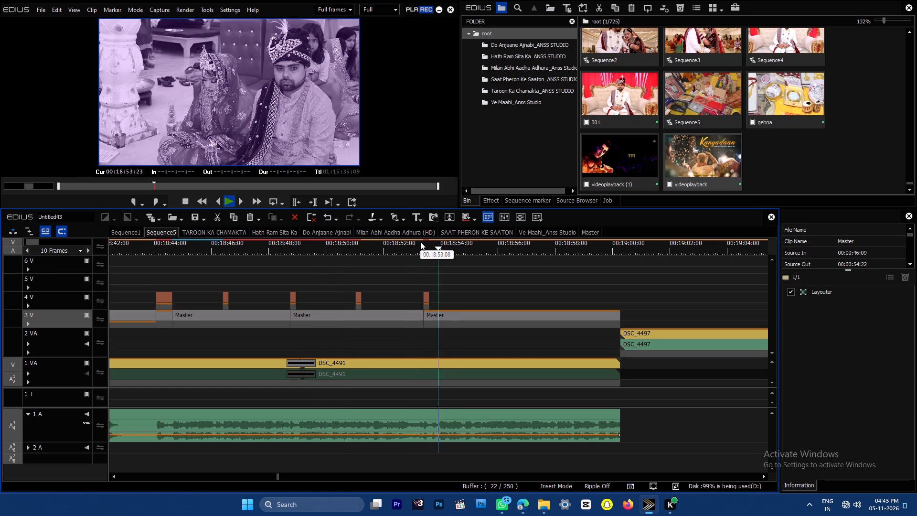
key(Return)
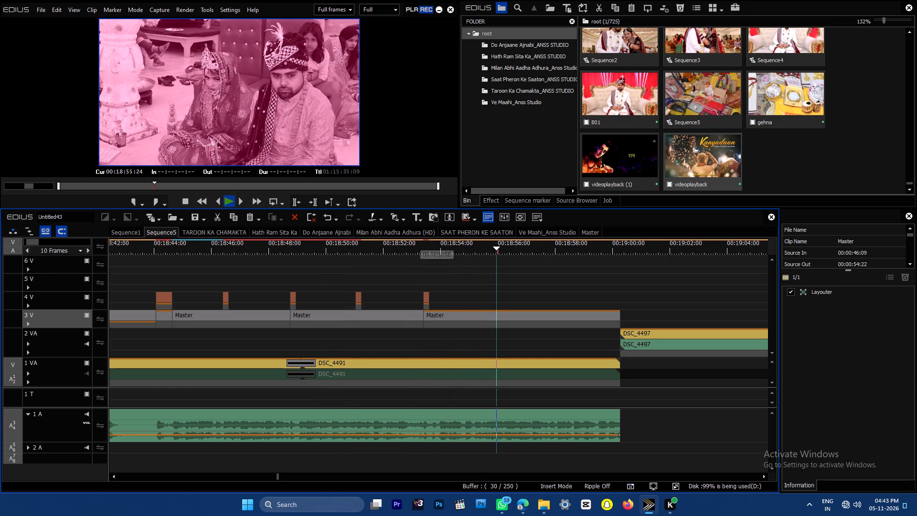
click(535, 311)
key(Delete)
key(Return)
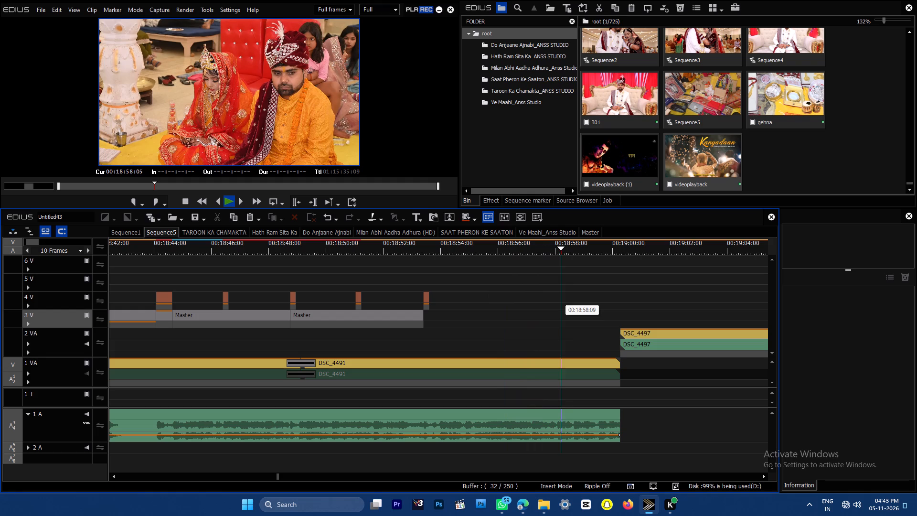
key(Return)
Import the 7 Vachan audio file from the NEW 01 song folders into the root bin.
drag(288, 239, 250, 242)
drag(262, 241, 285, 247)
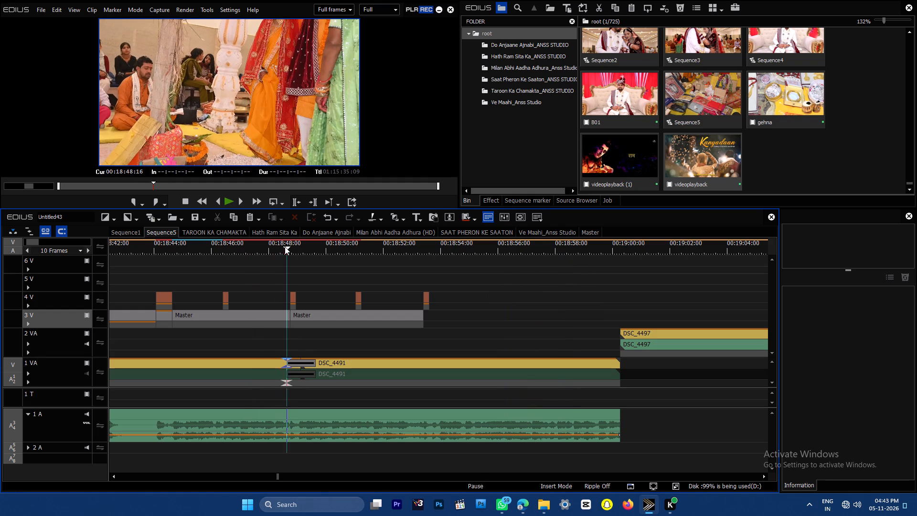
drag(285, 247, 306, 247)
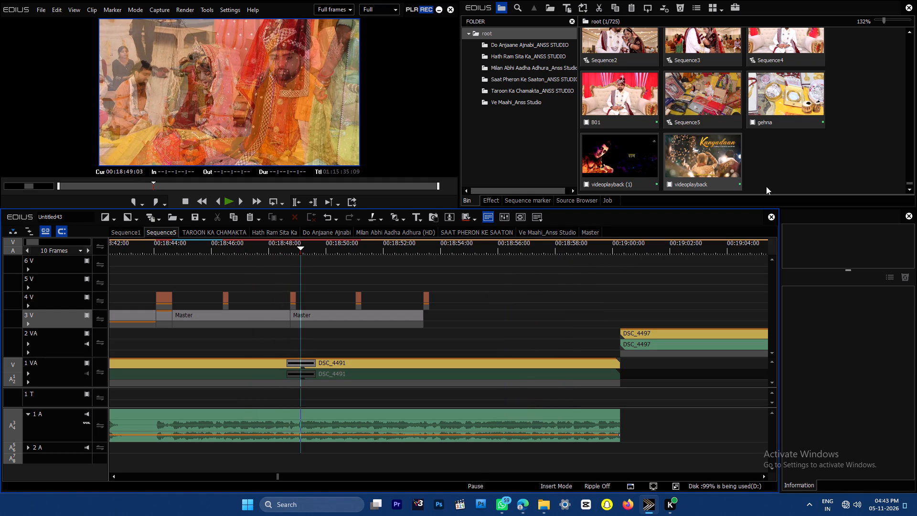
double_click(773, 150)
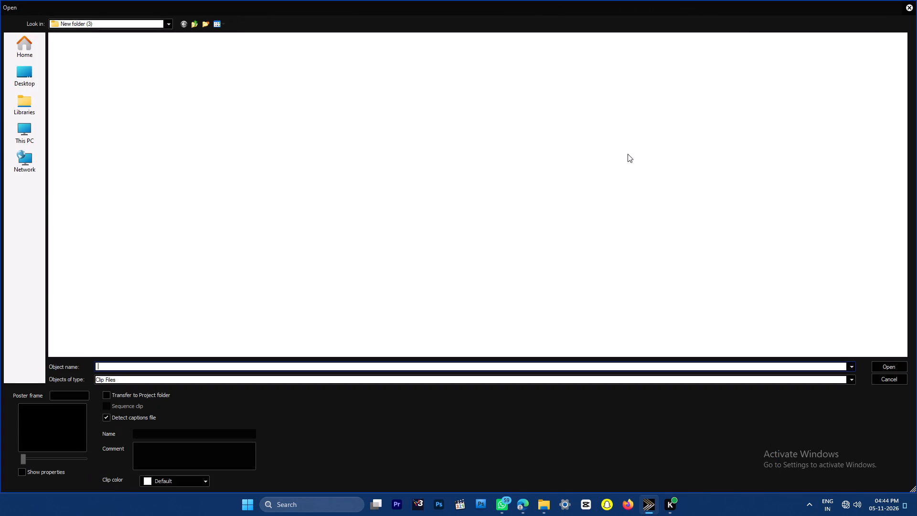
click(857, 145)
key(BackSpace)
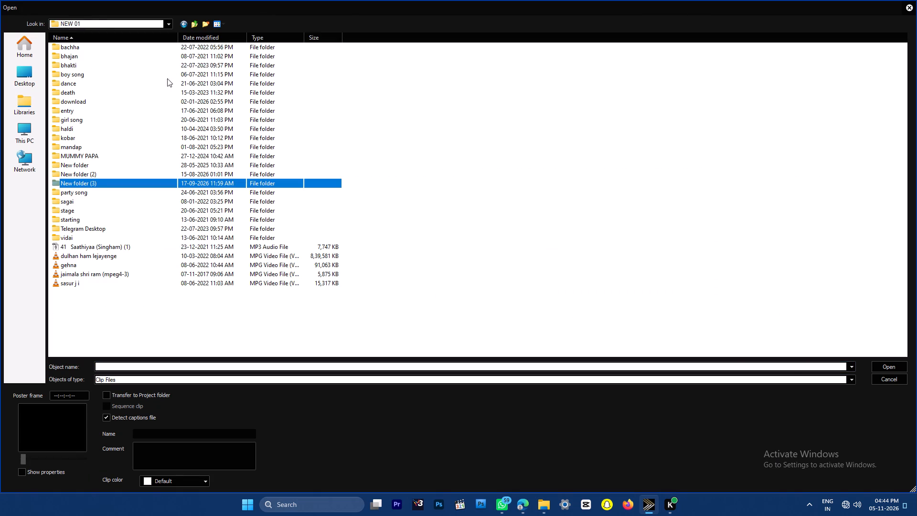
click(81, 171)
click(89, 177)
double_click(93, 182)
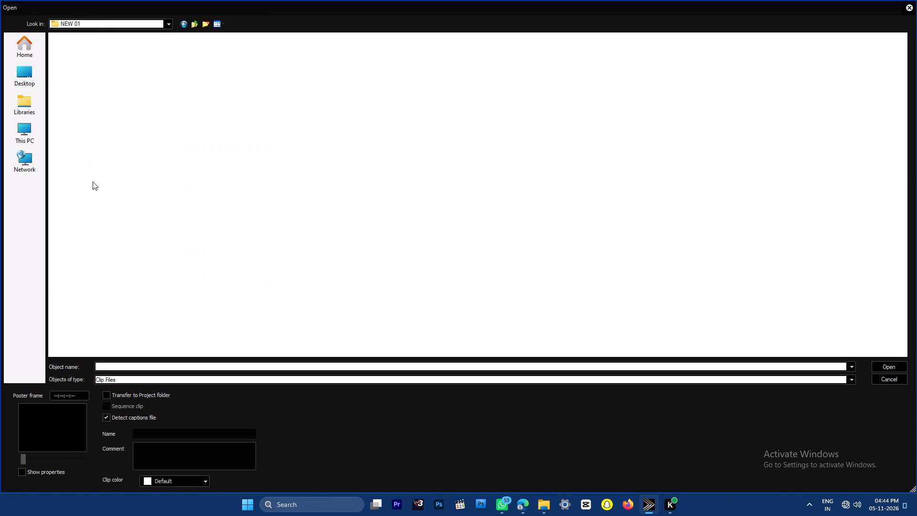
click(110, 99)
key(Return)
drag(764, 155, 758, 164)
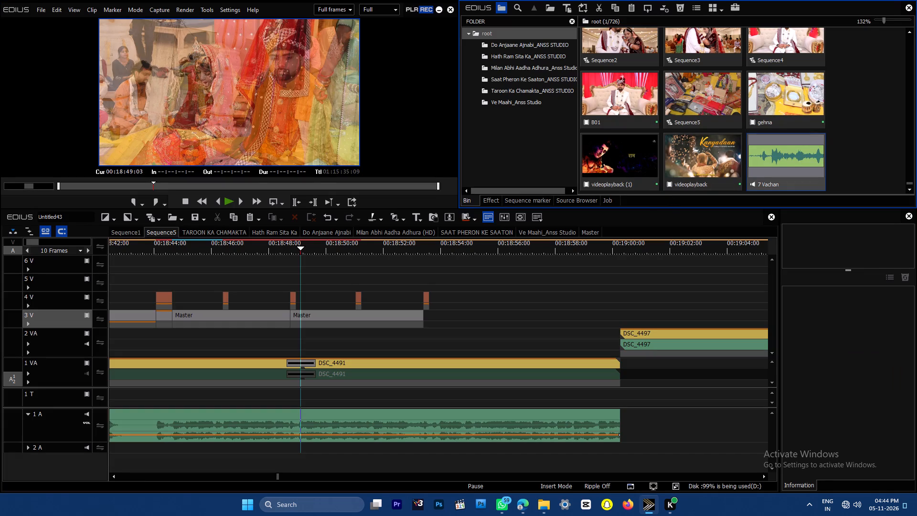
drag(758, 164, 878, 110)
Delete the transition between DSC_4490 and DSC_4491 on 1 VA.
drag(379, 247, 493, 282)
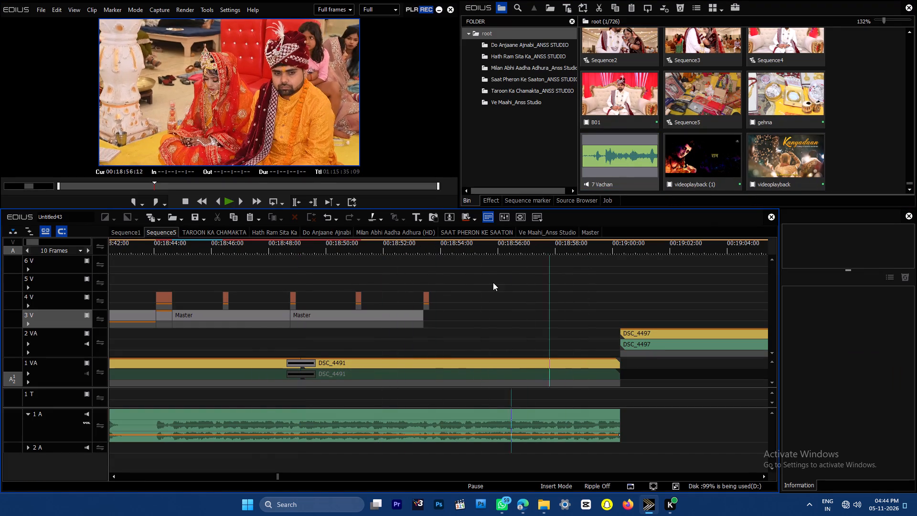
drag(493, 282, 278, 308)
click(299, 365)
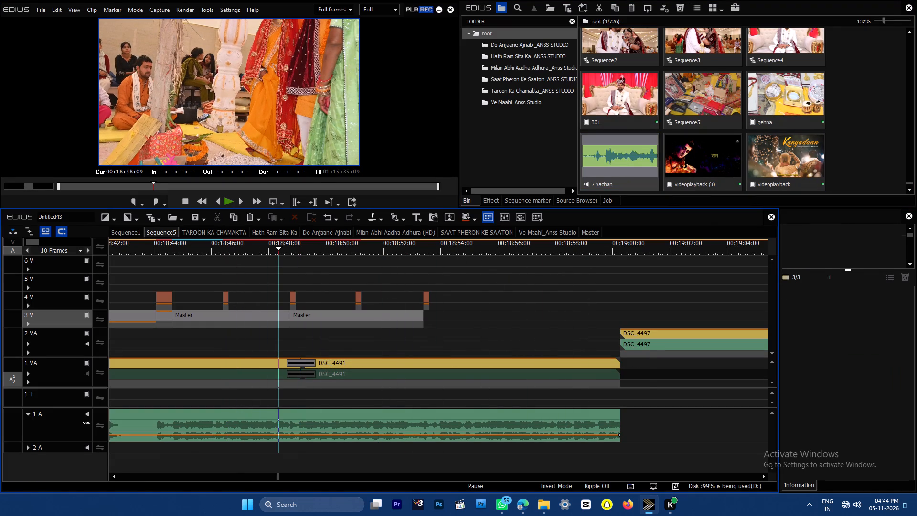
key(Delete)
Cut the Master clip on 3 V and the Ve Maahi audio at 00:18:49:16 and delete the parts after the cut.
drag(267, 247, 200, 256)
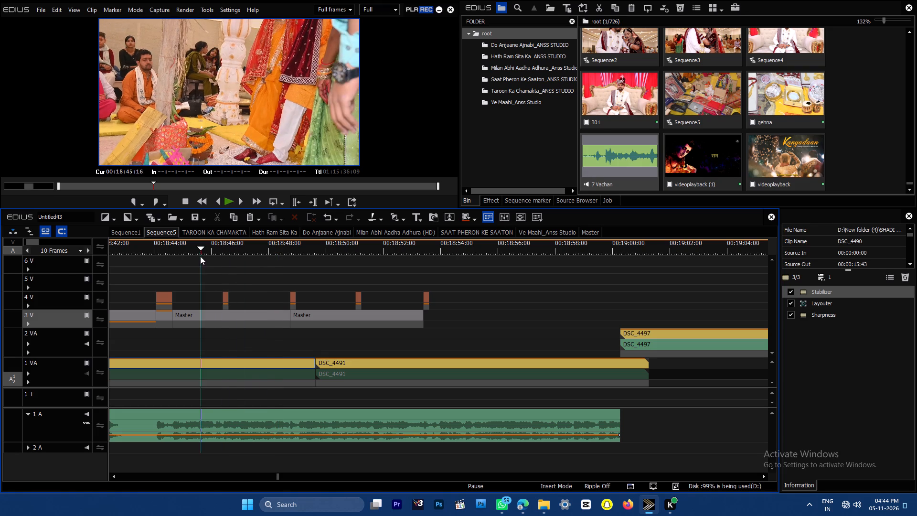
drag(200, 256, 311, 268)
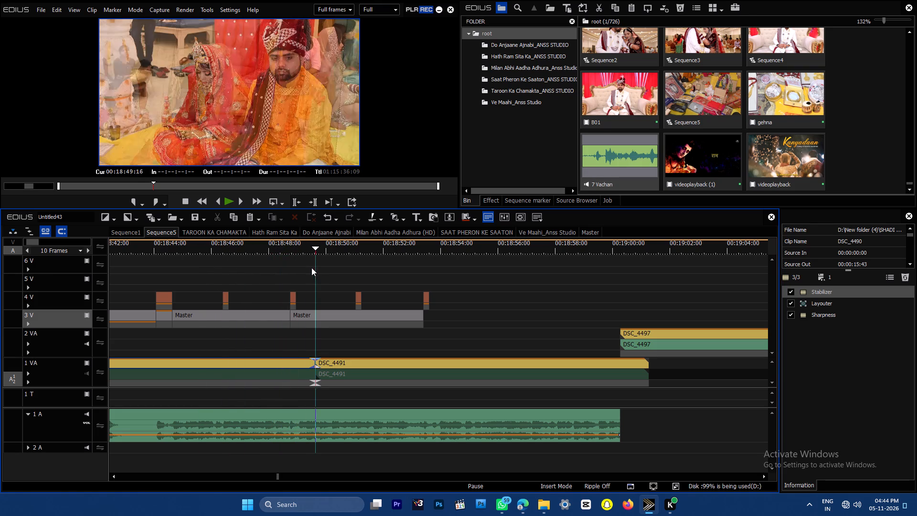
drag(311, 268, 314, 268)
drag(460, 279, 170, 515)
key(c)
key(Delete)
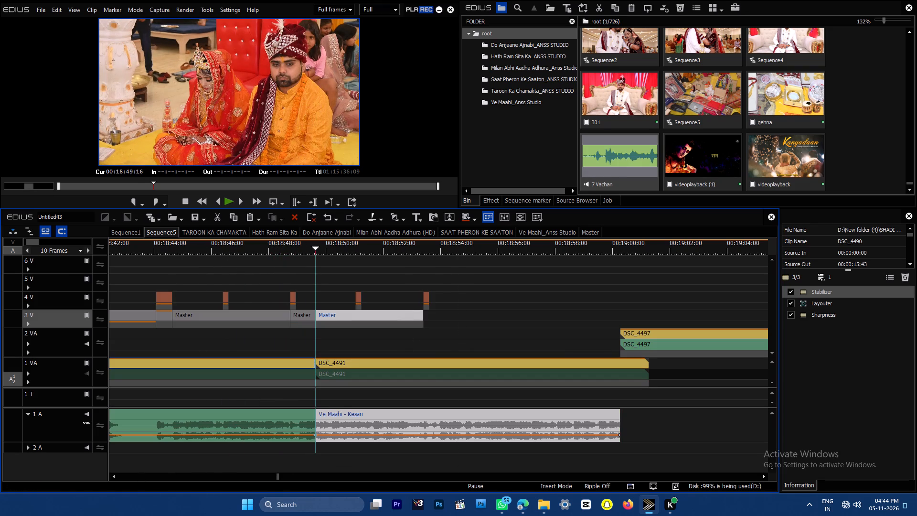
Check the DSC_4491 footage, and place 7 Vachan on 1 A directly after the Ve Maahi - Kesari audio.
drag(452, 272, 350, 323)
click(353, 241)
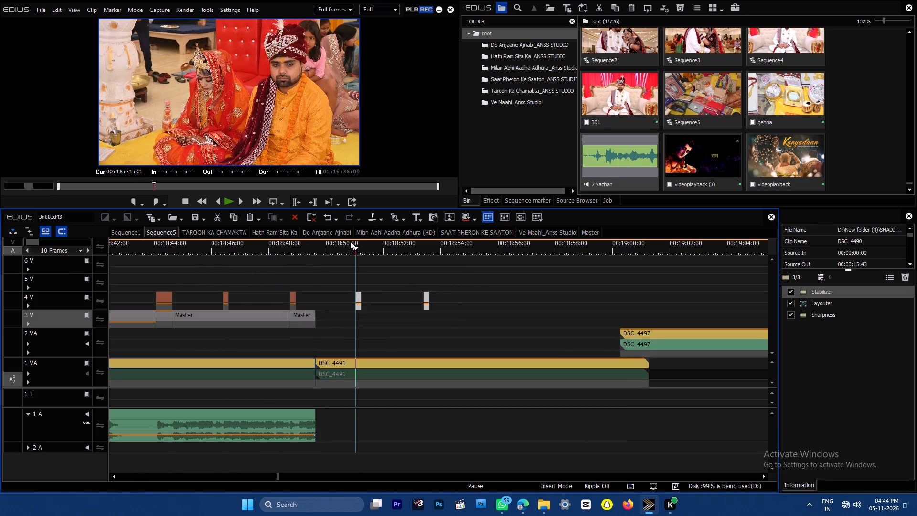
key(Return)
click(488, 275)
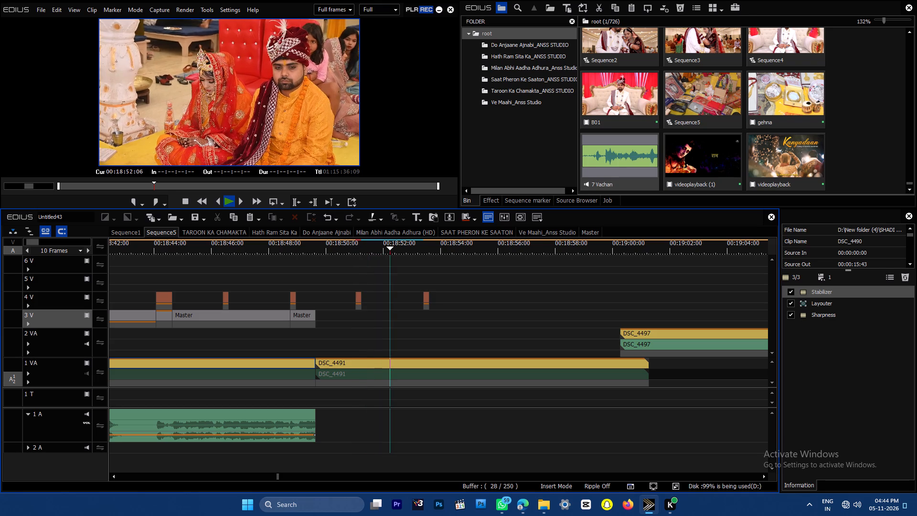
key(space)
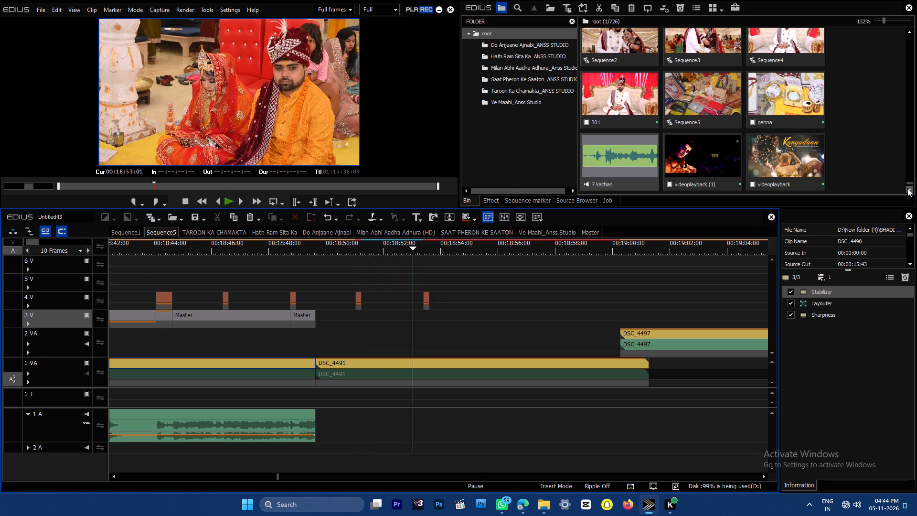
click(907, 188)
click(877, 174)
drag(613, 158, 480, 252)
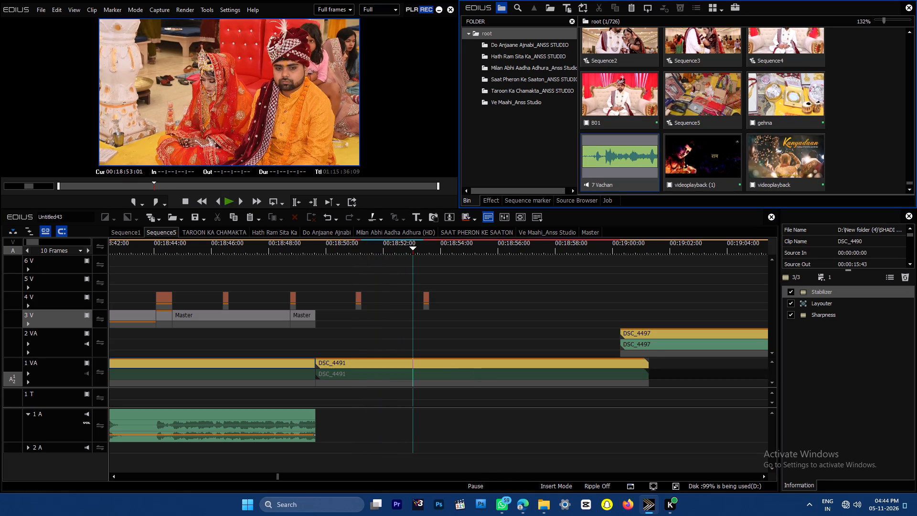
drag(480, 252, 318, 419)
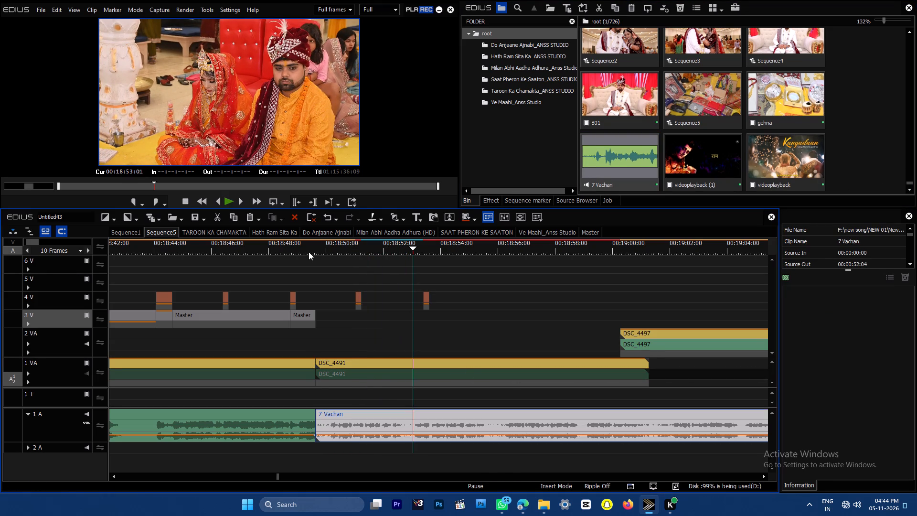
Fade down the volume at the end of the Ve Maahi - Kesari audio and play across the join with 7 Vachan.
click(309, 244)
key(ctrl+minus)
key(ctrl+minus)
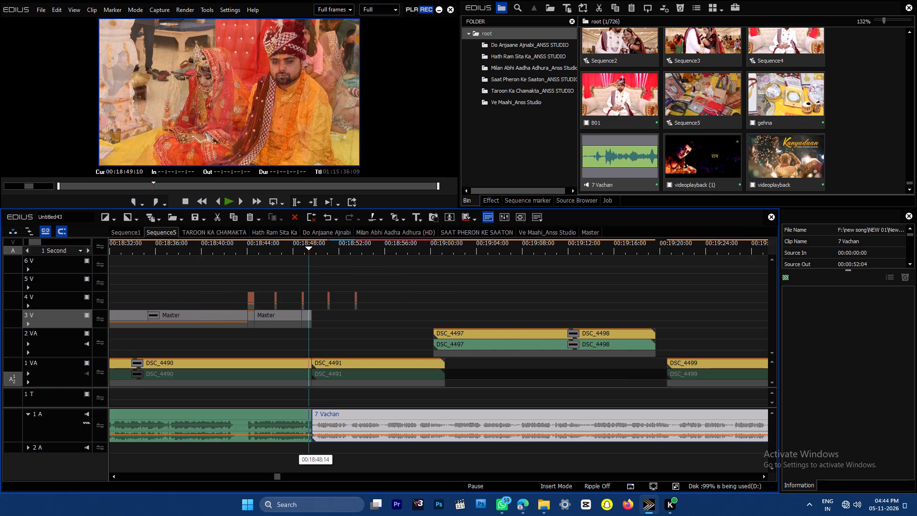
click(295, 434)
drag(309, 433, 397, 477)
key(space)
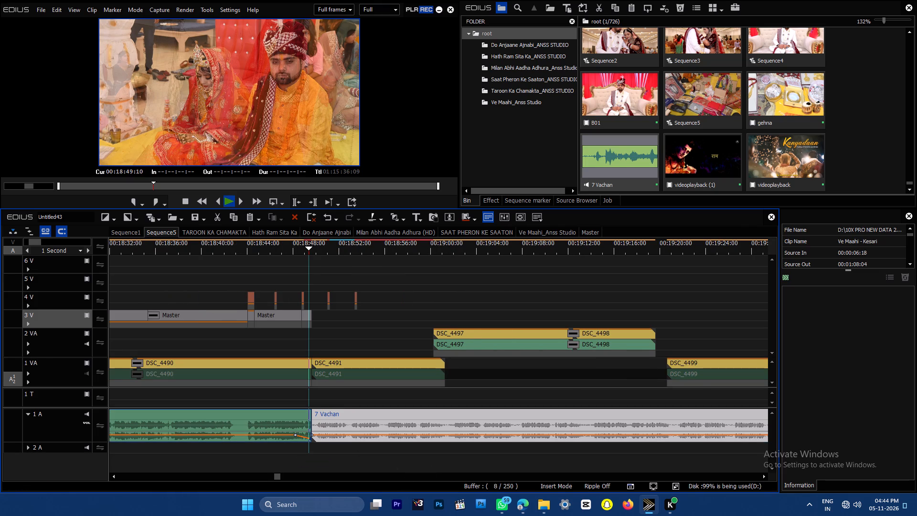
key(ctrl+minus)
key(ctrl+minus)
key(ctrl+plus)
key(ctrl+plus)
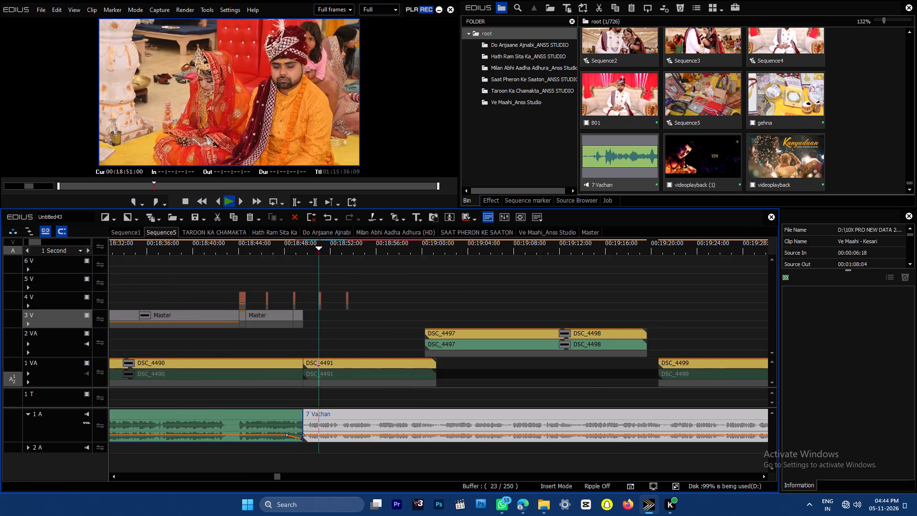
Move DSC_4497 and DSC_4498 on 2 VA to start at the end of DSC_4491, at 00:19:01:07.
drag(438, 289, 684, 342)
drag(471, 331, 474, 332)
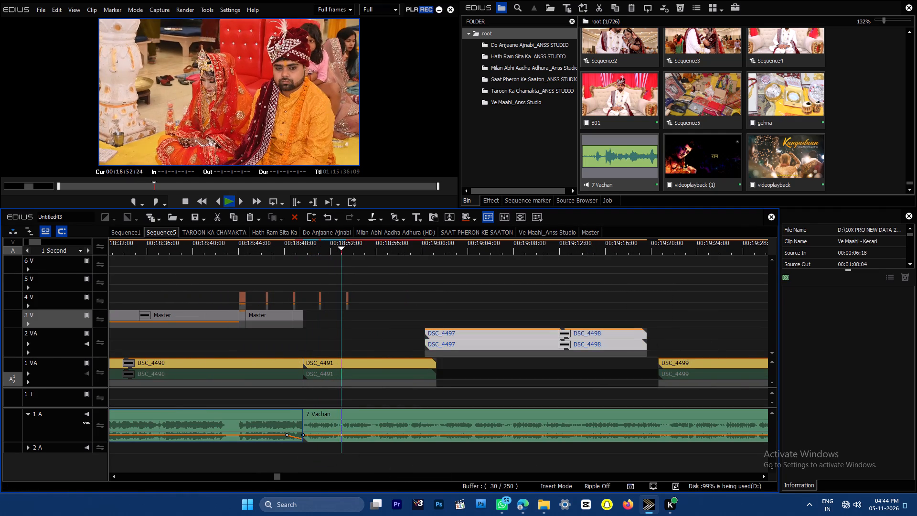
drag(474, 332, 481, 334)
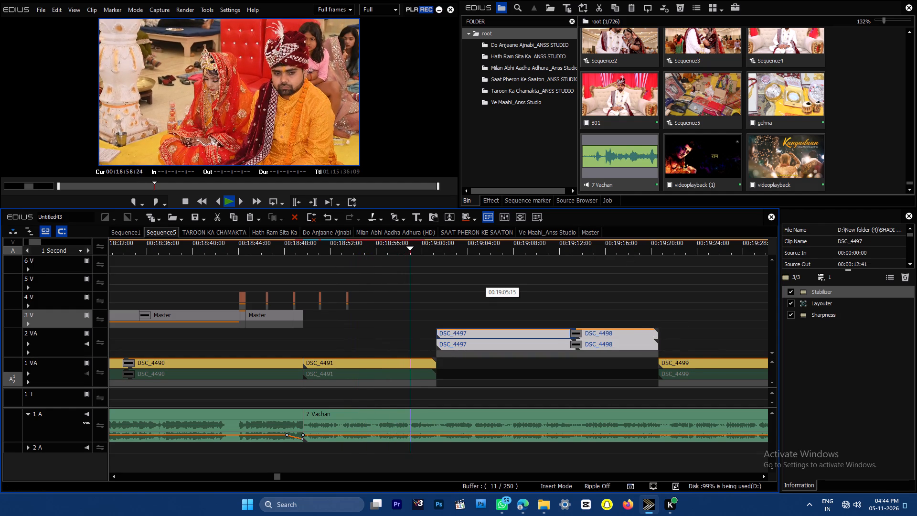
key(space)
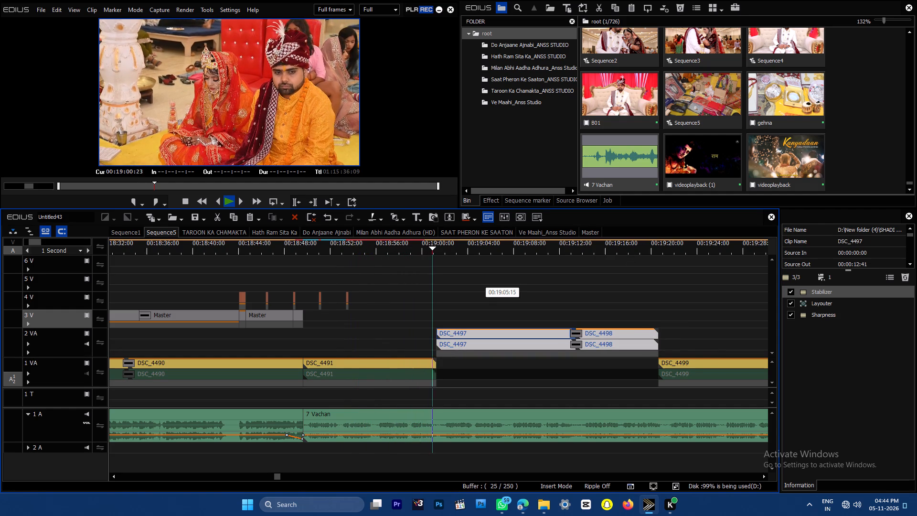
Shift all video clips from DSC_4497 onward later, past the end of the 7 Vachan audio, leaving the audio in place.
drag(482, 366, 320, 361)
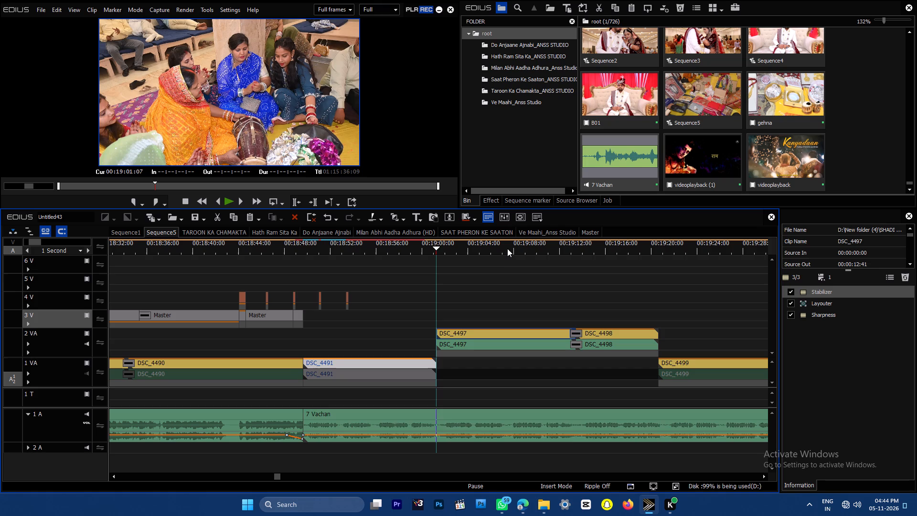
key(shift+End)
ctrl+click(423, 428)
drag(470, 338, 516, 338)
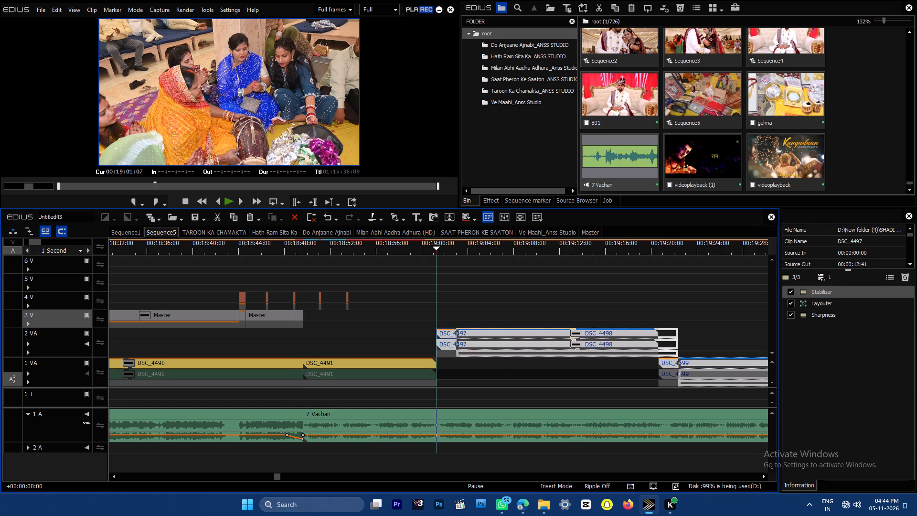
drag(516, 338, 718, 347)
key(ctrl+minus)
key(ctrl+minus)
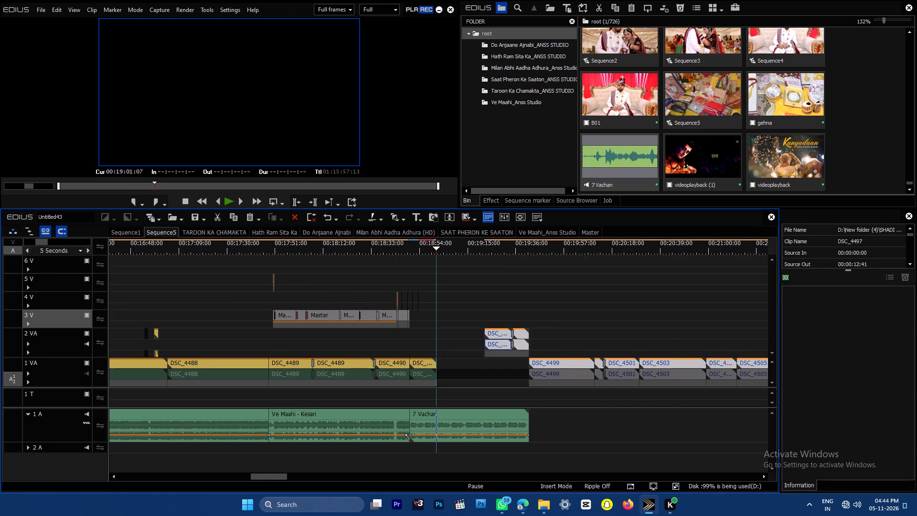
drag(496, 333, 561, 336)
click(473, 287)
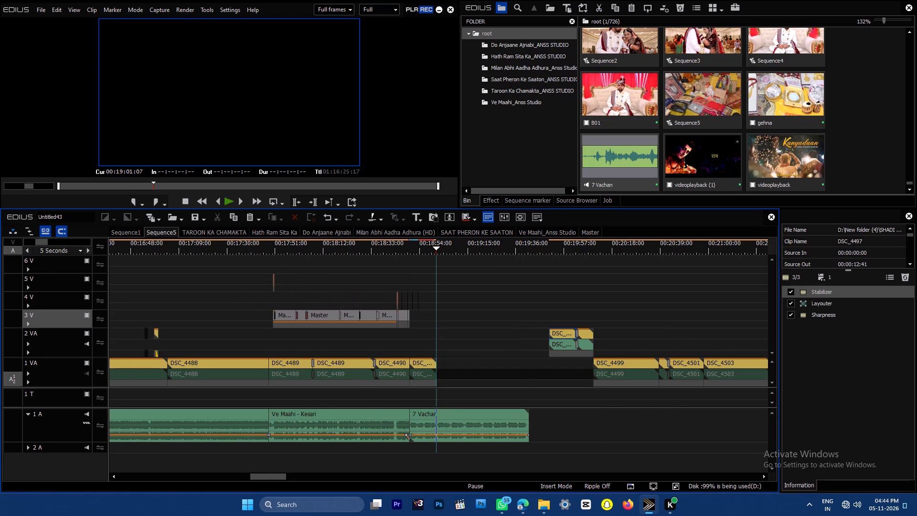
Copy DSC_4491, place the duplicate on 1 VA directly after the original at 00:19:01:07, and play the join.
key(ctrl+plus)
key(ctrl+plus)
drag(469, 289, 370, 374)
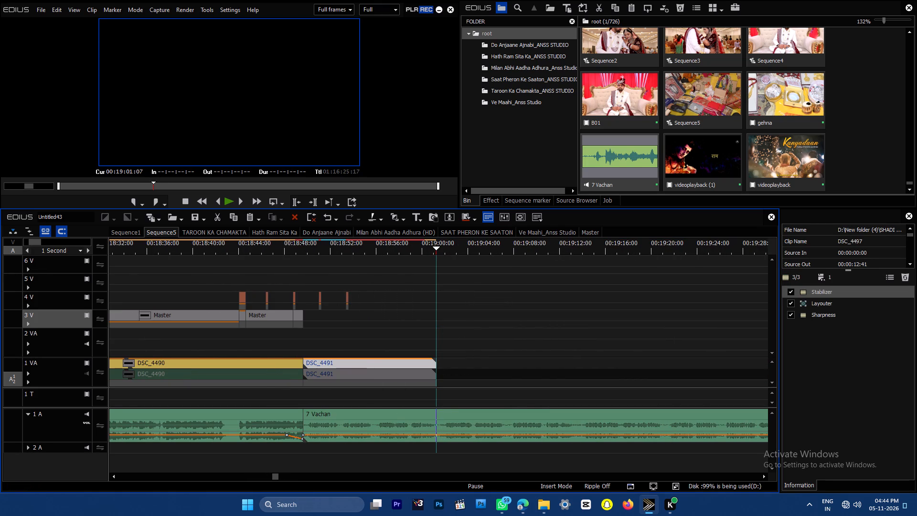
key(ctrl+c)
key(ctrl+v)
drag(484, 315, 490, 379)
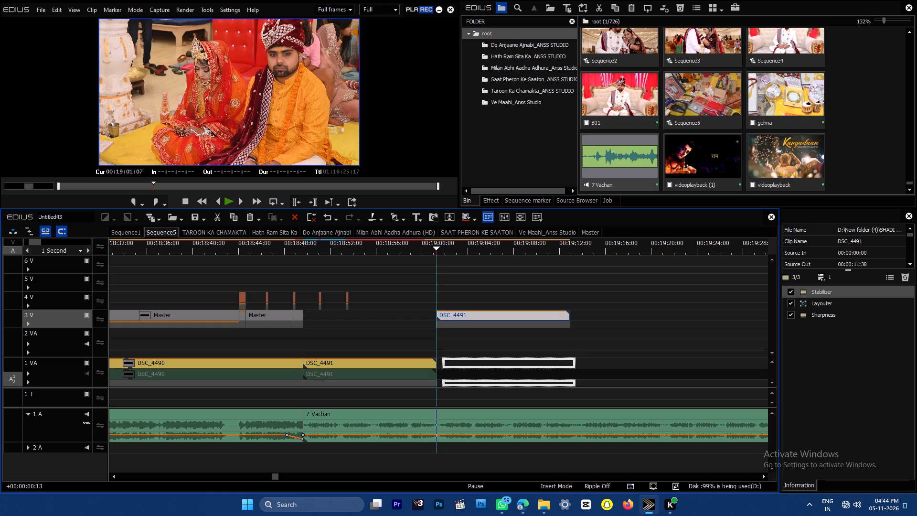
drag(490, 379, 481, 375)
click(426, 248)
key(space)
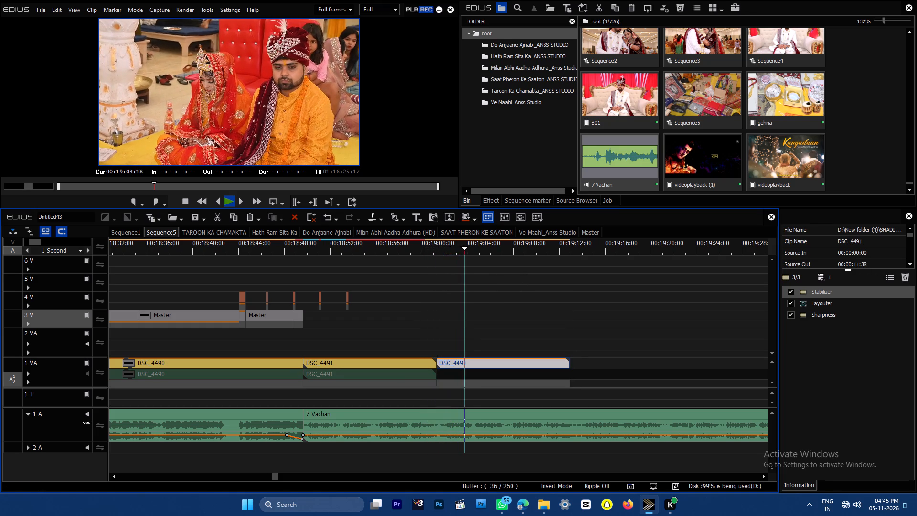
Copy the first Color Matte flash on 4 V and place it on 2 VA at 00:19:01:01 over the join between the DSC_4491 clips.
drag(248, 286, 227, 302)
key(ctrl+c)
key(space)
click(431, 244)
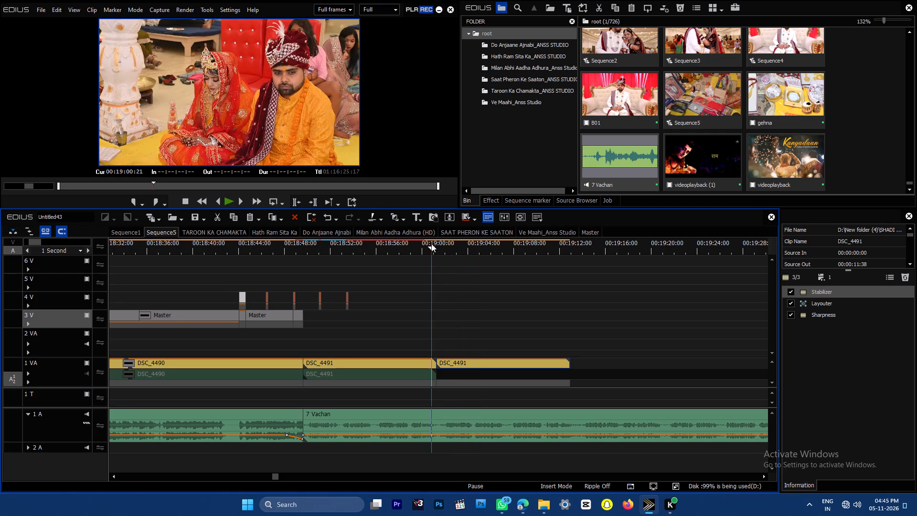
key(ctrl+plus)
key(ctrl+plus)
key(ctrl+v)
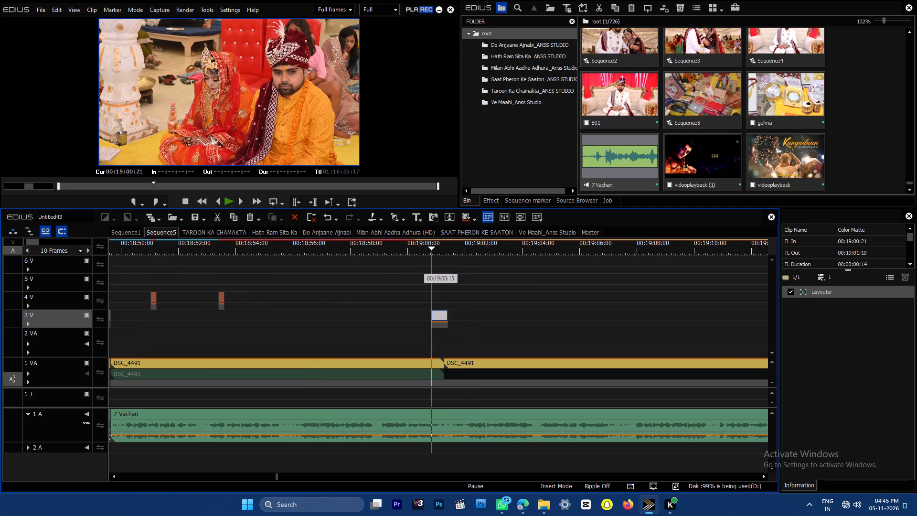
drag(439, 314, 446, 343)
key(space)
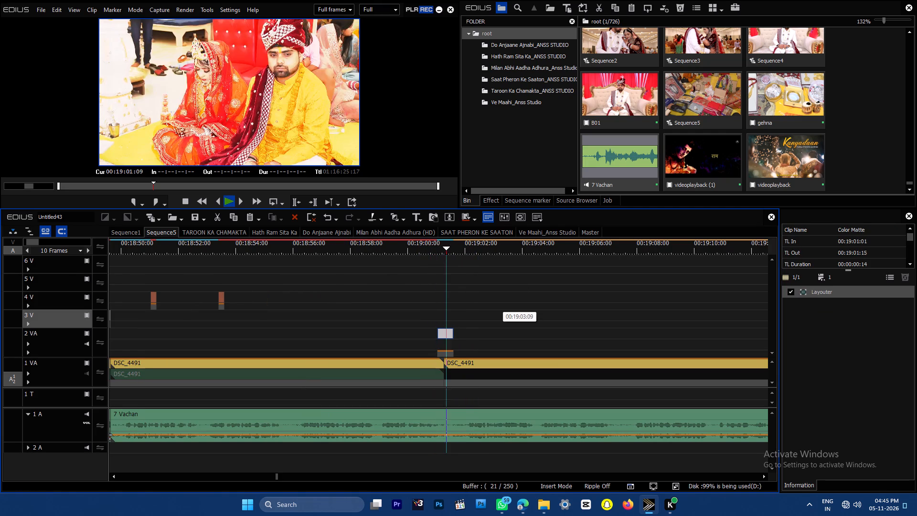
Copy the two DSC_4491 clips and place the duplicates on 1 VA directly after them, at 00:19:12:23.
key(ctrl+minus)
key(ctrl+minus)
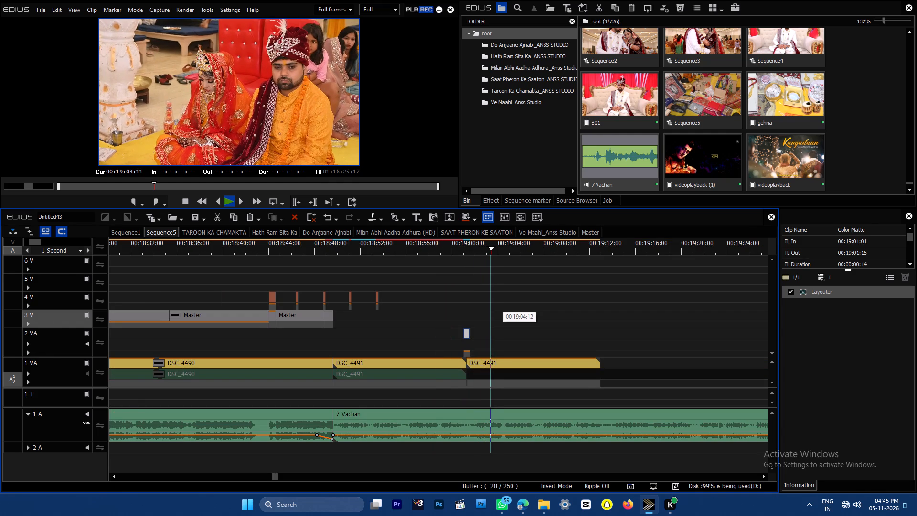
key(ctrl+minus)
key(ctrl+minus)
key(ctrl+plus)
key(ctrl+plus)
key(ctrl+minus)
key(ctrl+minus)
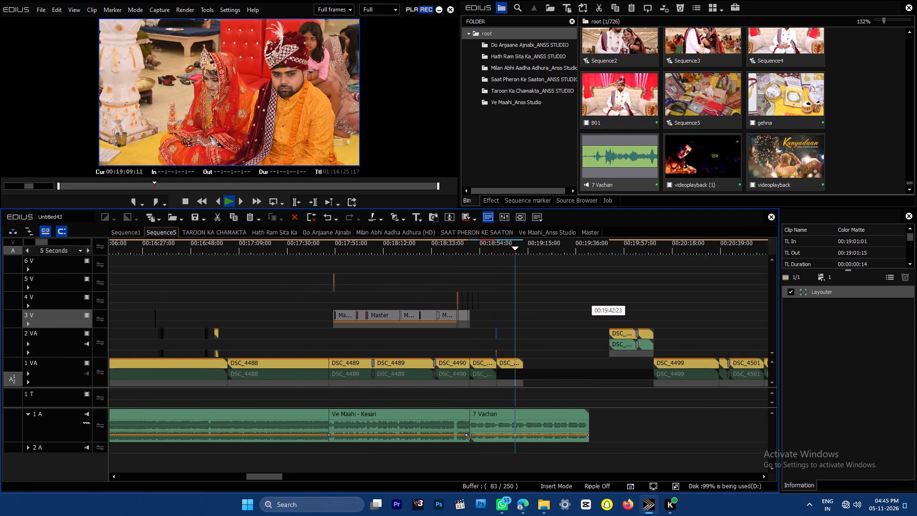
key(space)
drag(514, 245, 522, 245)
drag(554, 367, 549, 367)
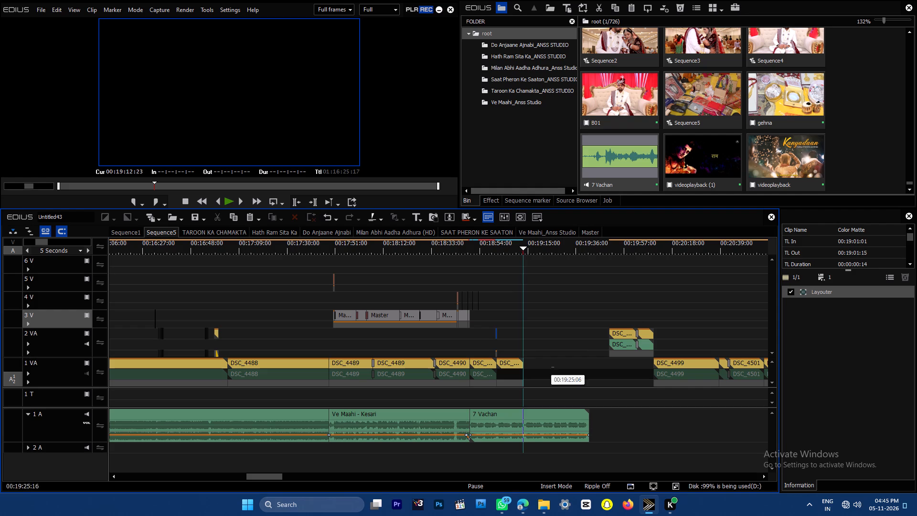
drag(549, 367, 487, 365)
key(ctrl+c)
key(ctrl+v)
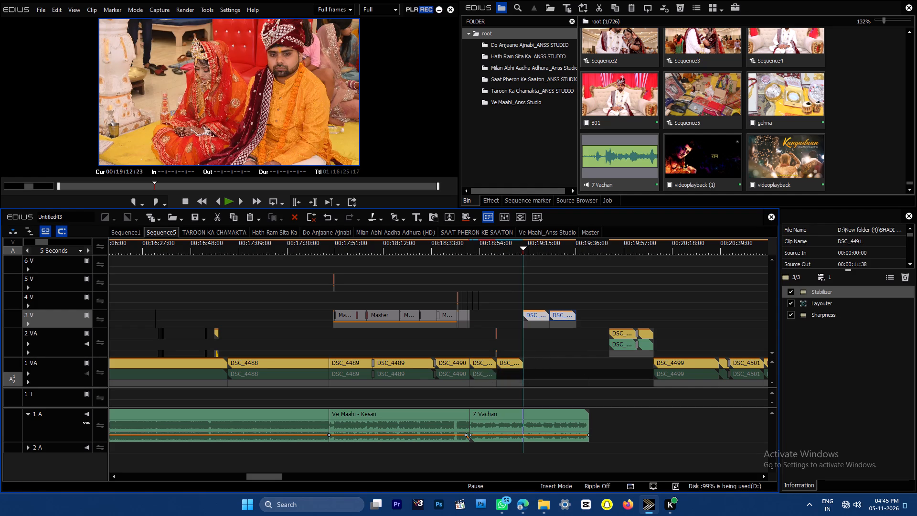
drag(540, 316, 541, 365)
click(557, 309)
Set the DSC_4491 duplicate starting at 00:19:12:23 to play backward, and play across its starting join.
key(ctrl+plus)
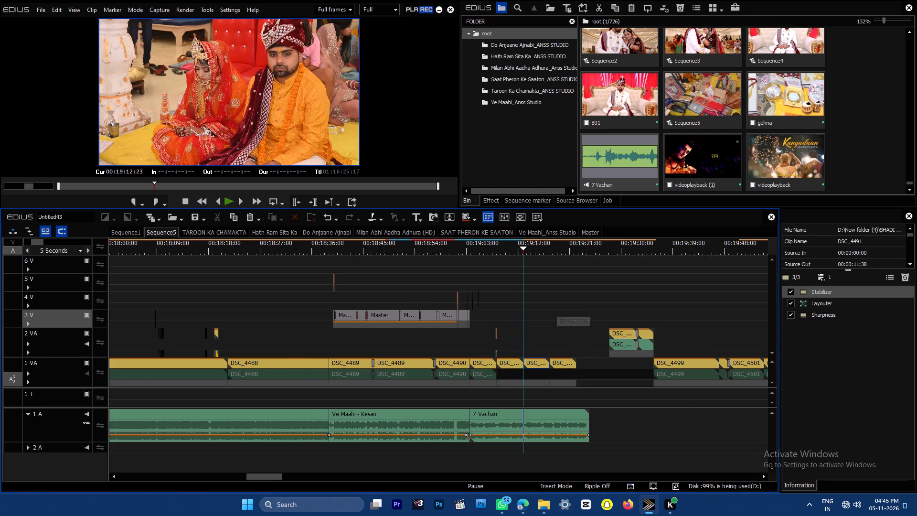
key(ctrl+plus)
click(557, 309)
click(570, 363)
key(alt+e)
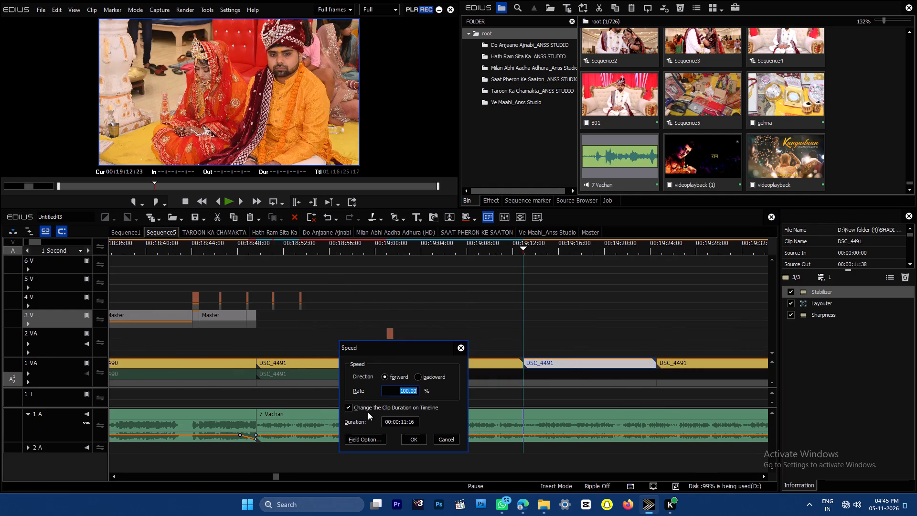
click(424, 379)
click(416, 435)
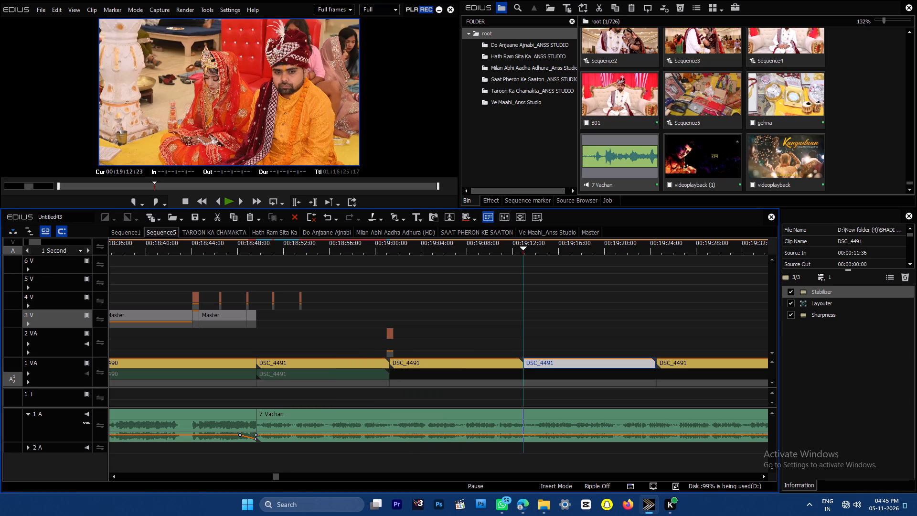
click(508, 251)
key(space)
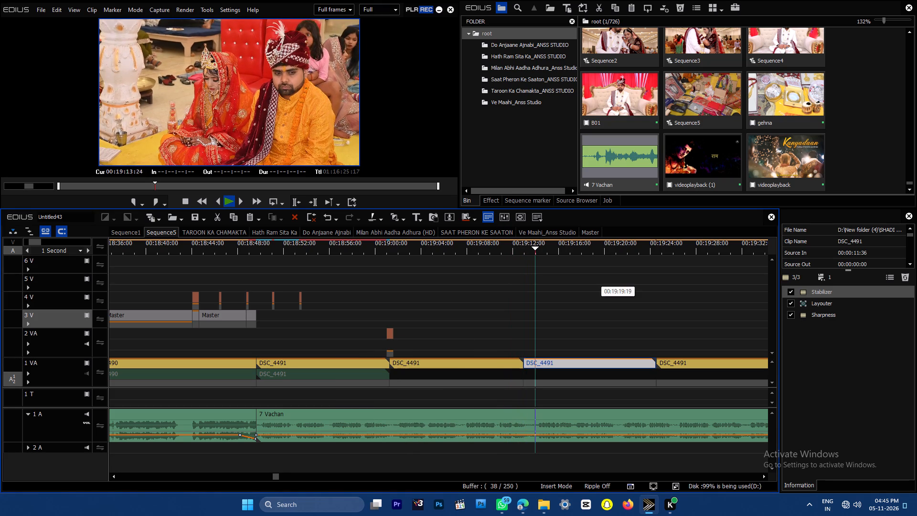
Close the one-frame gap after the reversed clip by moving the last DSC_4491 to 00:19:24:13, and play the join.
double_click(88, 252)
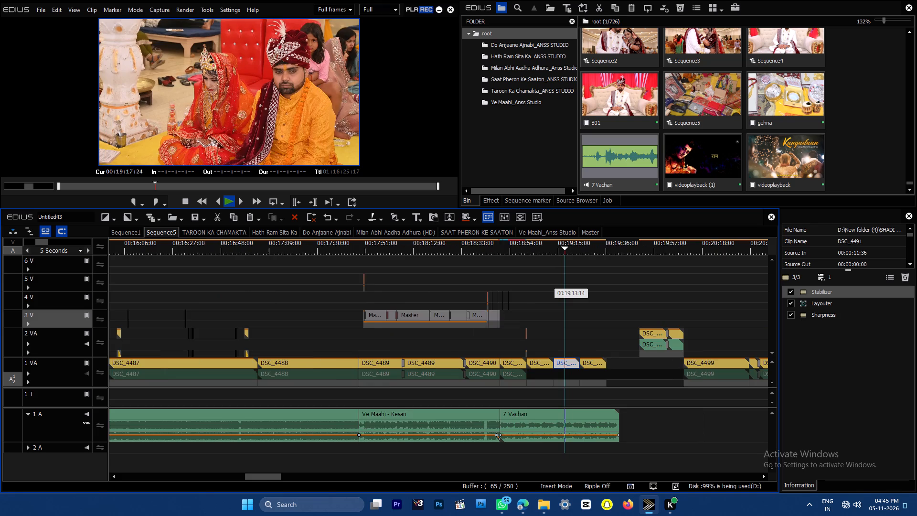
key(ctrl+plus)
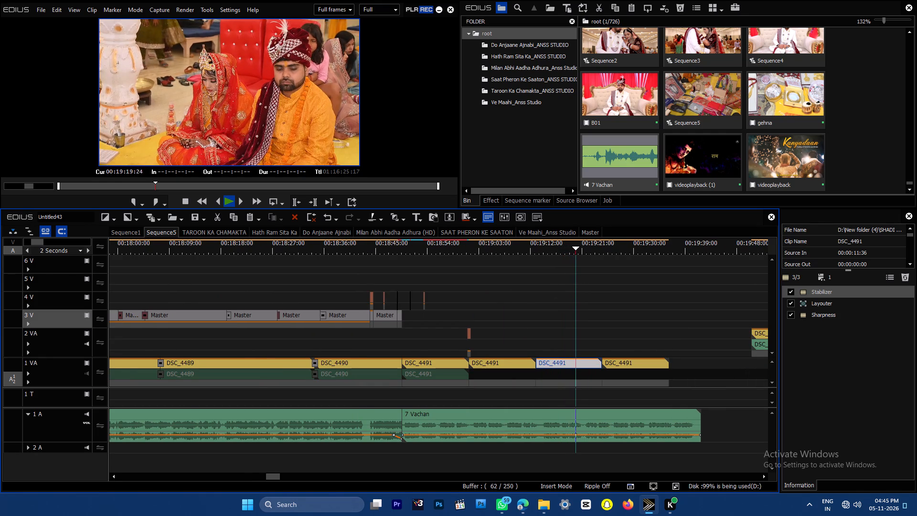
drag(271, 474, 277, 475)
key(ctrl+plus)
key(ctrl+plus)
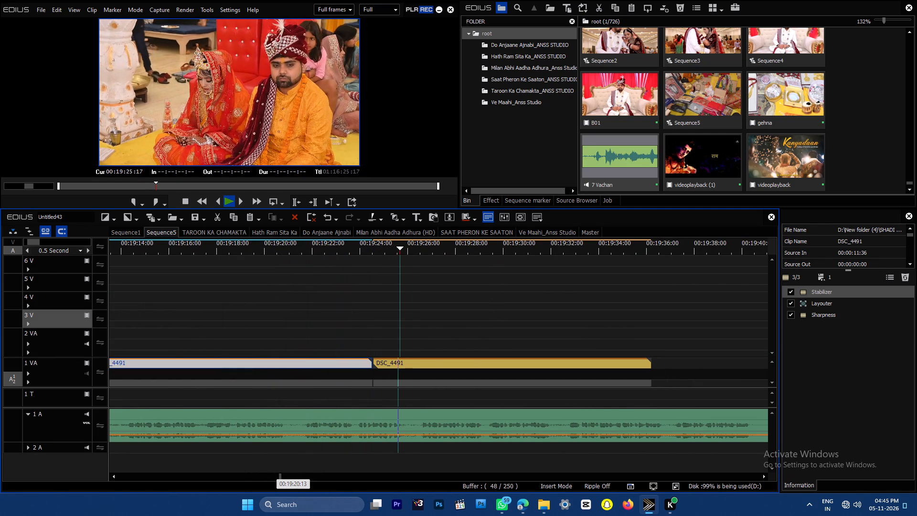
click(373, 250)
key(ctrl+plus)
key(ctrl+plus)
key(ctrl+plus)
key(ctrl+plus)
key(ctrl+plus)
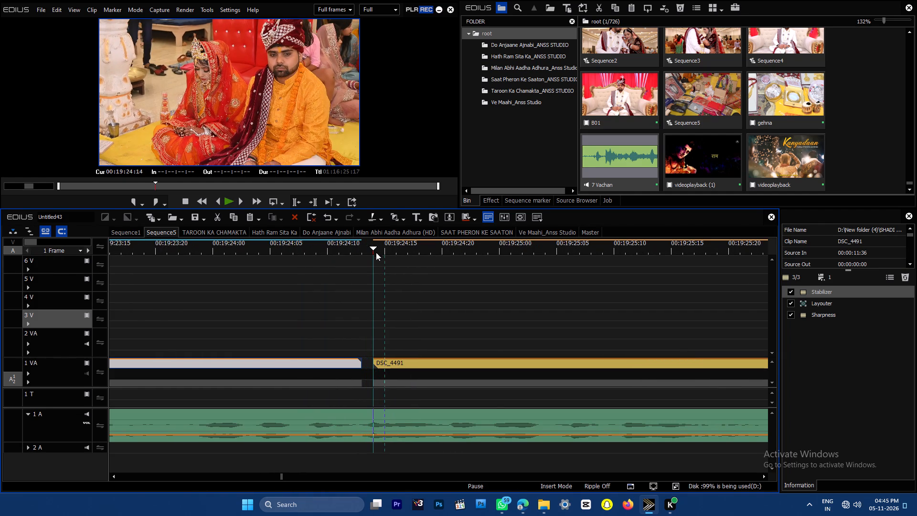
drag(408, 366, 401, 368)
click(331, 246)
key(space)
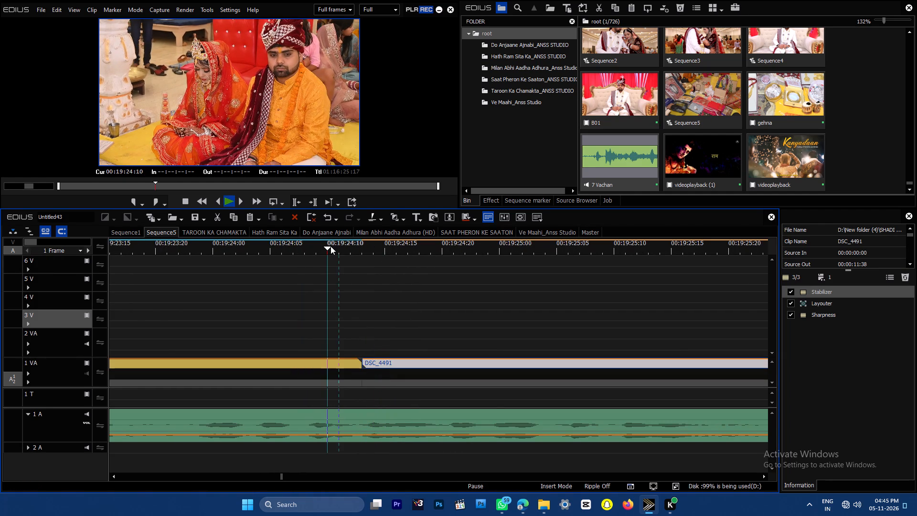
Copy the last DSC_4491, place the duplicate on 1 VA directly after it at 00:19:36:04, and play the join.
key(ctrl+minus)
key(ctrl+minus)
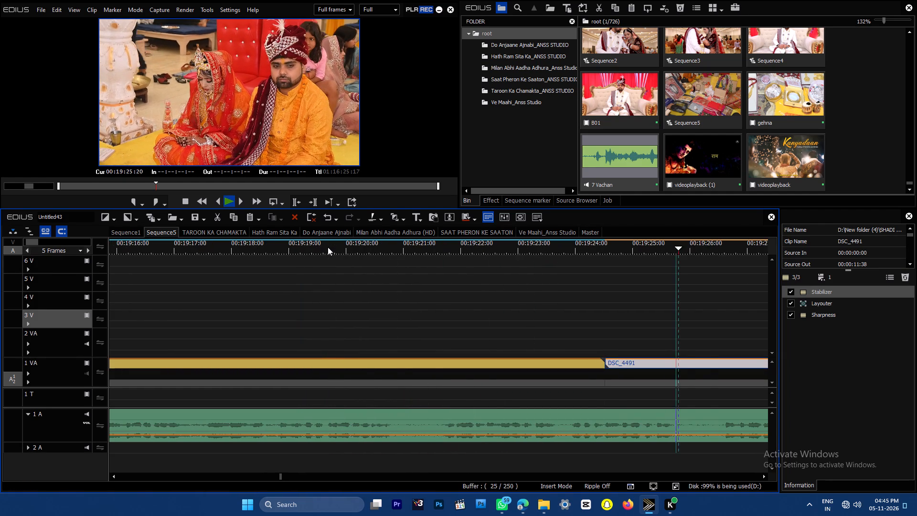
key(ctrl+minus)
key(ctrl+minus)
key(ctrl+minus)
key(ctrl+minus)
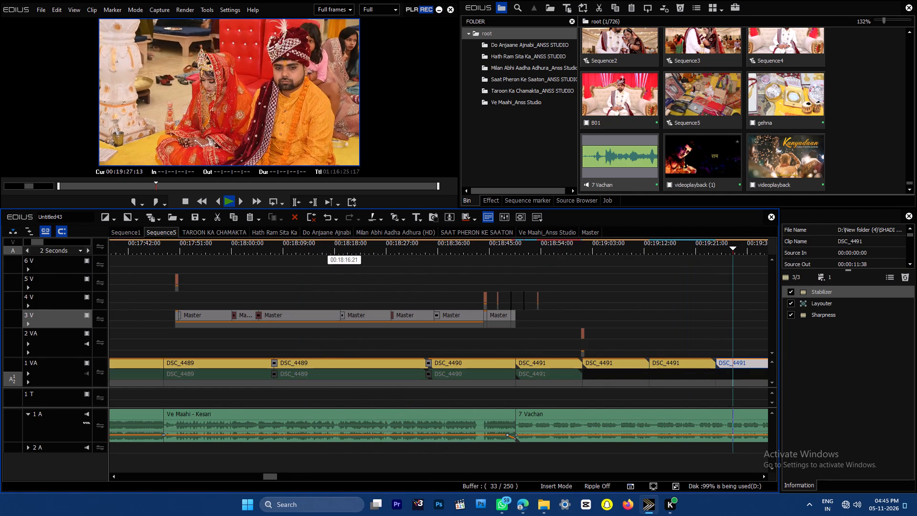
drag(273, 474, 287, 475)
drag(204, 333, 184, 373)
key(ctrl+c)
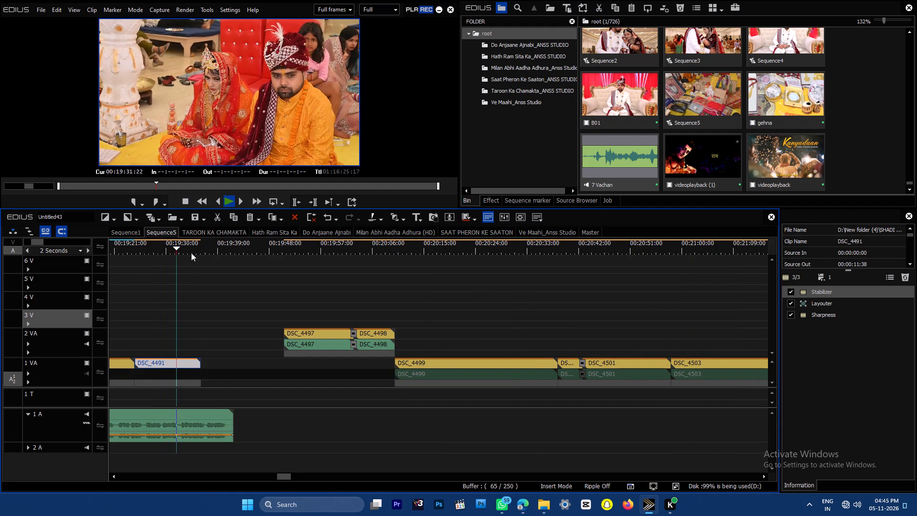
key(ctrl+plus)
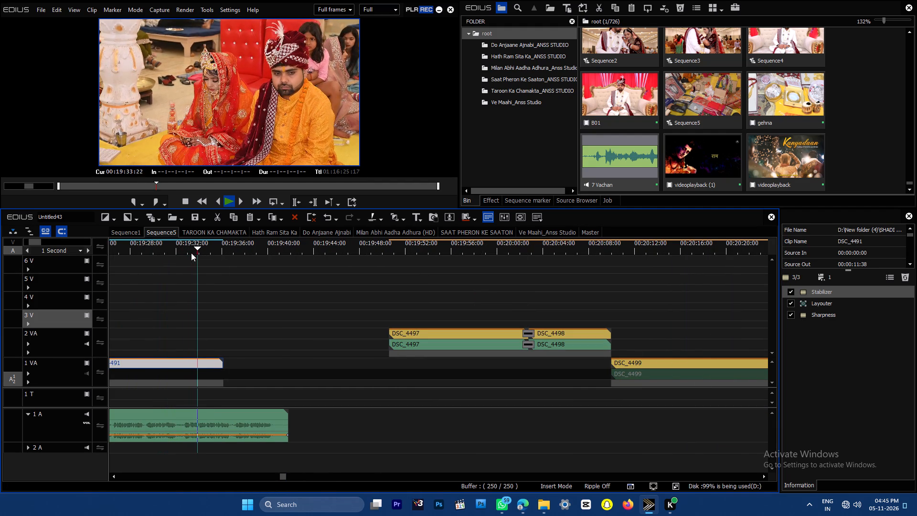
drag(215, 247, 225, 247)
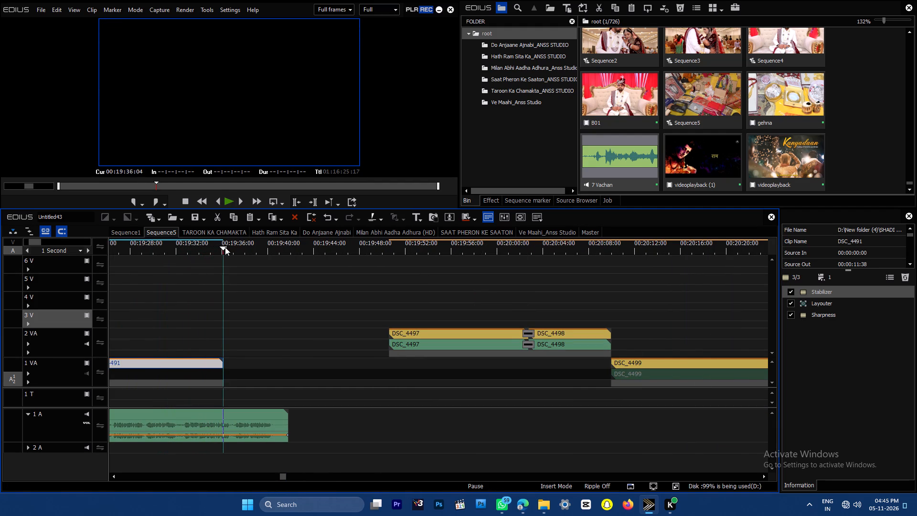
key(ctrl+v)
drag(242, 313, 245, 372)
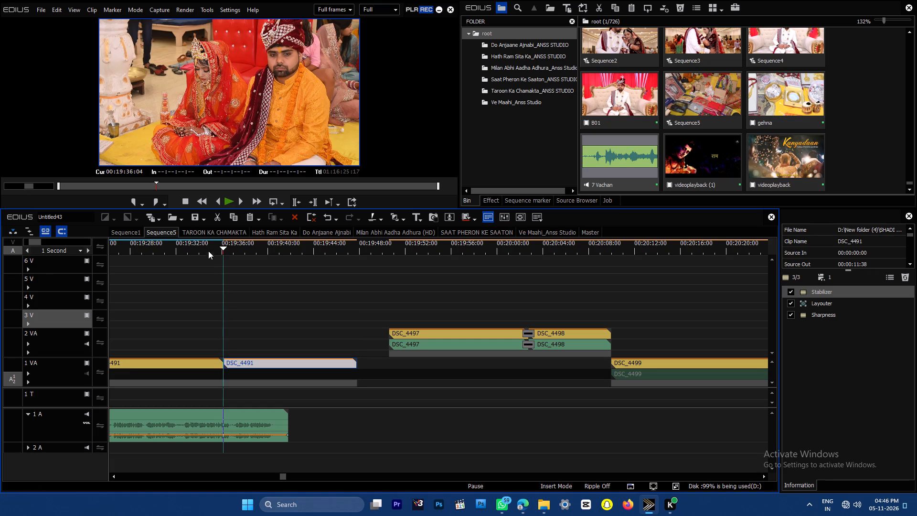
click(206, 244)
key(space)
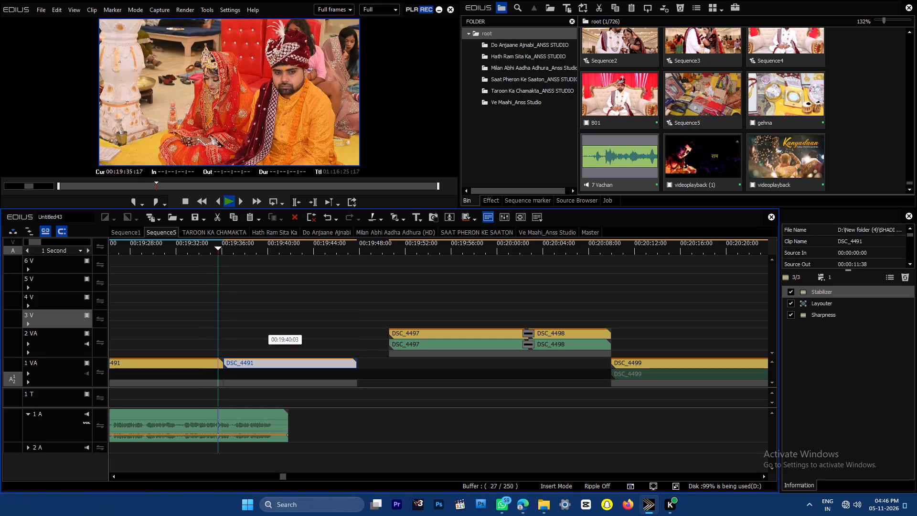
key(space)
Set the DSC_4491 duplicate at 00:19:36:04 to play backward, and play across its starting join.
key(alt+e)
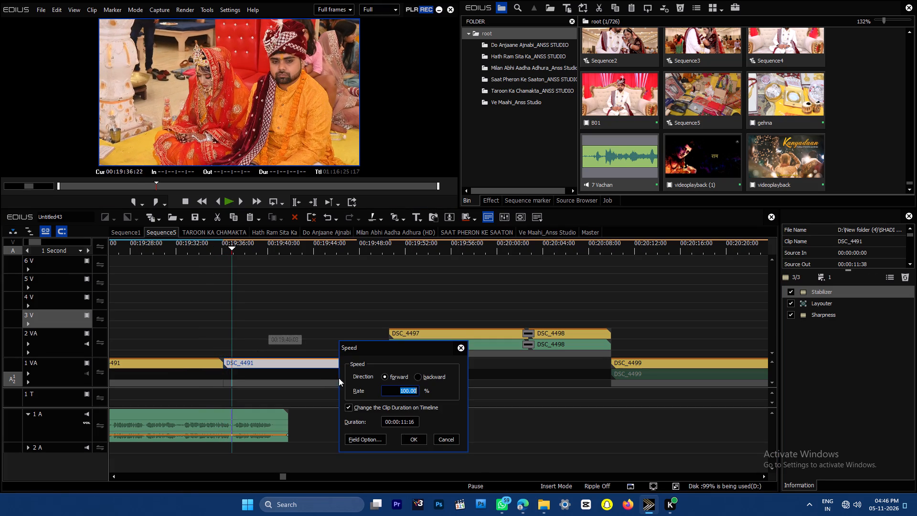
click(422, 374)
click(412, 447)
click(415, 439)
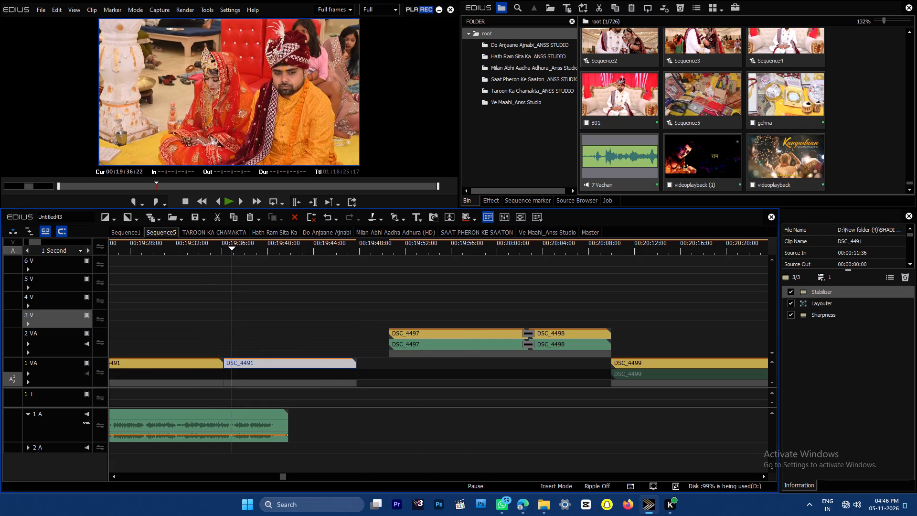
drag(227, 256, 213, 255)
click(214, 253)
key(space)
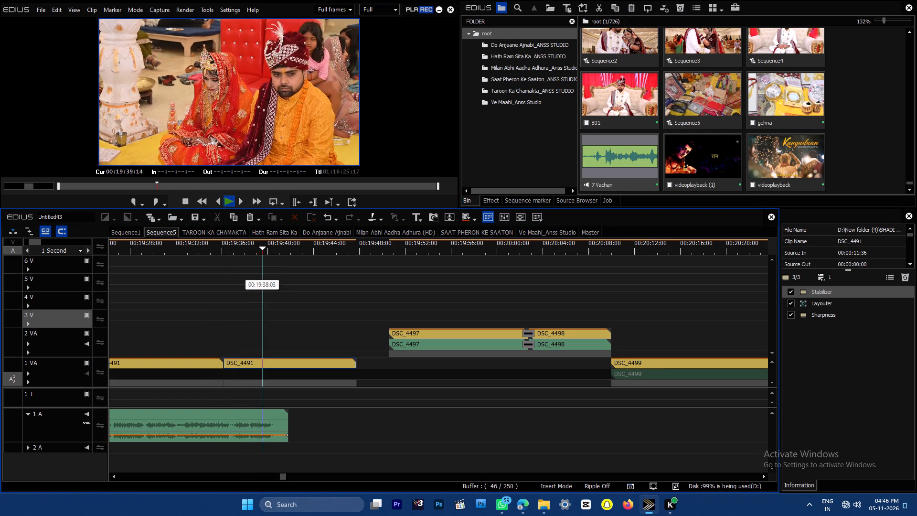
Cut the last DSC_4491 and the 7 Vachan audio at 00:19:40:21 and delete the parts after the cut.
key(space)
drag(294, 321, 267, 512)
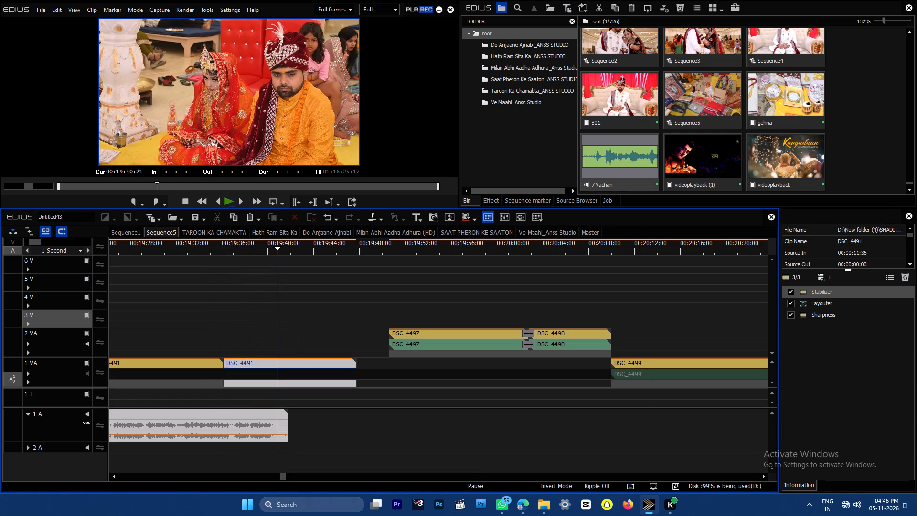
key(c)
key(Delete)
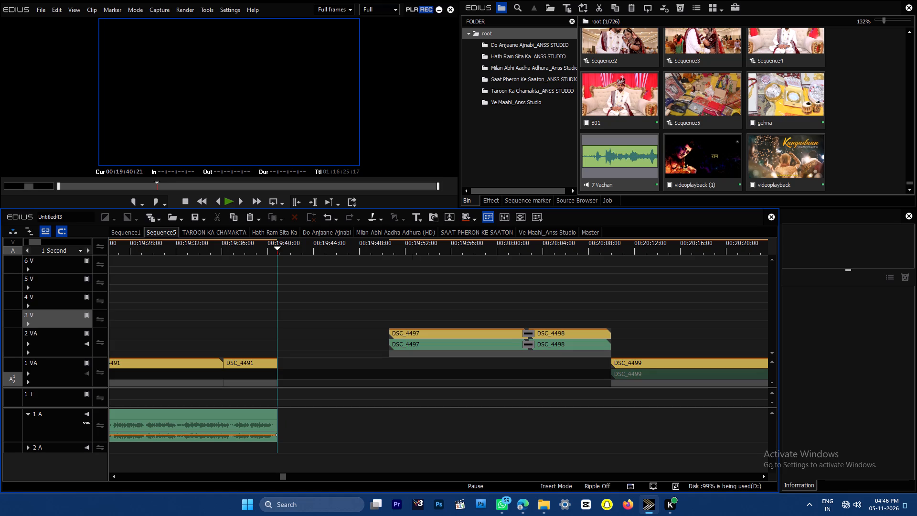
Move all clips from DSC_4497 onward earlier so that DSC_4497 starts at 00:19:40:21, where the 7 Vachan section ends.
key(shift+End)
drag(451, 326, 360, 335)
key(shift+End)
drag(436, 339, 431, 339)
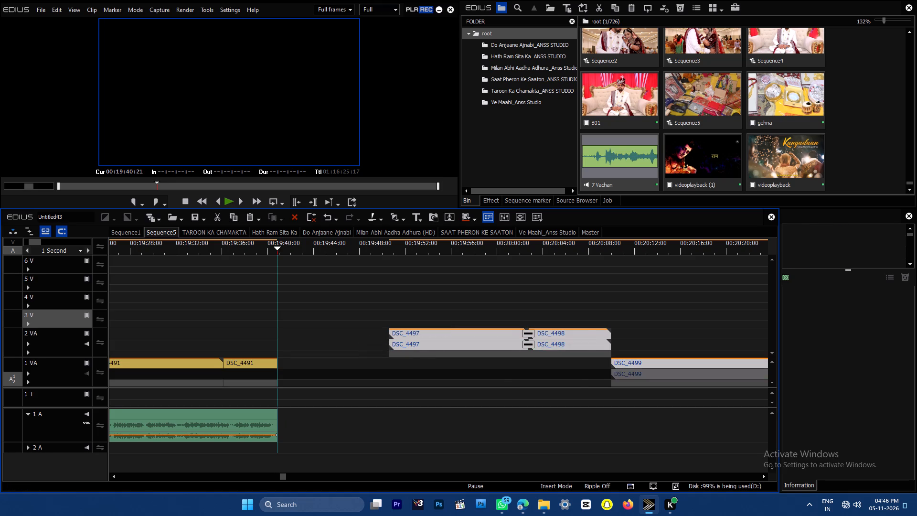
drag(431, 339, 325, 343)
click(439, 269)
click(506, 279)
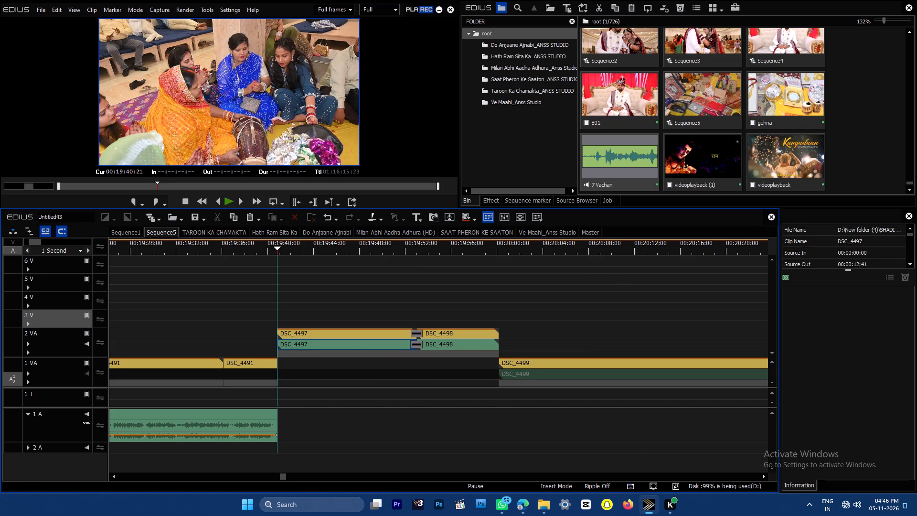
Set the 2 VA mixer control to Track mode, raise its level to +4.7, and play DSC_4497 from about 00:19:47:20.
drag(500, 241, 358, 266)
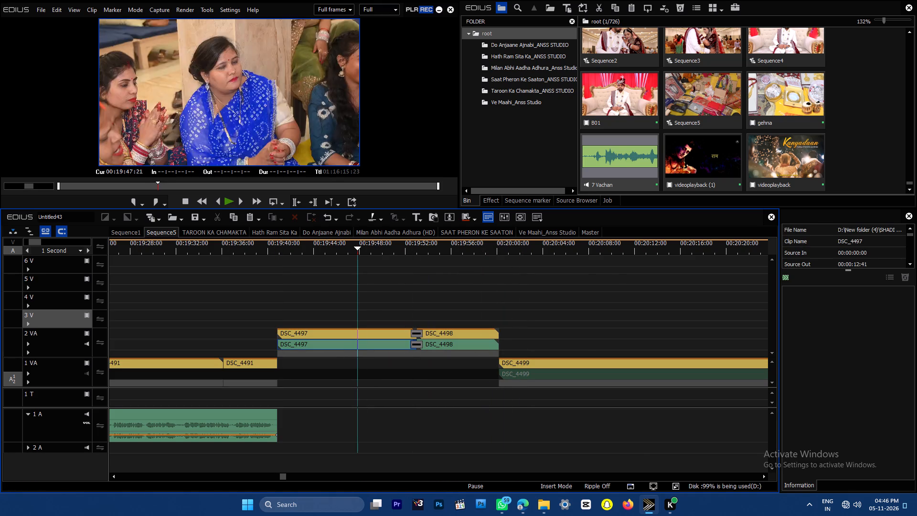
key(space)
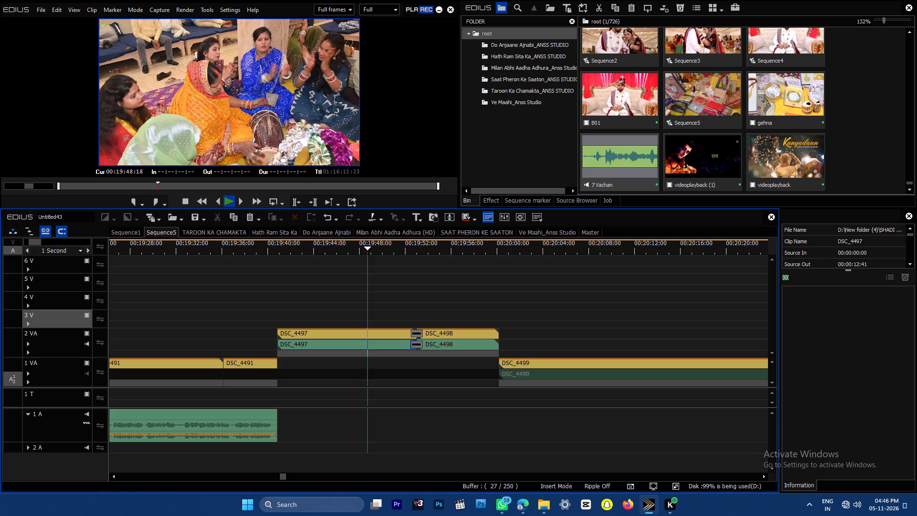
key(space)
click(399, 344)
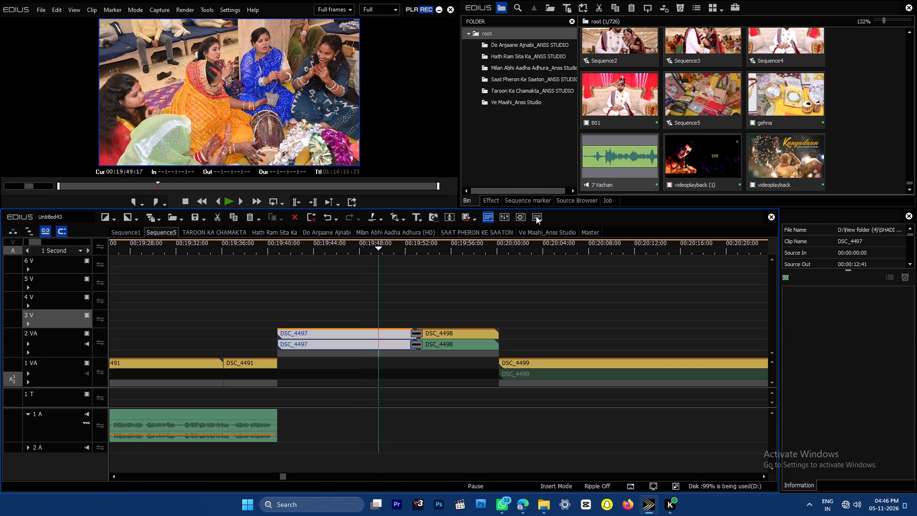
click(505, 219)
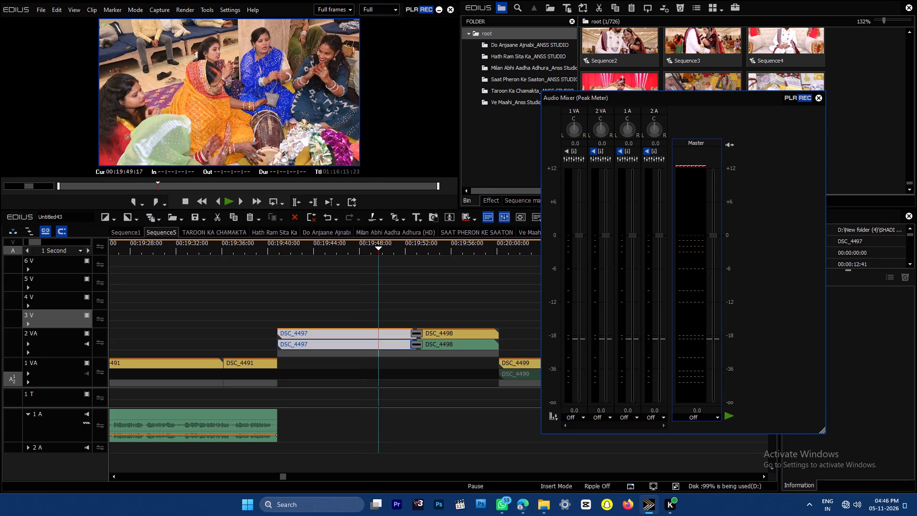
click(598, 420)
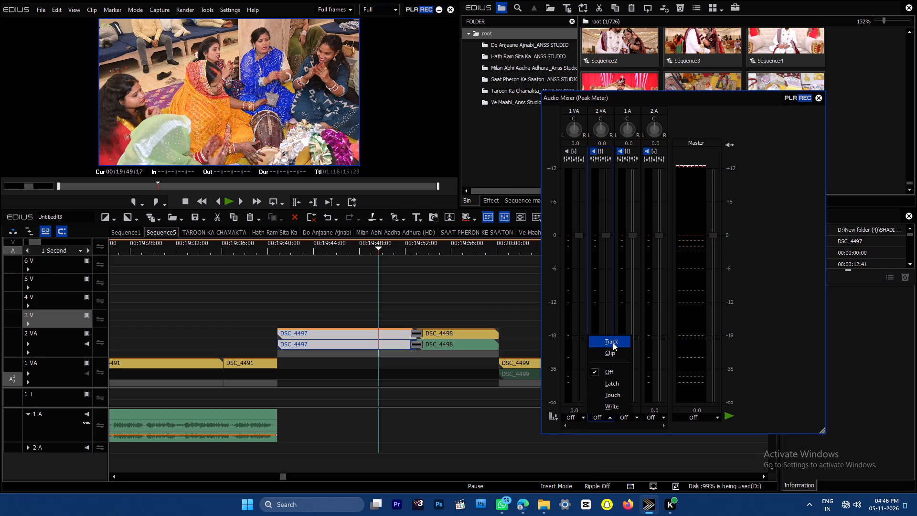
click(613, 343)
drag(607, 235, 607, 223)
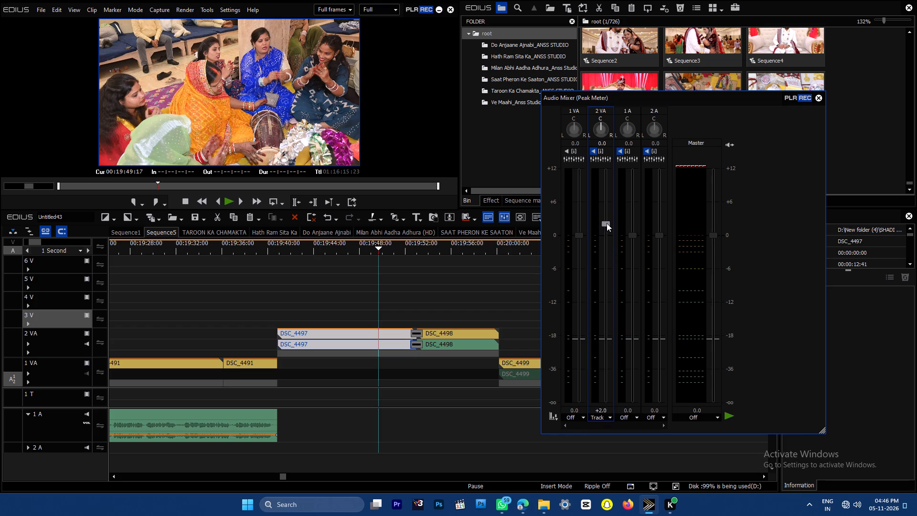
drag(607, 223, 607, 209)
drag(365, 239, 357, 242)
key(space)
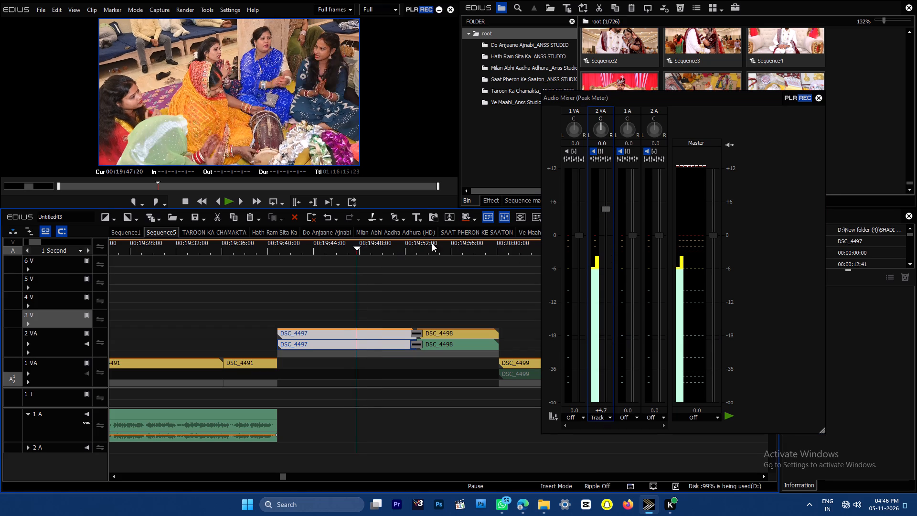
Try lower and higher 2 VA track levels during playback, settling on +5.2.
click(605, 209)
drag(605, 213, 603, 264)
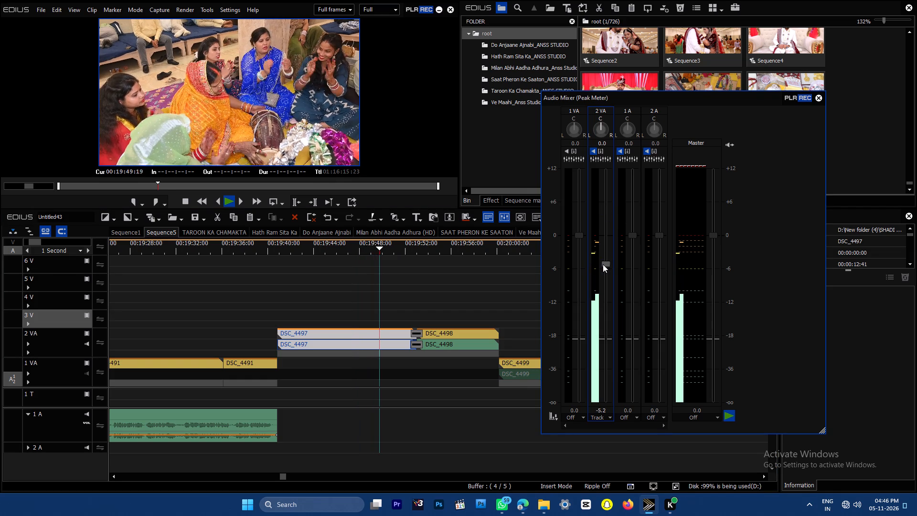
drag(602, 265, 602, 298)
drag(602, 298, 605, 178)
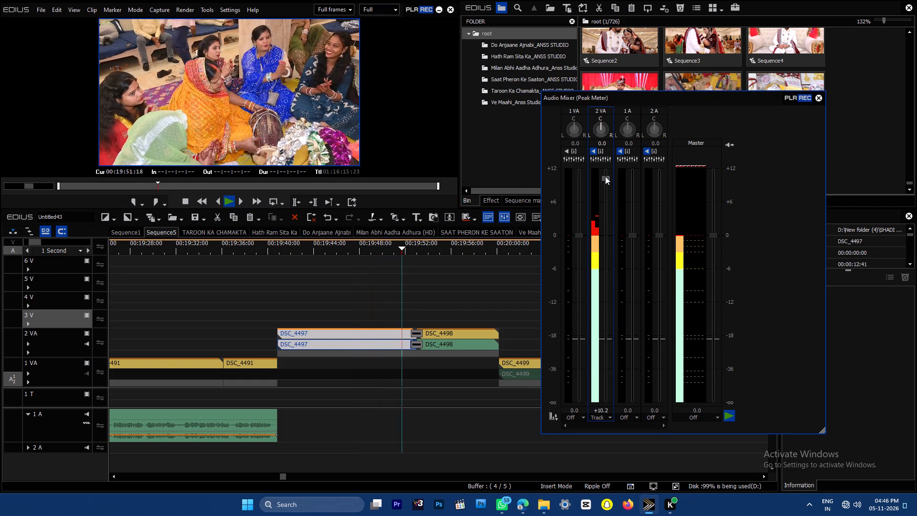
drag(605, 176, 606, 218)
drag(606, 216, 606, 229)
drag(606, 229, 606, 239)
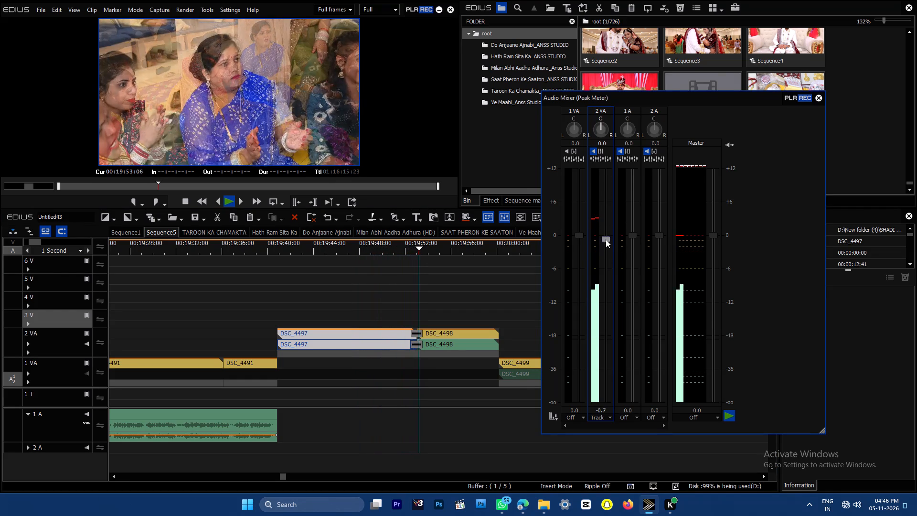
drag(606, 239, 606, 231)
drag(606, 231, 606, 226)
drag(606, 226, 607, 219)
drag(607, 218, 607, 209)
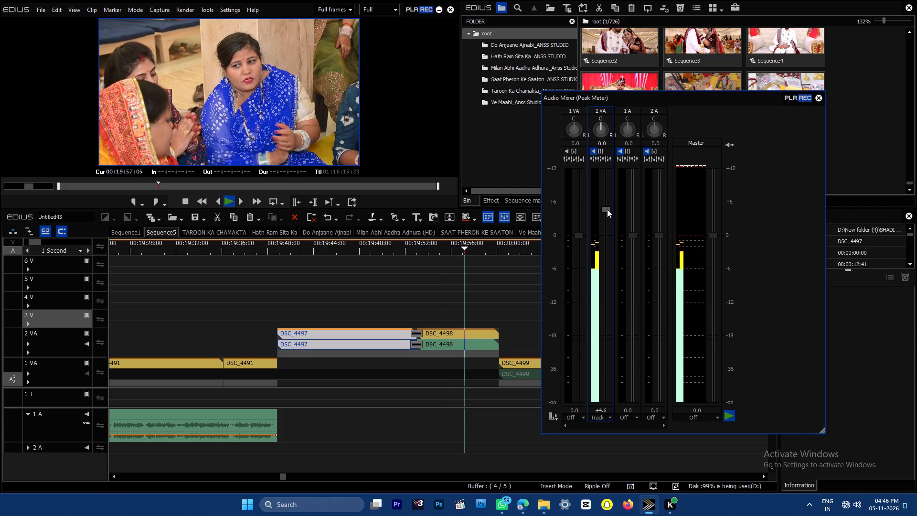
drag(607, 209, 607, 205)
click(607, 205)
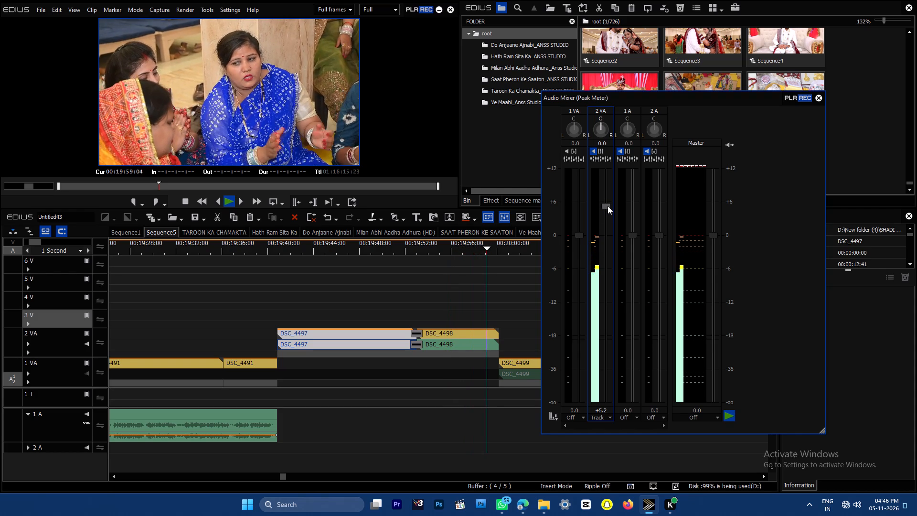
Pan the 2 VA track to R 45.6, replay DSC_4497 into DSC_4498, and close the audio mixer.
drag(600, 124, 459, 243)
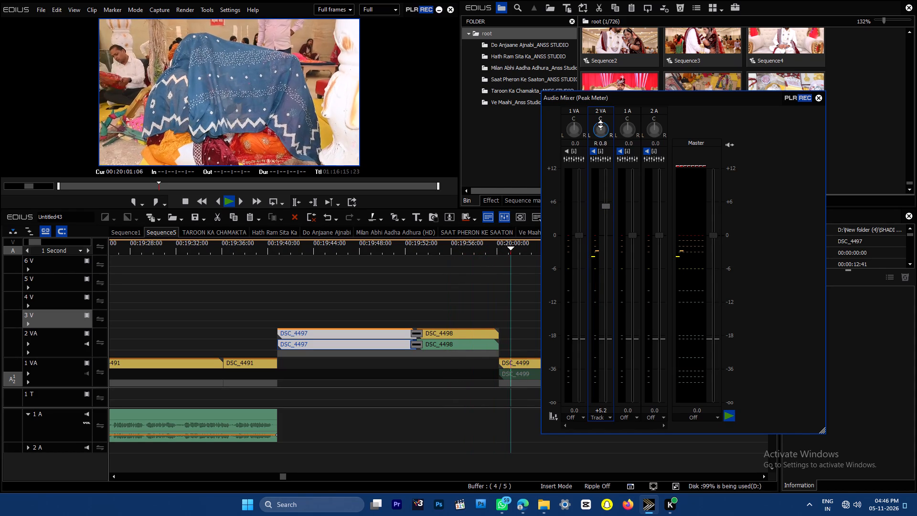
drag(459, 243, 458, 241)
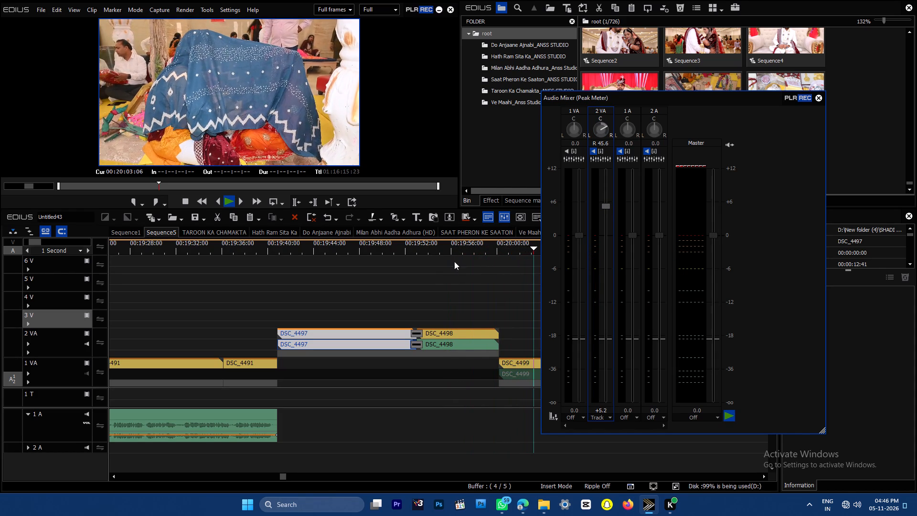
drag(444, 246, 372, 254)
key(space)
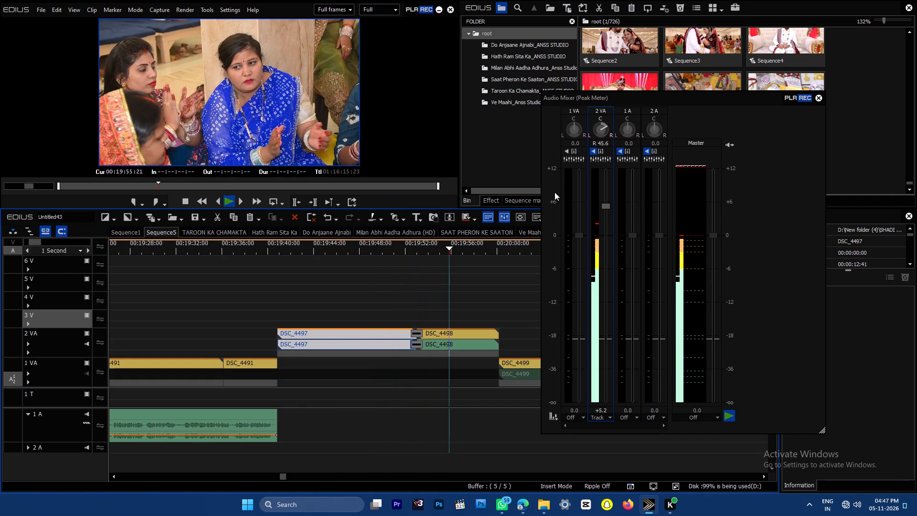
click(819, 97)
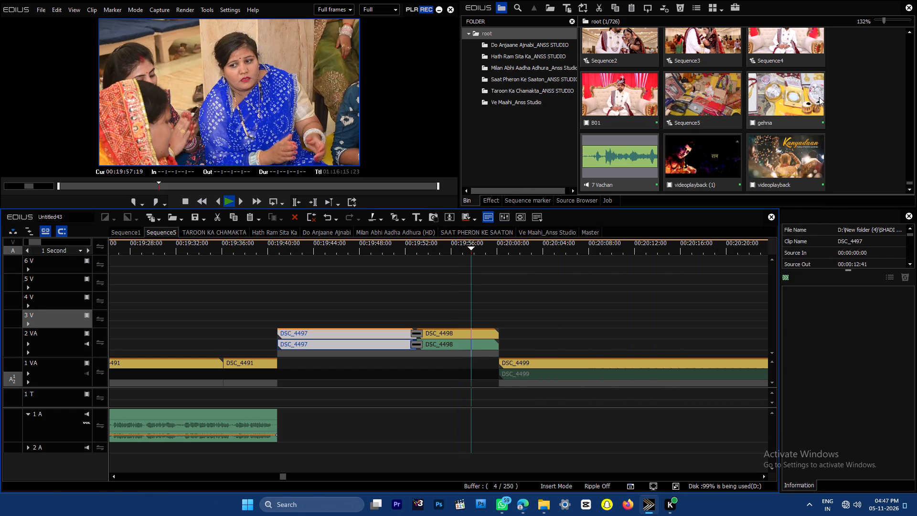
key(space)
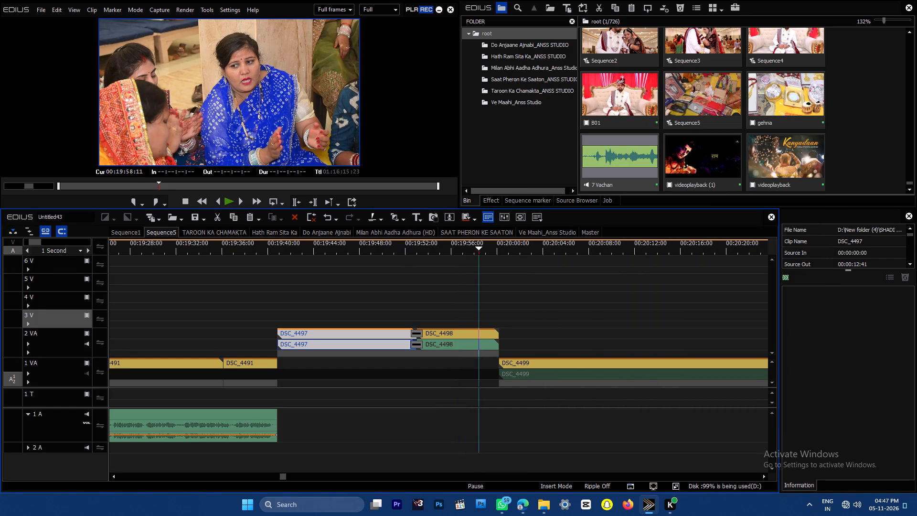
Play part of DSC_4499, place the playhead at its start at 00:20:00:05, and save the project.
drag(456, 254, 480, 259)
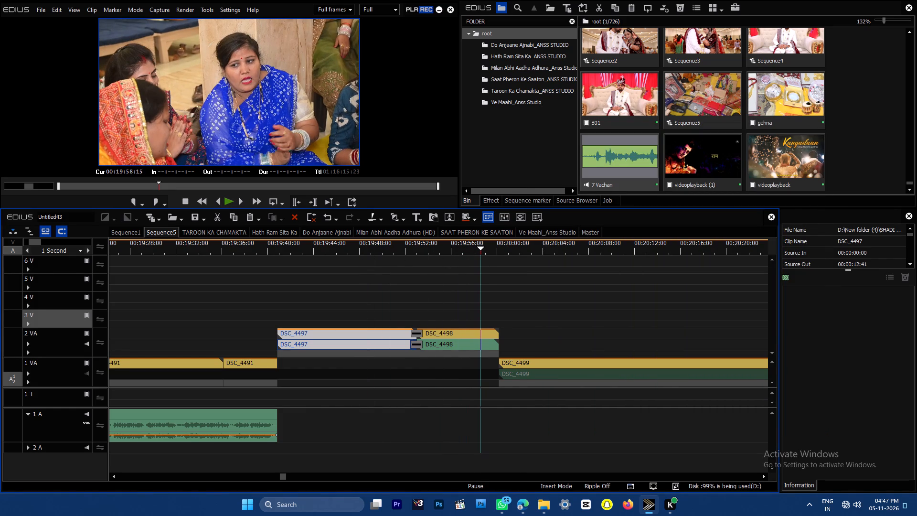
drag(509, 248, 549, 250)
key(space)
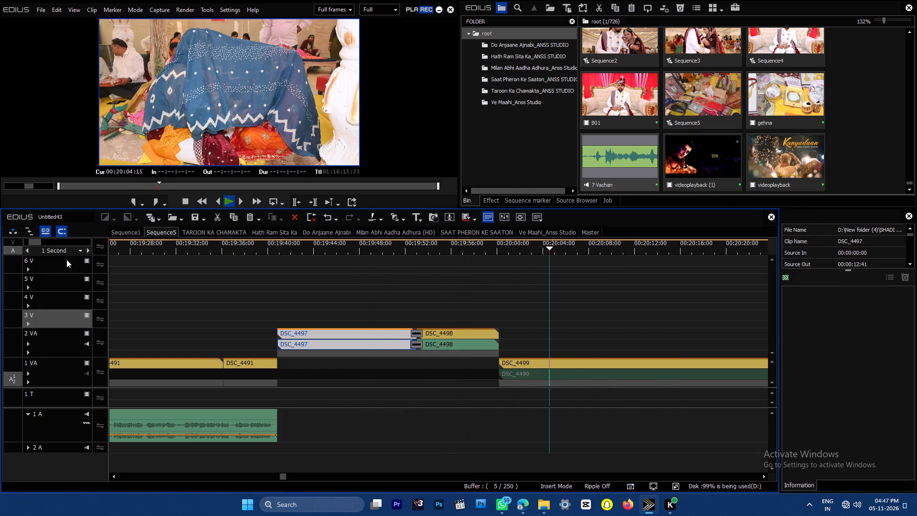
double_click(87, 251)
key(space)
click(543, 246)
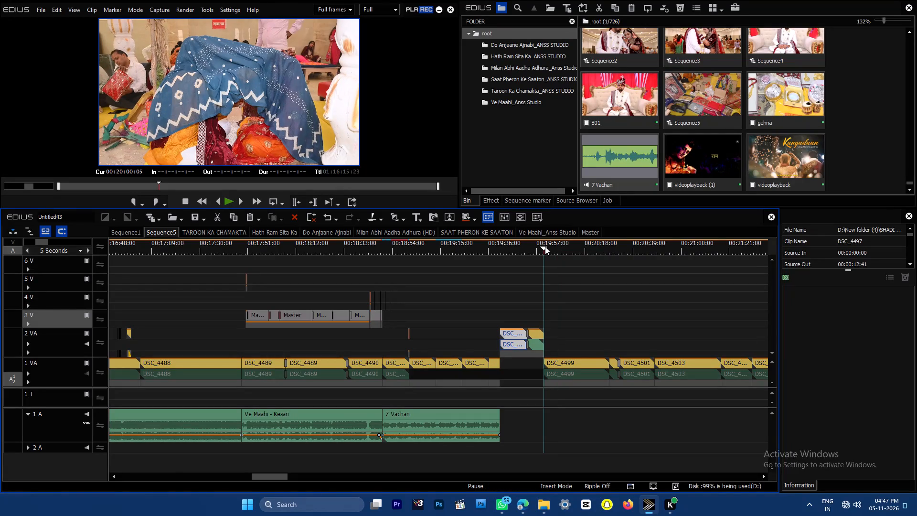
key(ctrl+s)
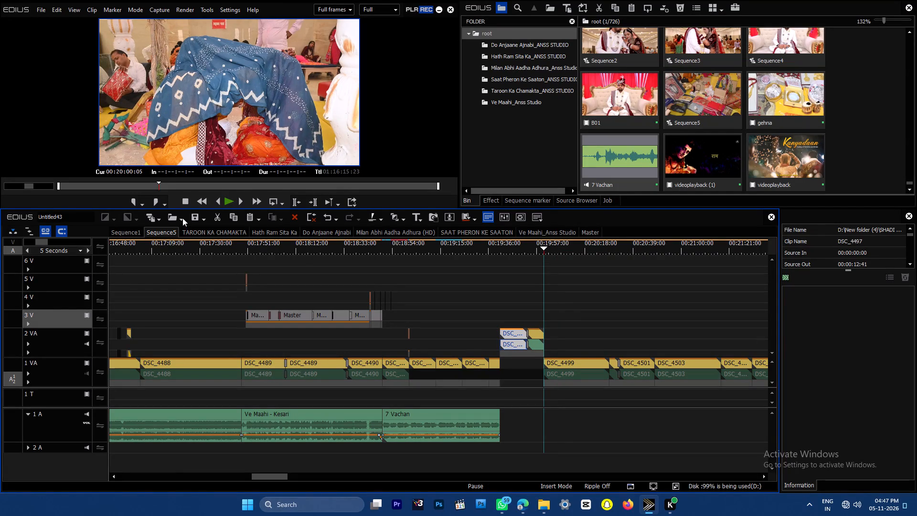
Start a sequence import and browse _10x PRO V3 PROJECT 2023 for a source project, checking the 10X PRO V3_ONLINE PROJECT_(COPY PASTE) folder.
click(182, 218)
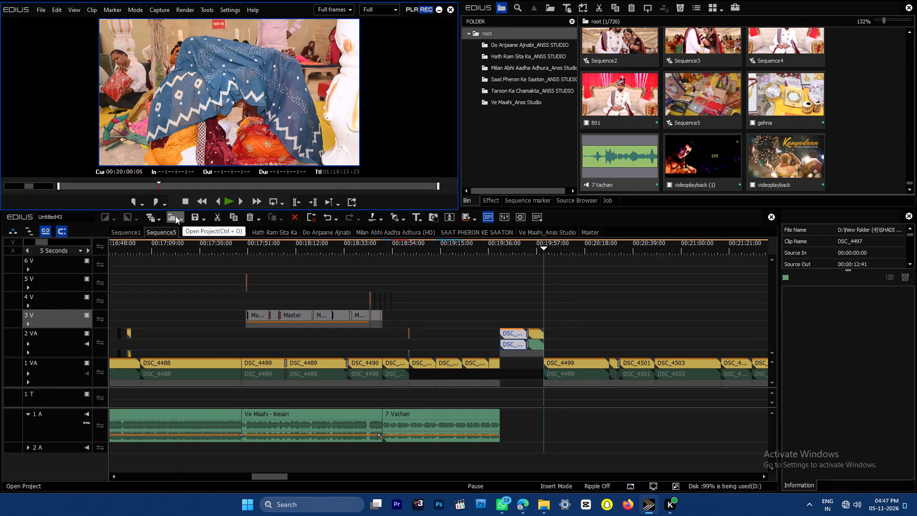
click(181, 218)
click(226, 237)
click(491, 294)
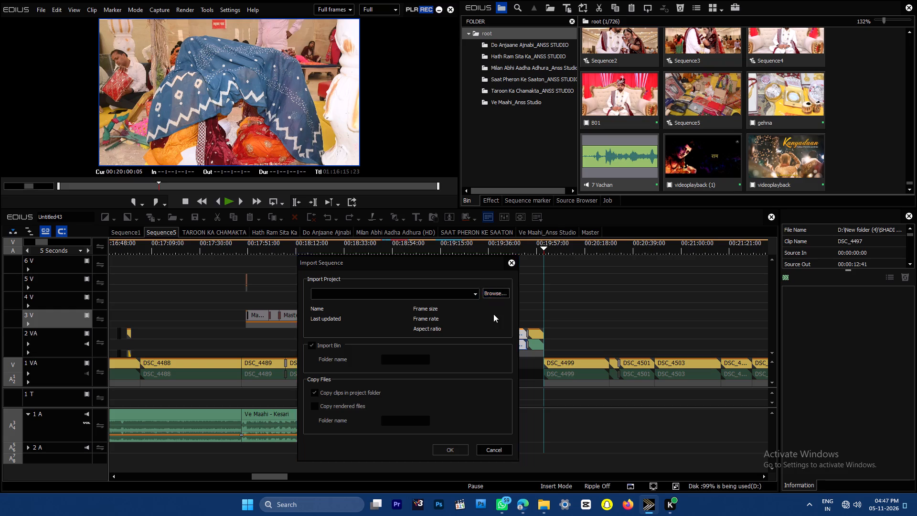
double_click(493, 314)
key(BackSpace)
click(462, 304)
click(529, 228)
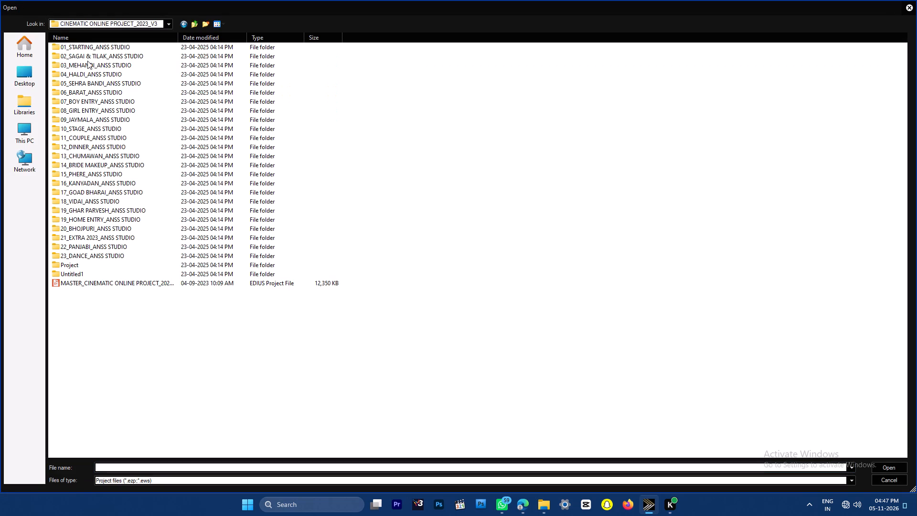
click(496, 132)
click(250, 341)
key(BackSpace)
double_click(154, 93)
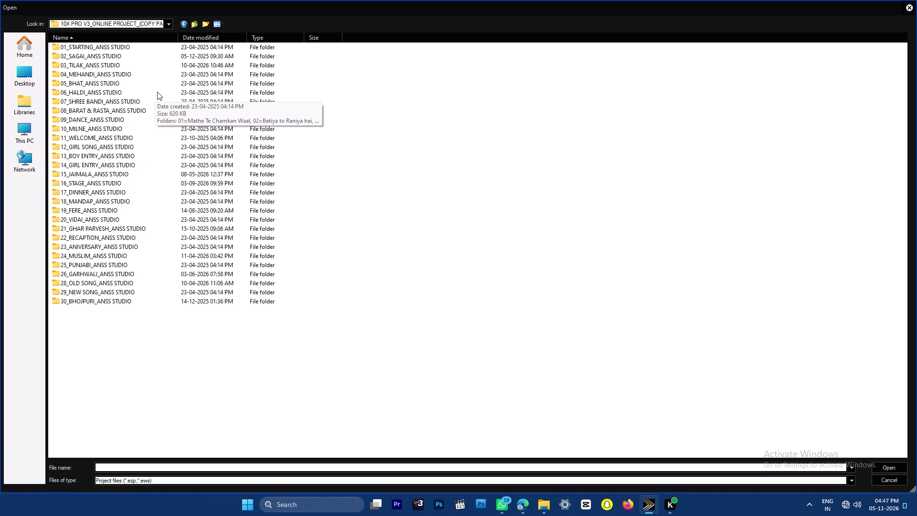
click(226, 335)
key(BackSpace)
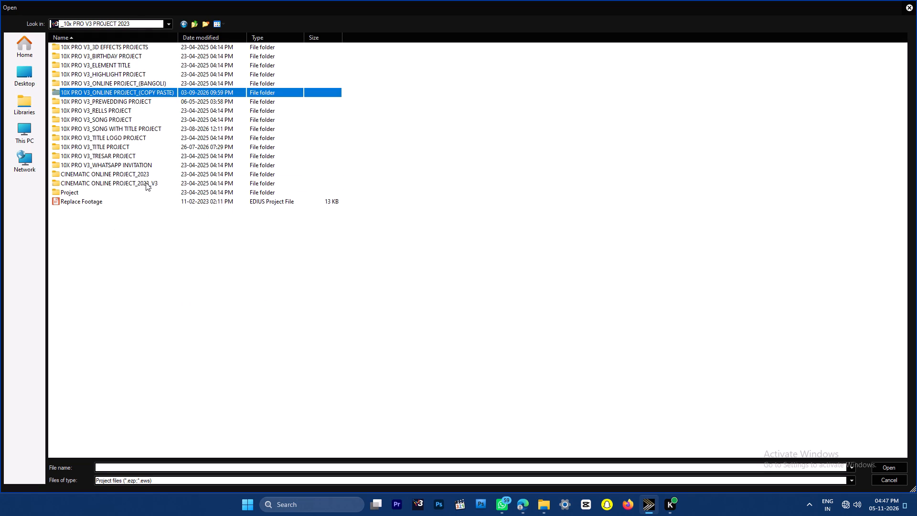
Import the project from the CINEMATIC ONLINE PROJECT_2023 folder, including its bin and copying clips into the project folder.
click(146, 183)
key(Up)
key(Return)
key(Down)
key(Down)
key(Down)
key(Return)
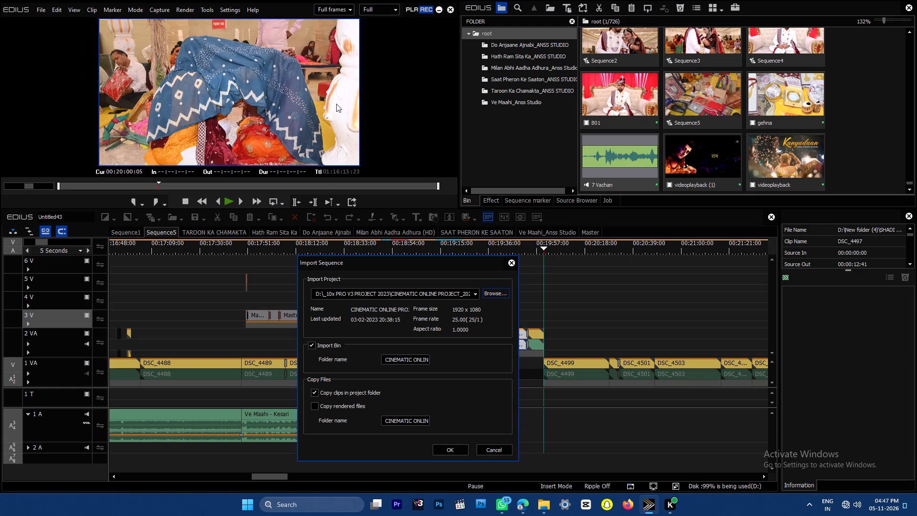
click(453, 454)
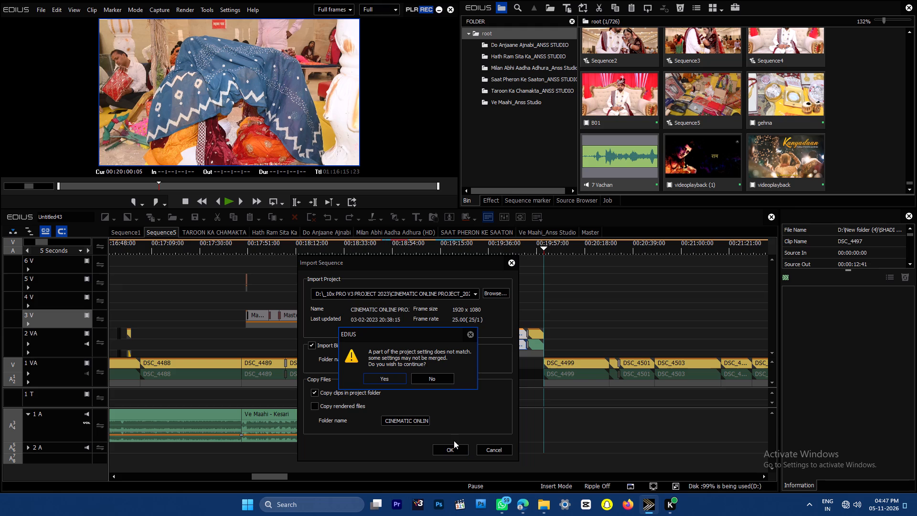
key(Return)
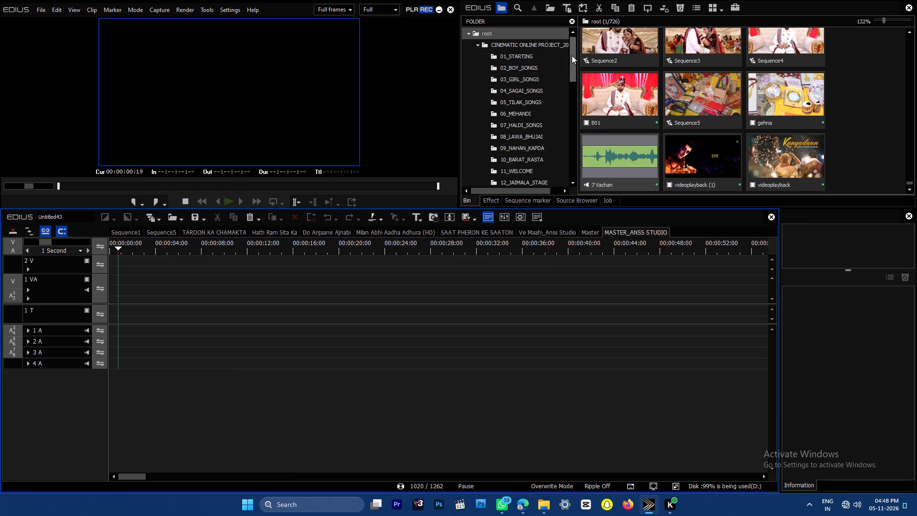
Open the 18_SINDOORDAN folder in the imported CINEMATIC ONLINE PROJECT_2023 bin and look over its song sequences.
drag(574, 55, 572, 107)
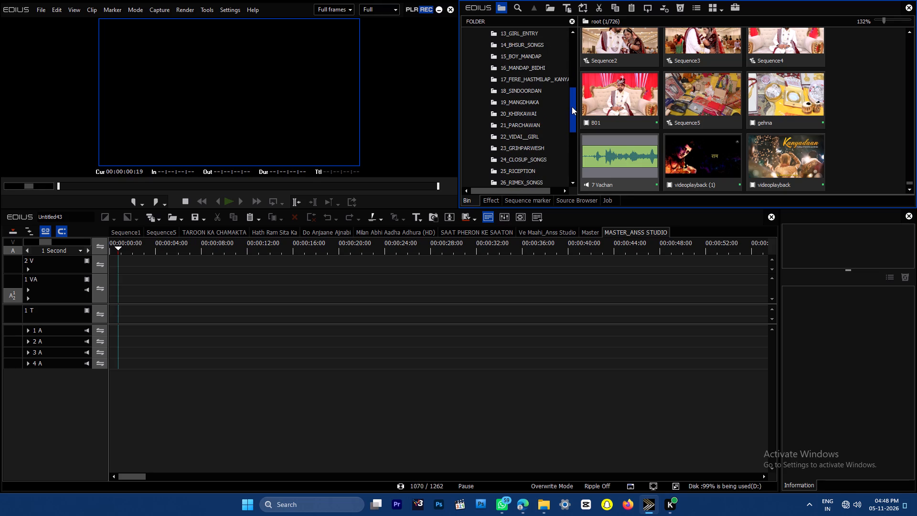
drag(572, 107, 571, 126)
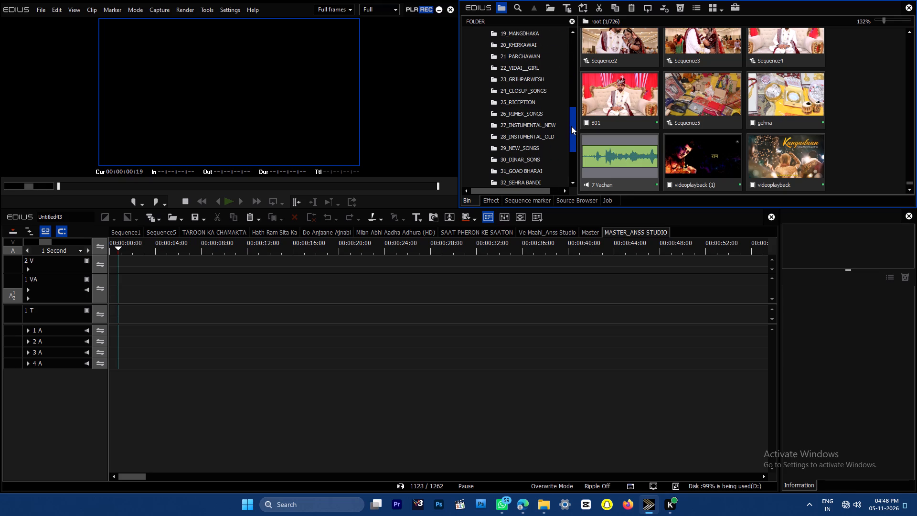
drag(571, 126, 571, 132)
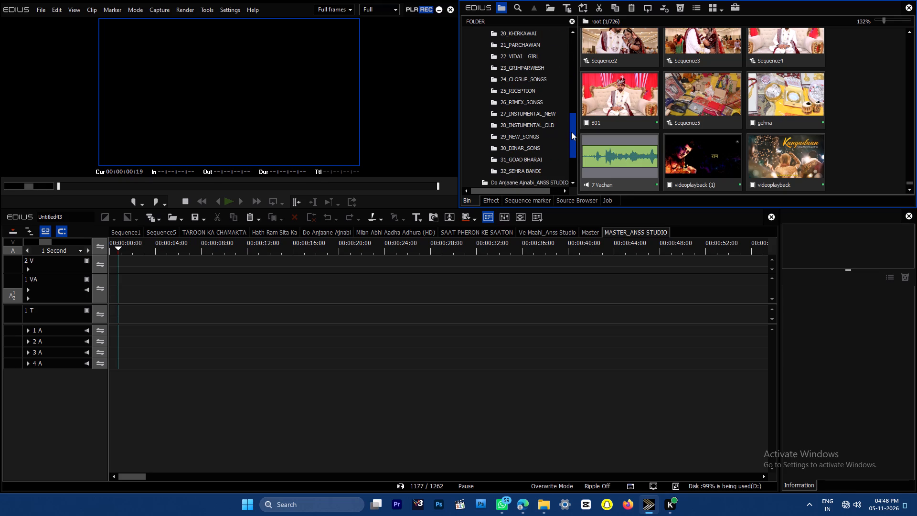
drag(571, 132, 571, 118)
click(521, 57)
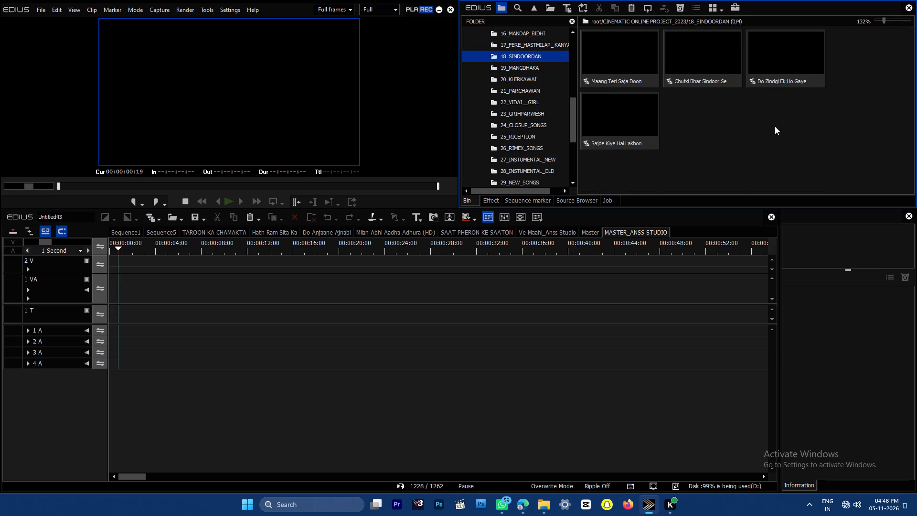
click(763, 138)
click(781, 134)
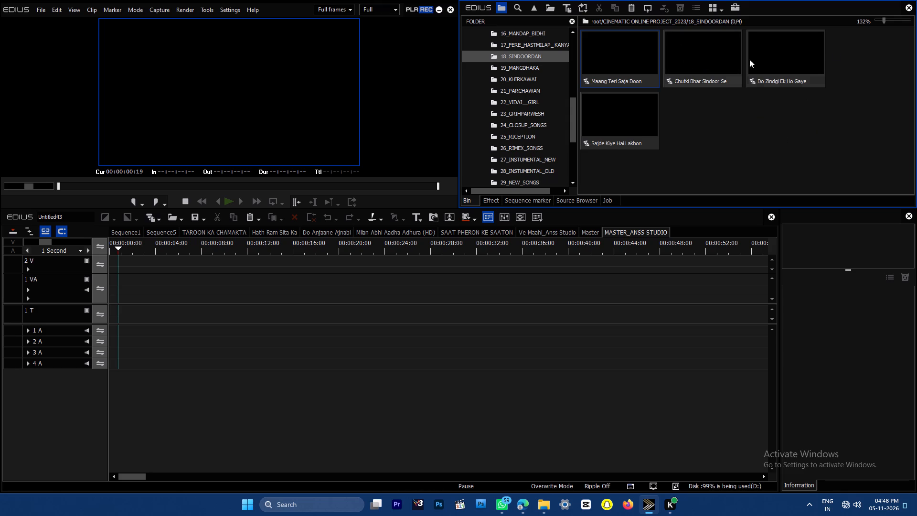
Copy everything in the Do Zindgi Ek Ho Gaye sequence and paste it into Sequence5 on track 2 VA at 00:20:00:05.
double_click(802, 56)
key(space)
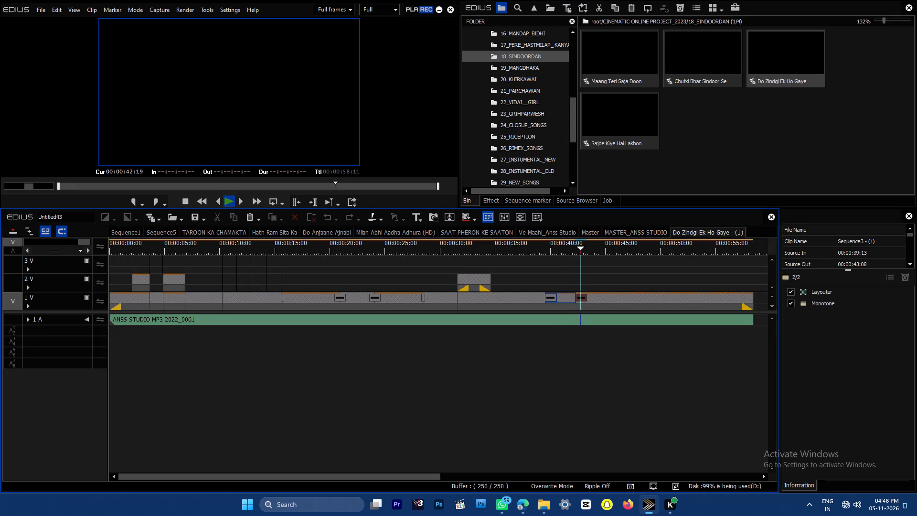
key(shift+a)
key(ctrl+c)
key(ctrl+c)
key(ctrl+c)
key(c)
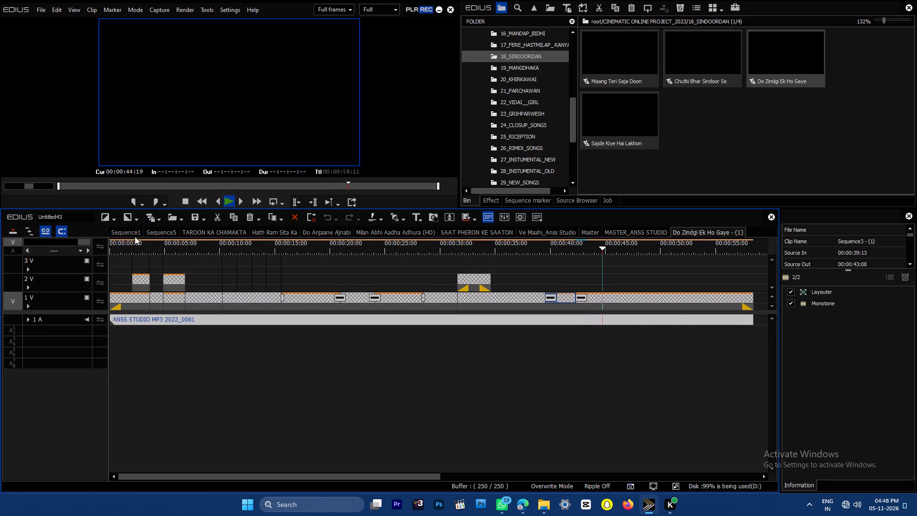
click(149, 232)
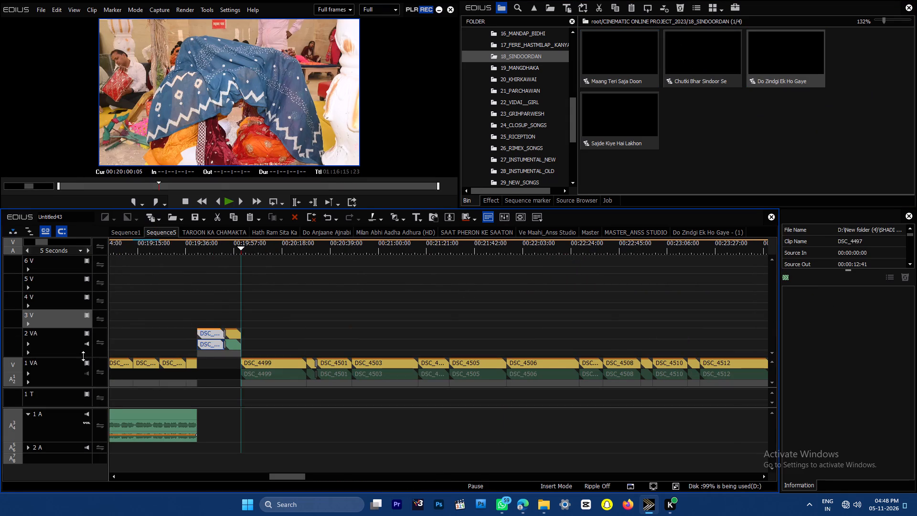
click(71, 346)
key(ctrl+v)
Play through the pasted Do Zindgi Ek Ho Gaye section against the ceremony footage, up to near the song's end.
key(space)
key(ctrl+plus)
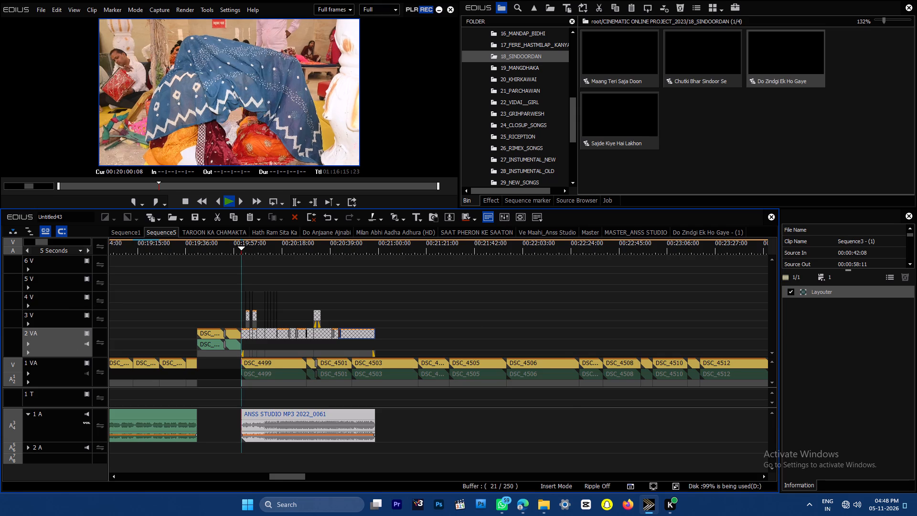
key(ctrl+plus)
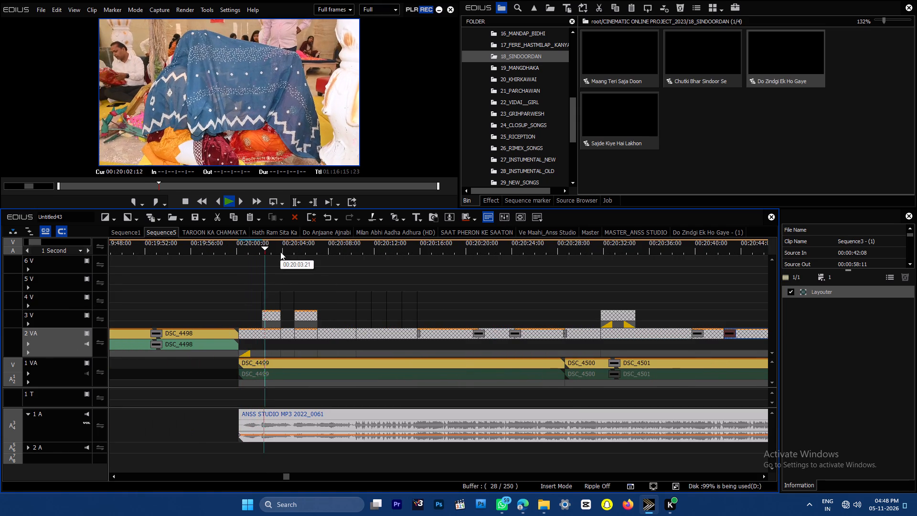
drag(347, 247, 475, 255)
key(space)
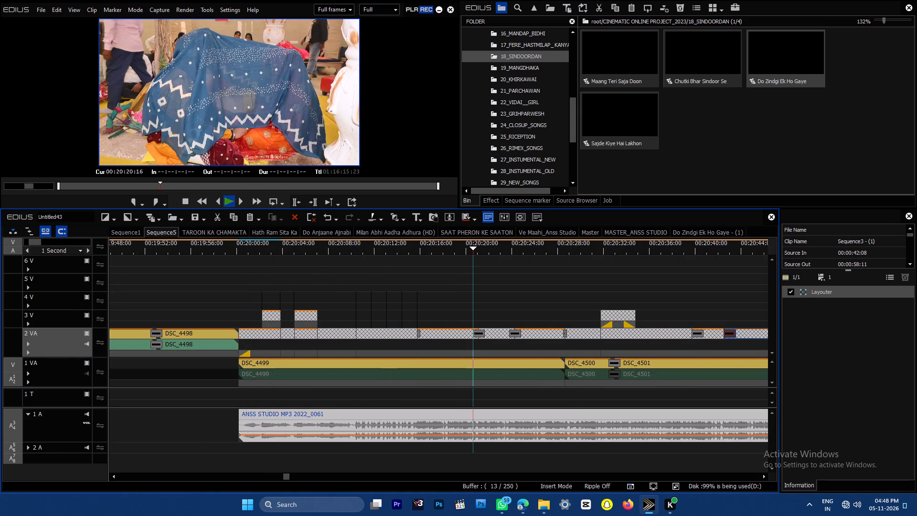
click(86, 247)
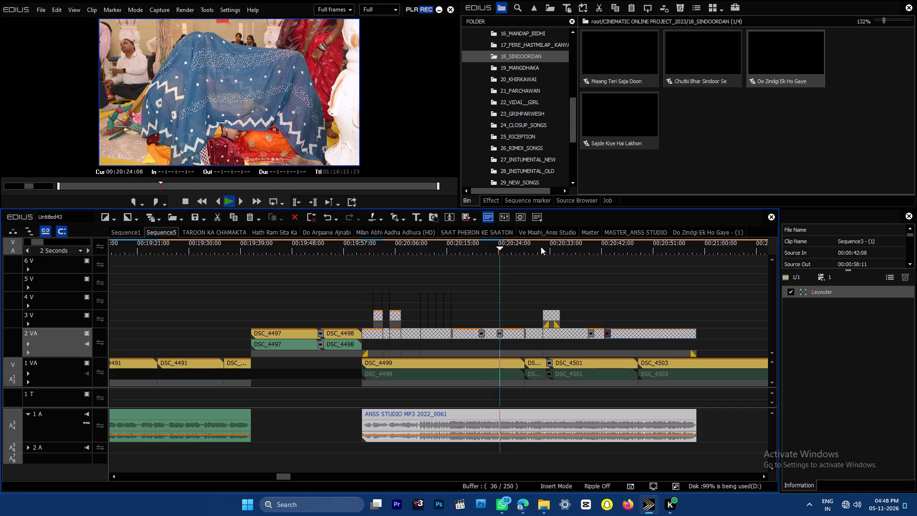
drag(541, 247, 545, 246)
key(space)
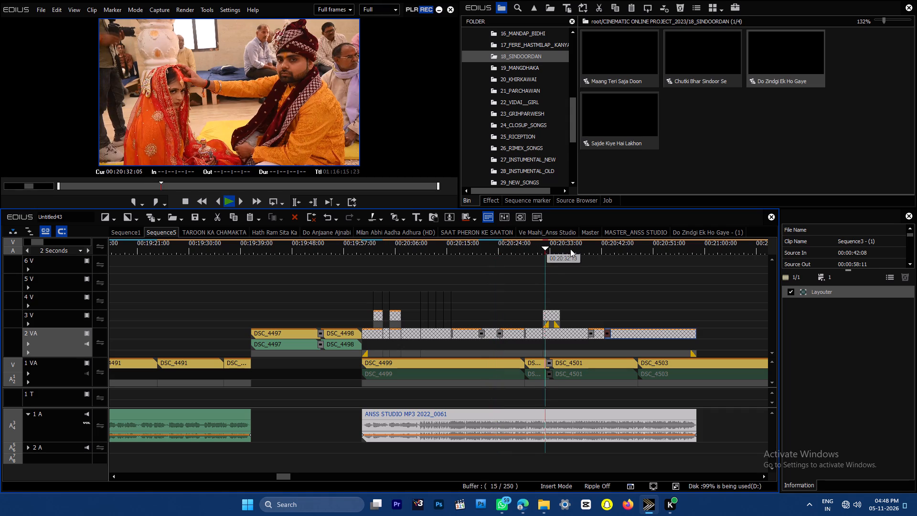
drag(597, 246, 645, 248)
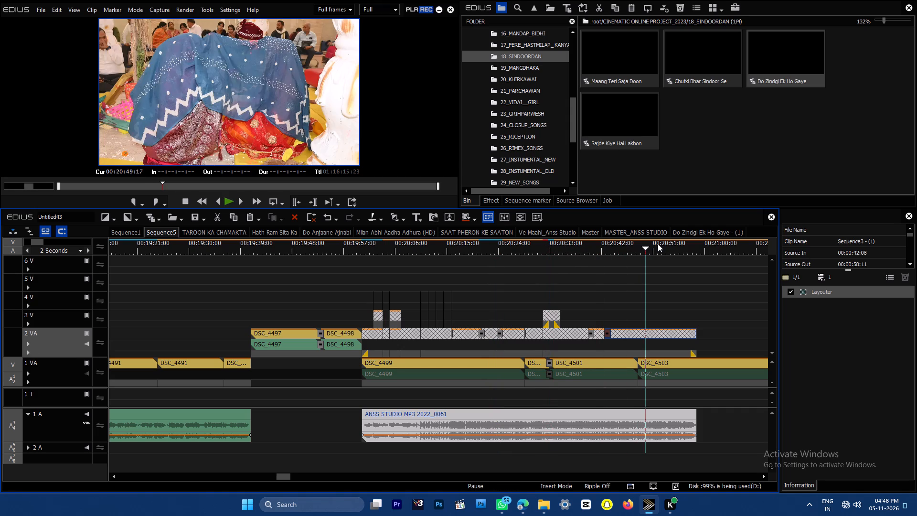
key(space)
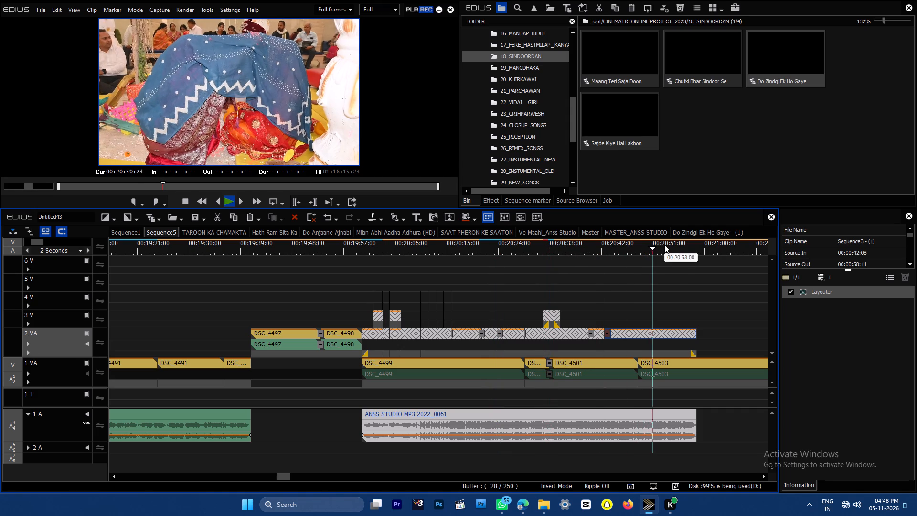
drag(287, 476, 292, 476)
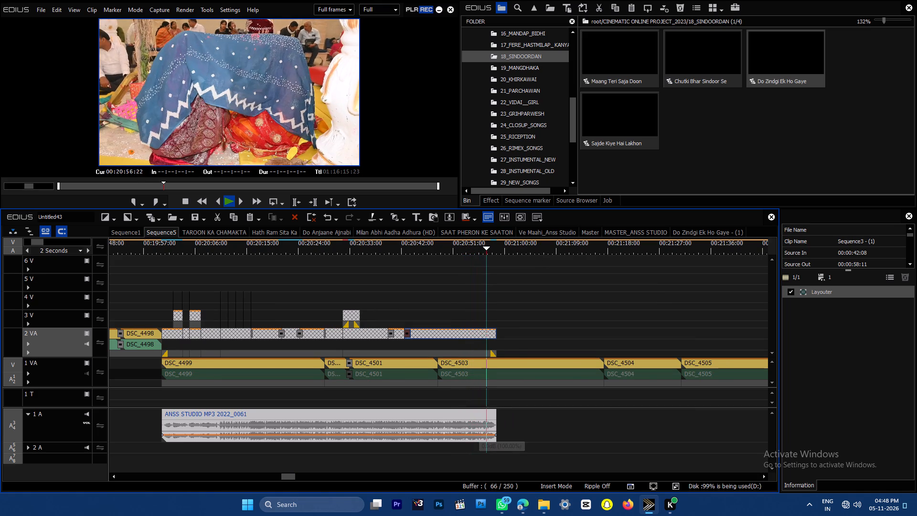
key(space)
Split clip DSC_4503 on track 1 VA at the pasted song's end, 00:20:58:16.
drag(497, 241, 506, 244)
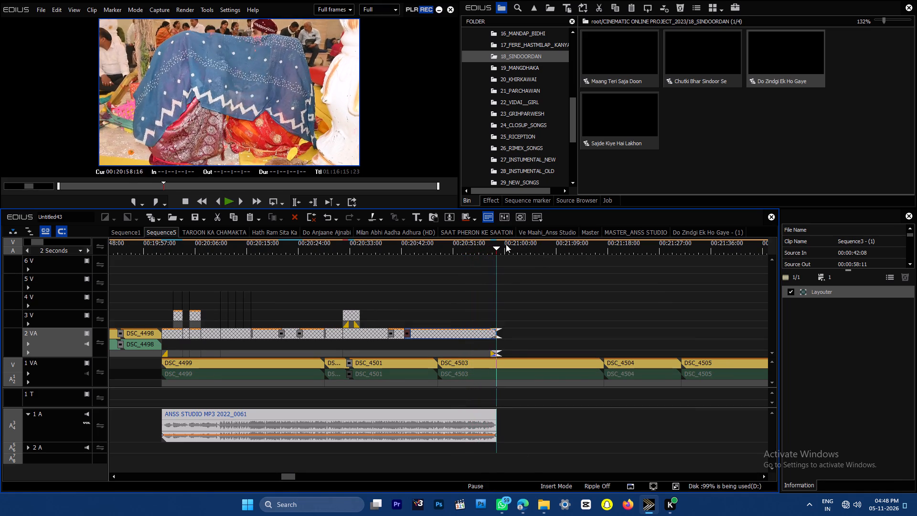
drag(506, 244, 506, 245)
click(501, 245)
drag(547, 315, 561, 478)
key(c)
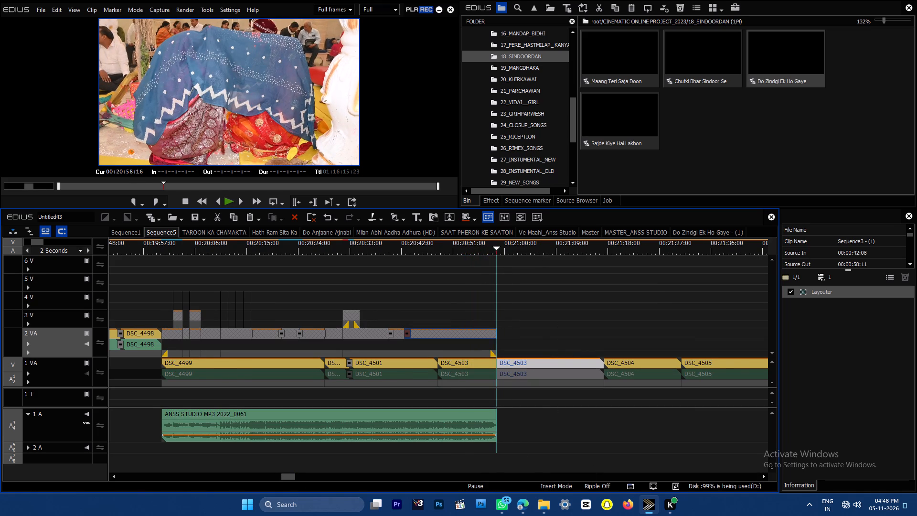
Fade out the volume of the ANSS STUDIO MP3 2022_0061 audio on track 1 A over about its last second.
key(ctrl+plus)
key(ctrl+plus)
click(473, 434)
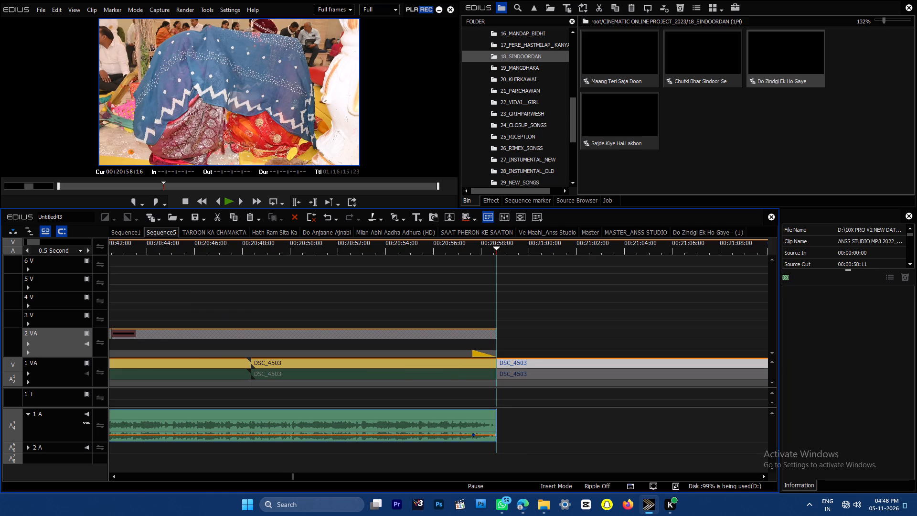
drag(492, 434, 620, 486)
Copy the 1 VA clips under the song, DSC_4499 through the split DSC_4503, and paste them at the start of nested Sequence3 - (1).
double_click(88, 250)
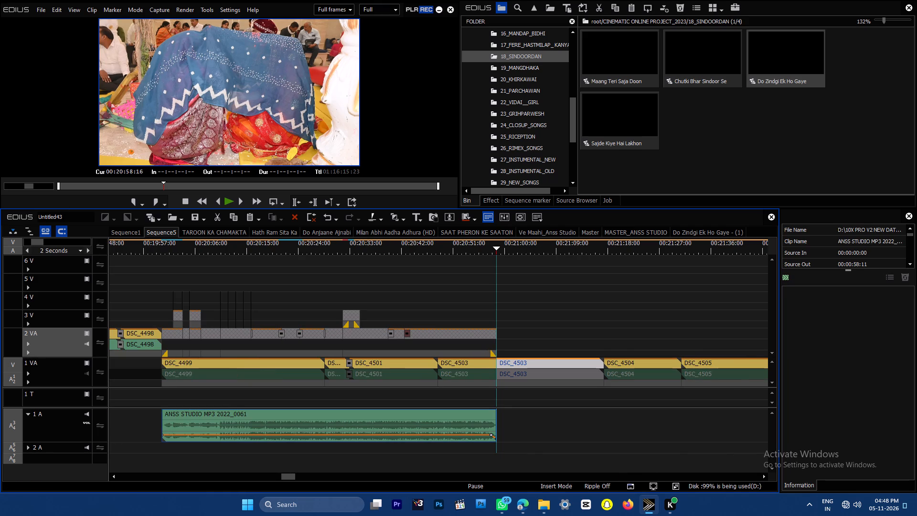
drag(141, 367, 458, 366)
key(ctrl+c)
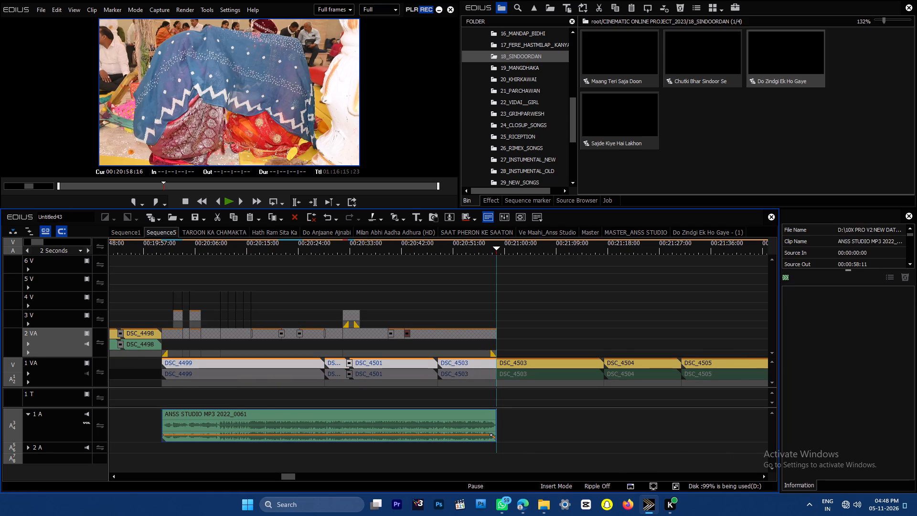
key(ctrl+c)
key(c)
double_click(373, 335)
key(Home)
key(ctrl+v)
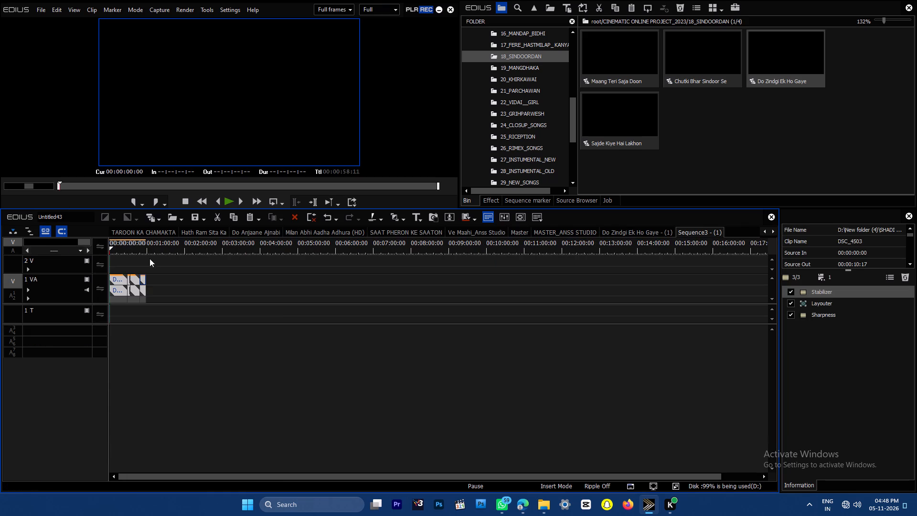
Mute the audio of track 1 VA in Sequence3 - (1).
click(89, 289)
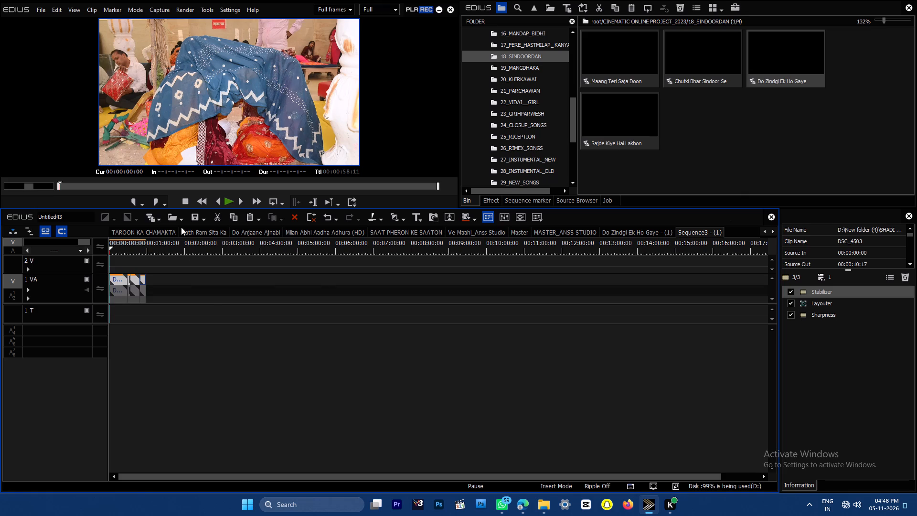
Start a sequence import and browse to the 10X PRO V3_ONLINE PROJECT_(COPY PASTE) folder inside _10x PRO V3 PROJECT 2023.
click(181, 220)
click(258, 244)
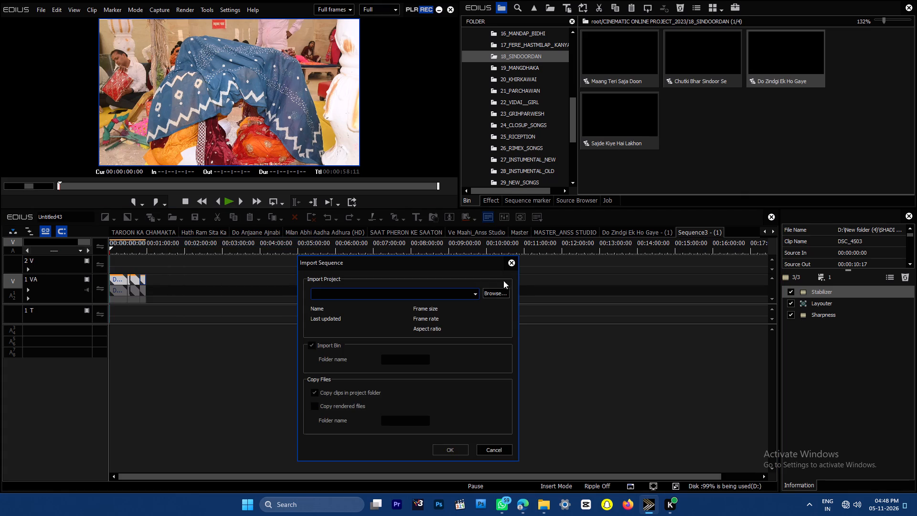
click(498, 292)
click(495, 311)
key(BackSpace)
key(BackSpace)
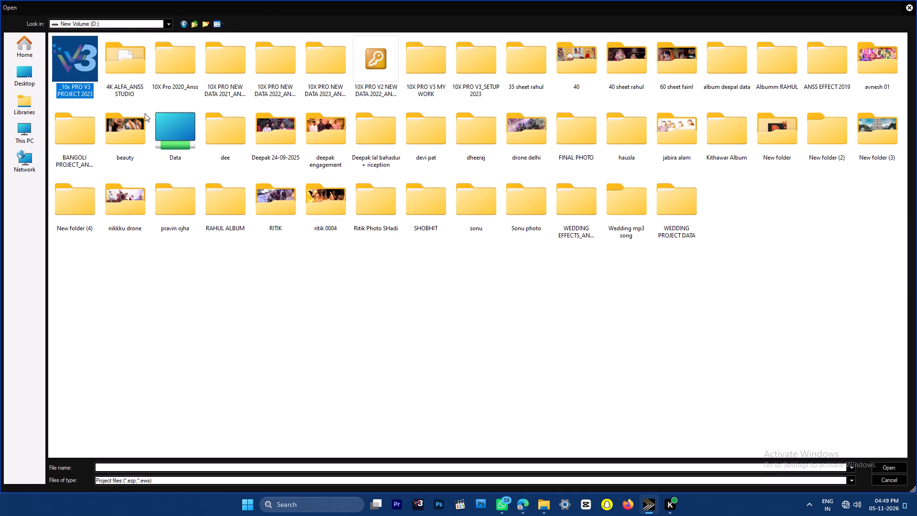
key(Return)
click(149, 95)
key(Return)
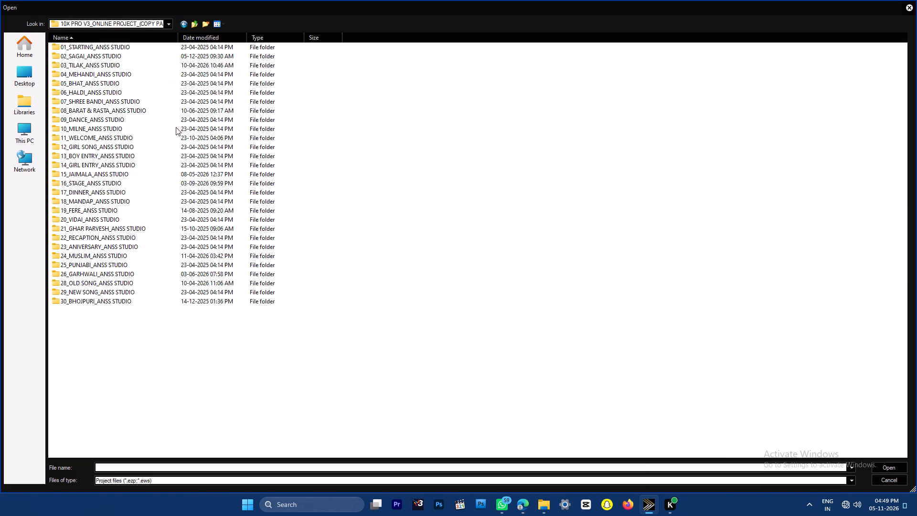
Import the Mubarak ho tumko_ Anss Studio project from the 34=Mubarak Ho Tumko folder under 16_STAGE_ANSS STUDIO.
click(99, 189)
key(Up)
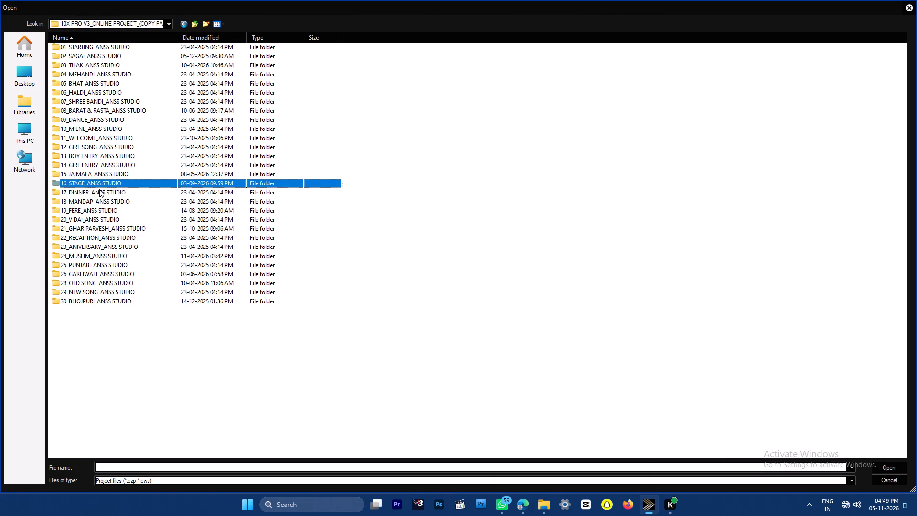
key(Return)
click(113, 301)
key(Return)
key(Down)
key(Return)
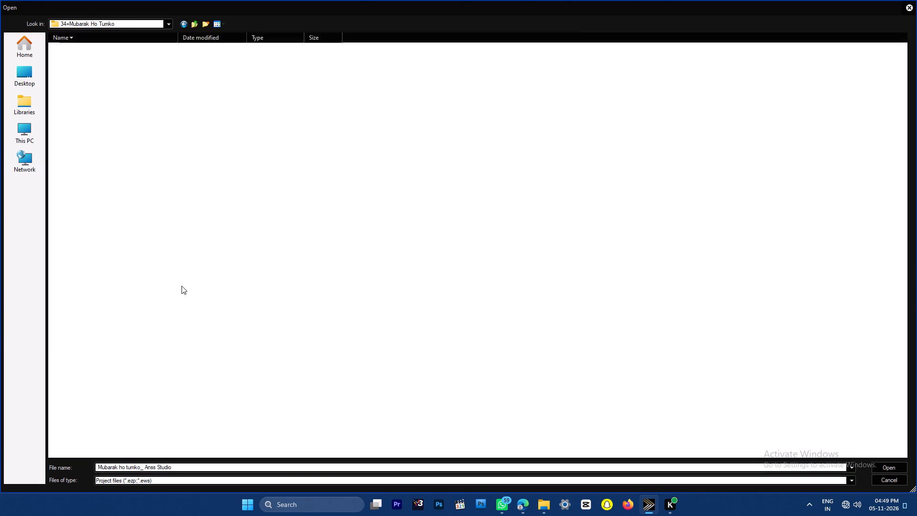
click(457, 448)
key(Return)
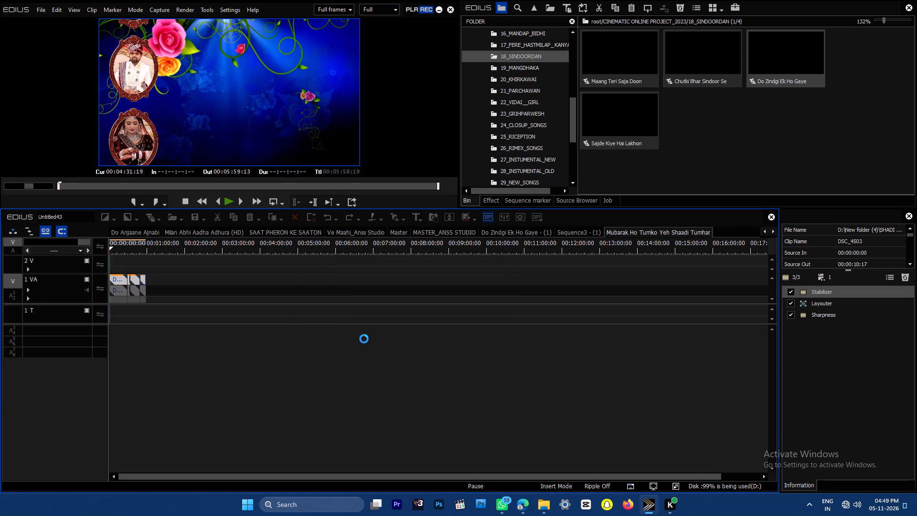
Split the Mubarak Ho Tumko song audio on track 1 A at 00:00:50:04 and briefly play from the cut.
click(375, 397)
key(Home)
click(198, 252)
drag(204, 262, 205, 278)
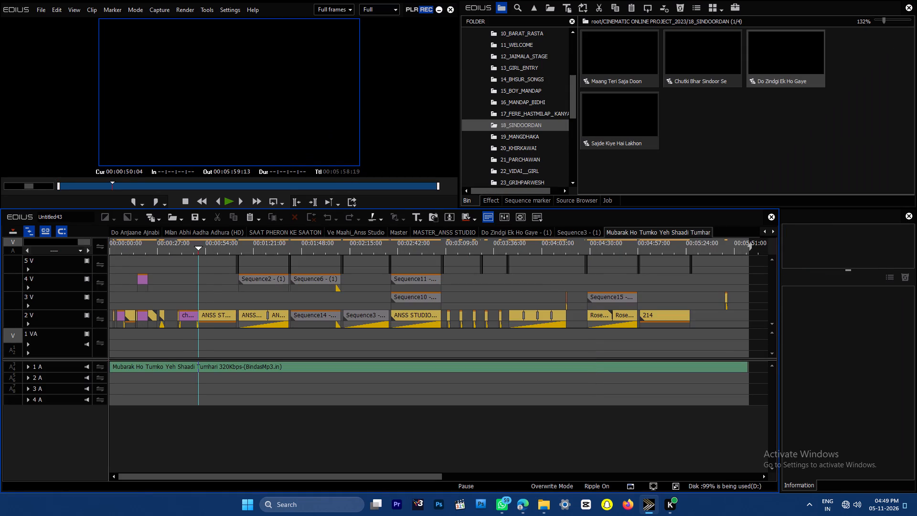
drag(205, 278, 206, 398)
key(c)
key(space)
drag(208, 241, 217, 250)
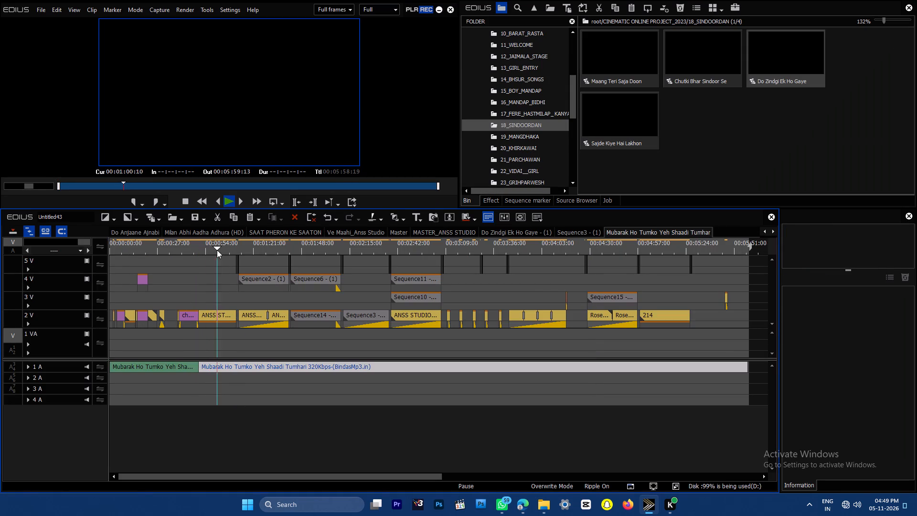
drag(217, 250, 201, 252)
click(233, 249)
Select the song audio after the cut together with the short effect clips on the upper video tracks, and copy them.
drag(223, 272, 241, 252)
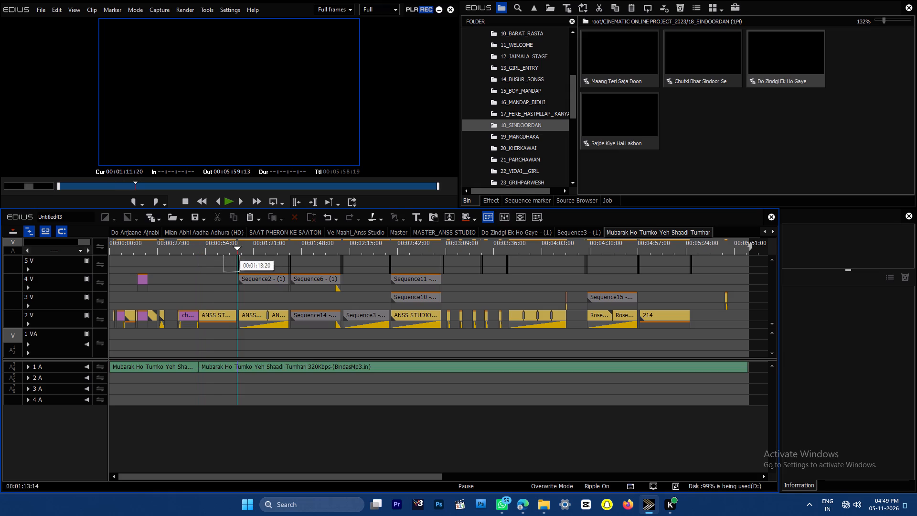
drag(241, 252, 242, 250)
drag(237, 345, 259, 407)
ctrl+drag(208, 256, 252, 260)
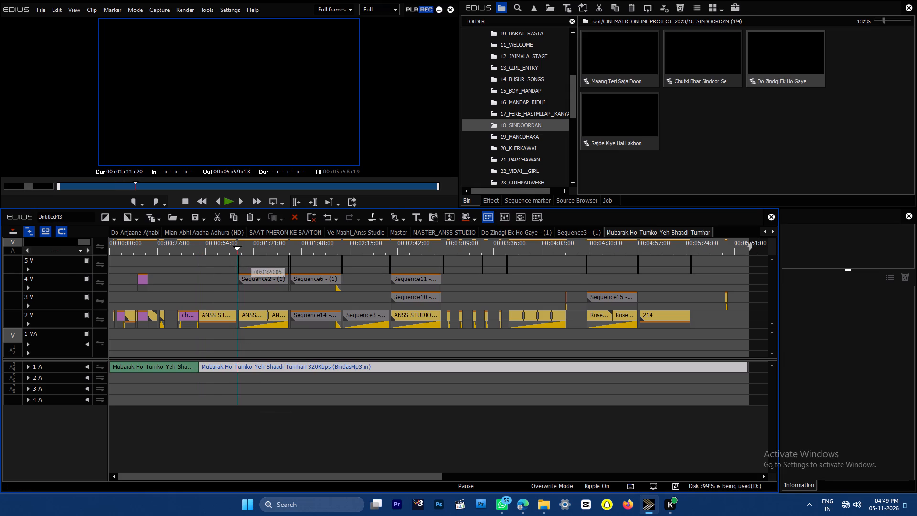
ctrl+drag(332, 265, 354, 263)
ctrl+click(362, 249)
ctrl+drag(449, 291, 448, 316)
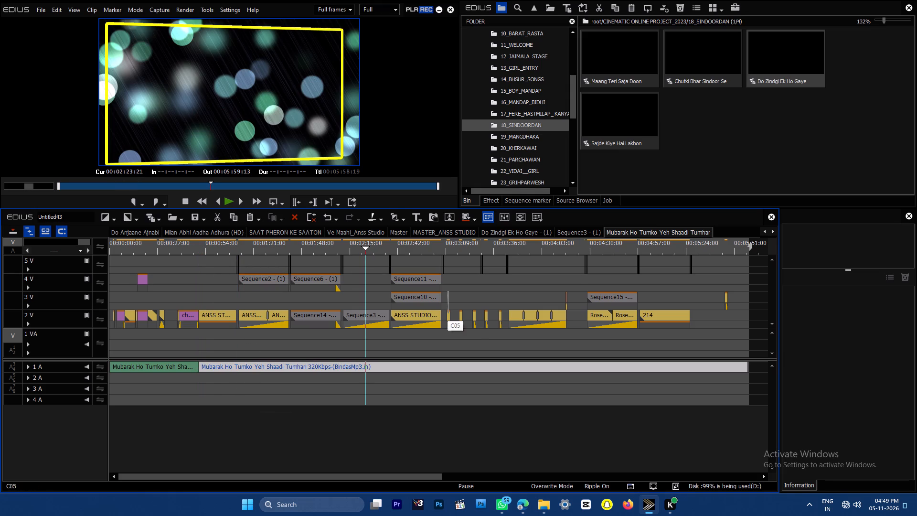
ctrl+drag(448, 316, 448, 323)
ctrl+drag(494, 292, 503, 319)
ctrl+drag(571, 276, 599, 248)
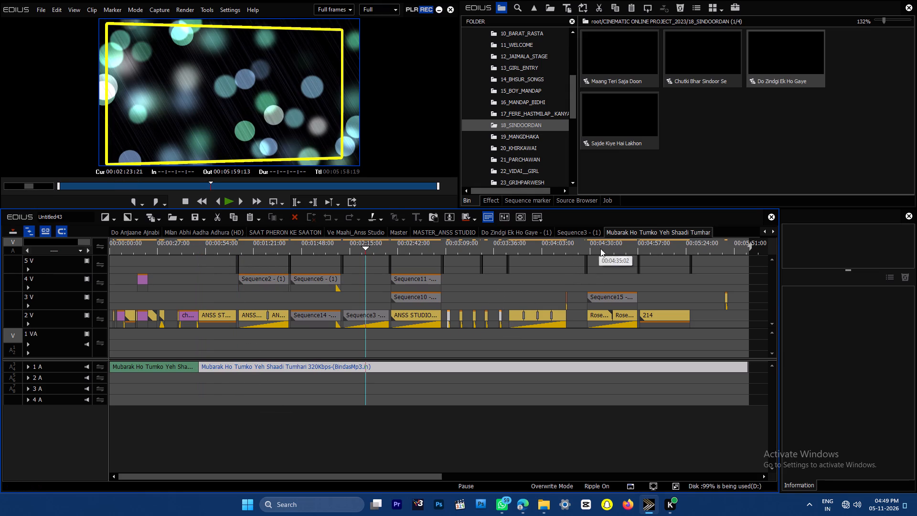
ctrl+drag(687, 286, 780, 305)
key(ctrl+c)
key(ctrl+c)
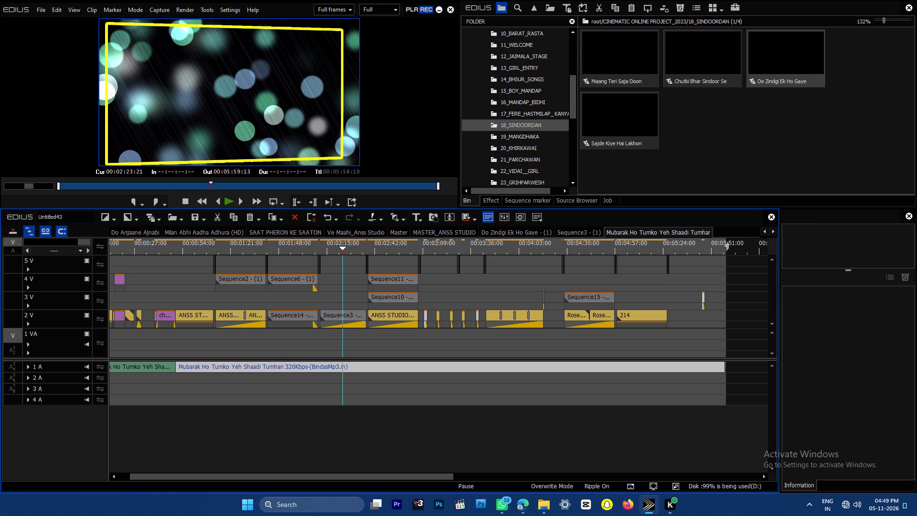
Paste the copied Mubarak Ho Tumko audio and effect clips into Sequence5 at 00:20:58:16, right after the previous song.
triple_click(761, 231)
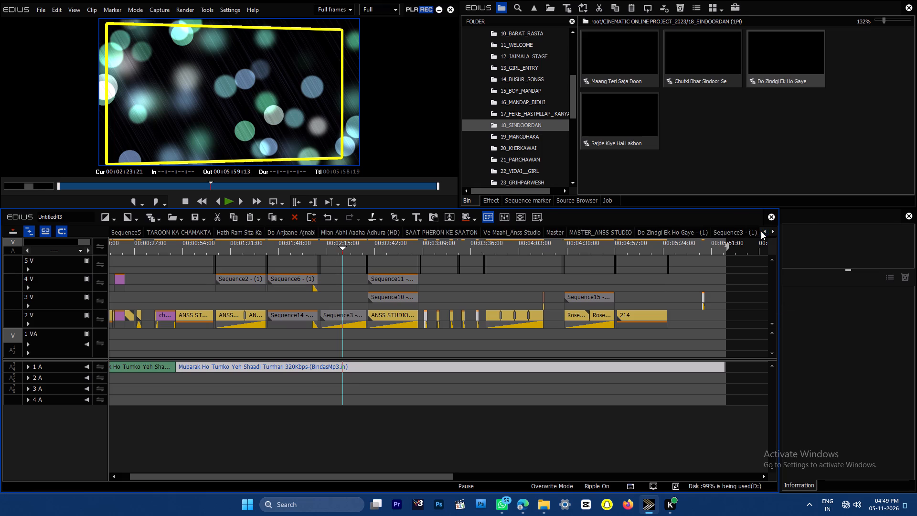
triple_click(761, 231)
click(165, 236)
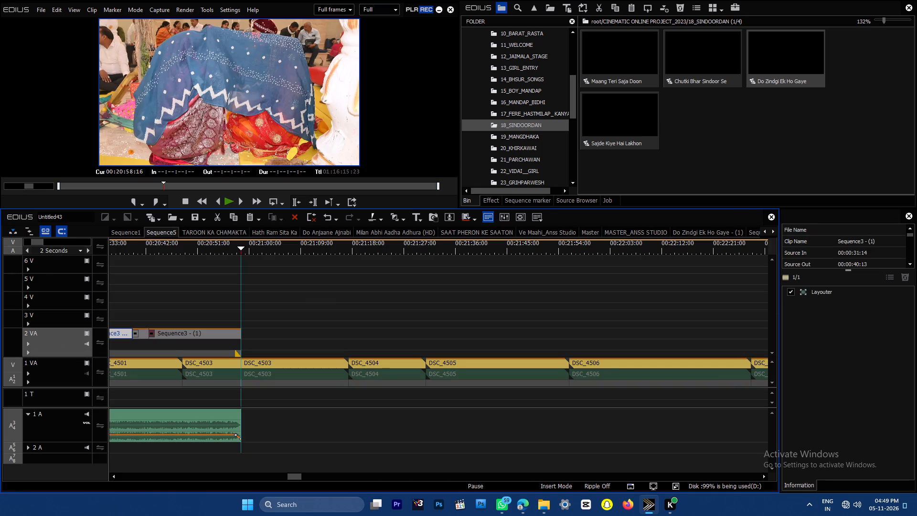
drag(250, 249, 244, 256)
key(ctrl+v)
Play the newly pasted Mubarak Ho Tumko section of Sequence5 around 00:21:19 to review it against the ceremony footage.
key(space)
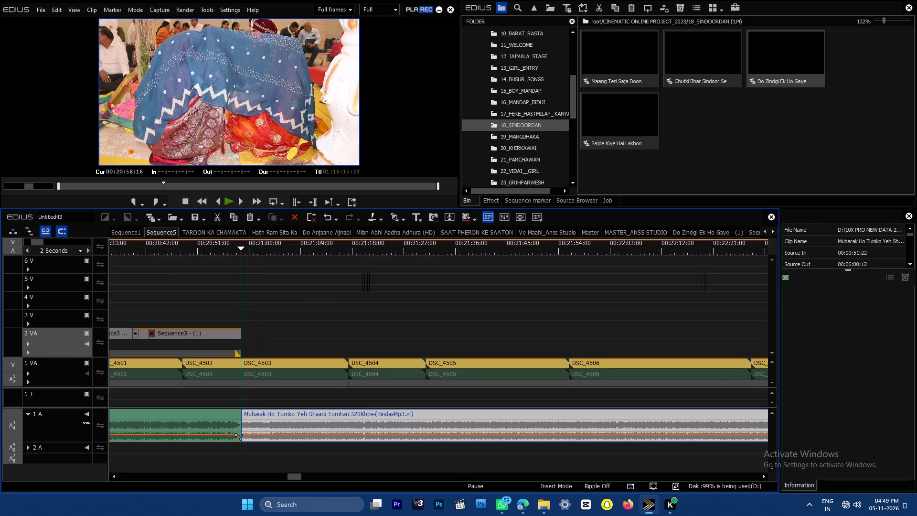
drag(355, 244, 361, 243)
key(space)
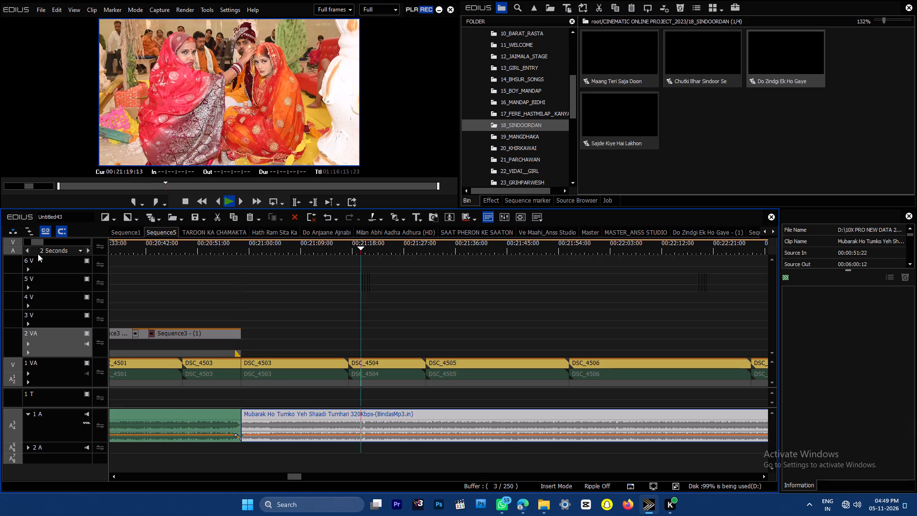
double_click(86, 248)
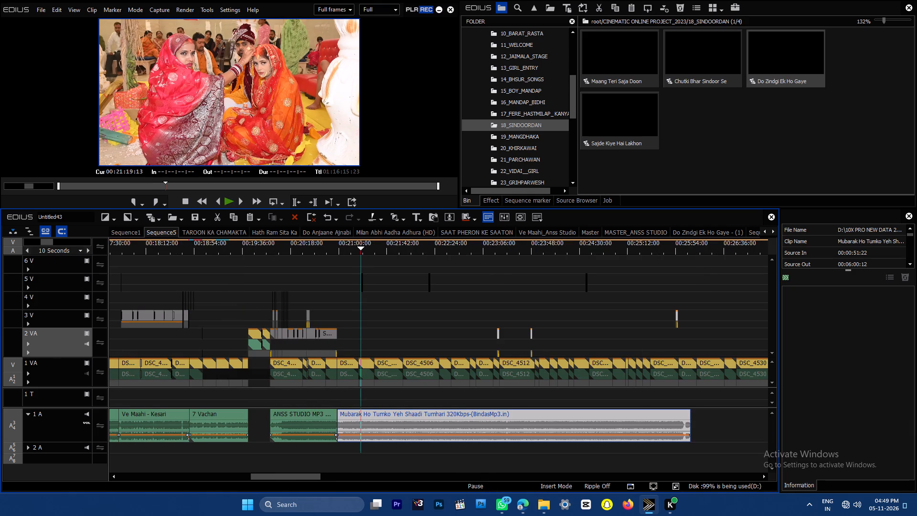
key(space)
Import the Sang Sang Chalunga Main project from the 06=Sang Sang Chalunga Main folder under 19_FERE_ANSS STUDIO.
click(181, 217)
click(230, 242)
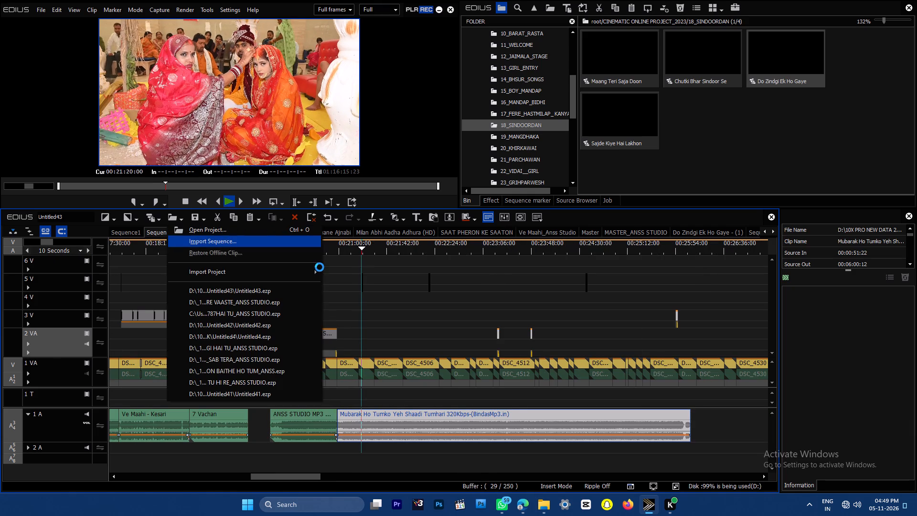
click(501, 293)
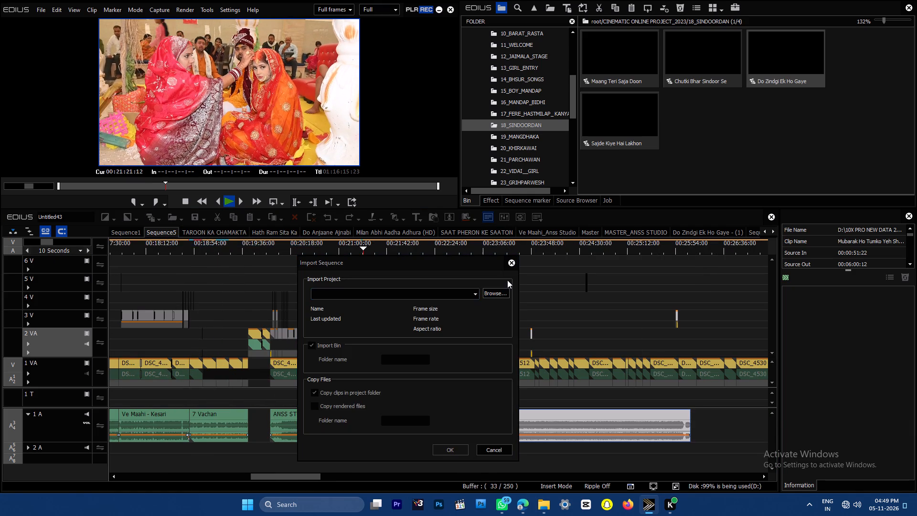
click(426, 286)
key(BackSpace)
click(424, 294)
key(BackSpace)
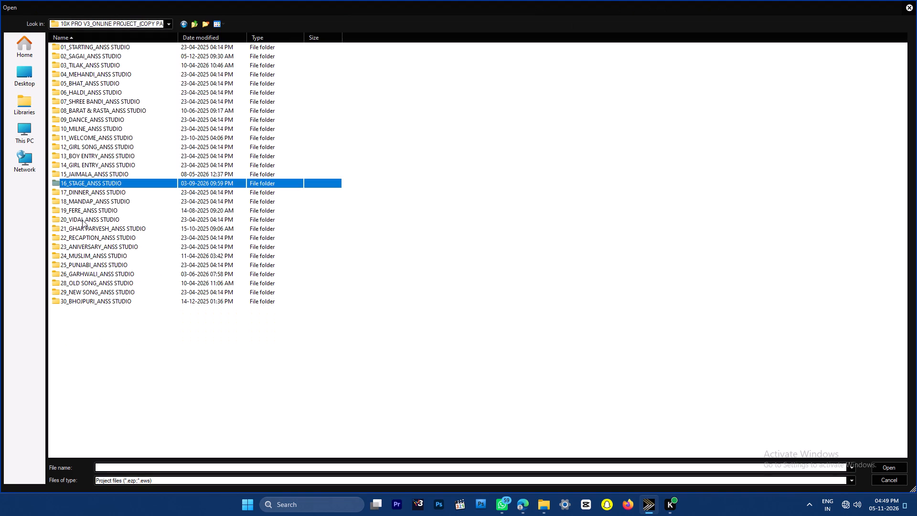
click(100, 189)
click(77, 204)
key(Down)
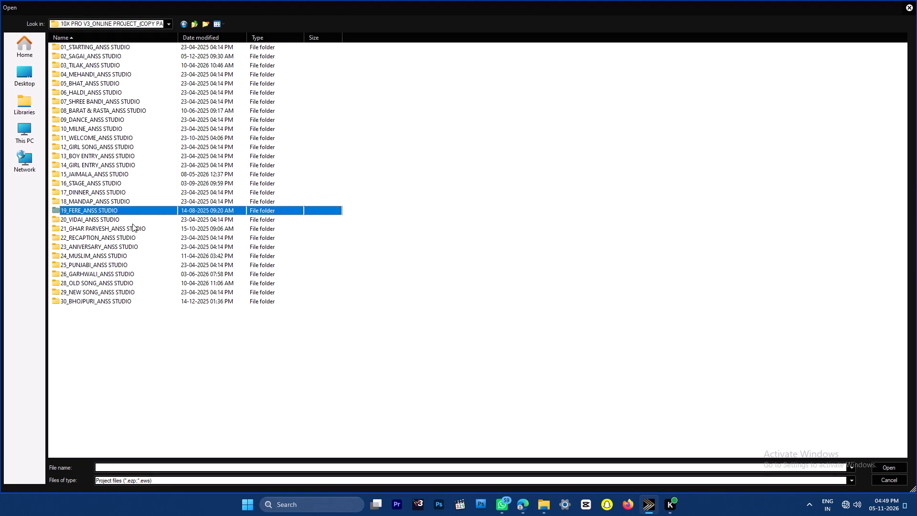
key(Return)
click(139, 120)
key(Up)
key(Up)
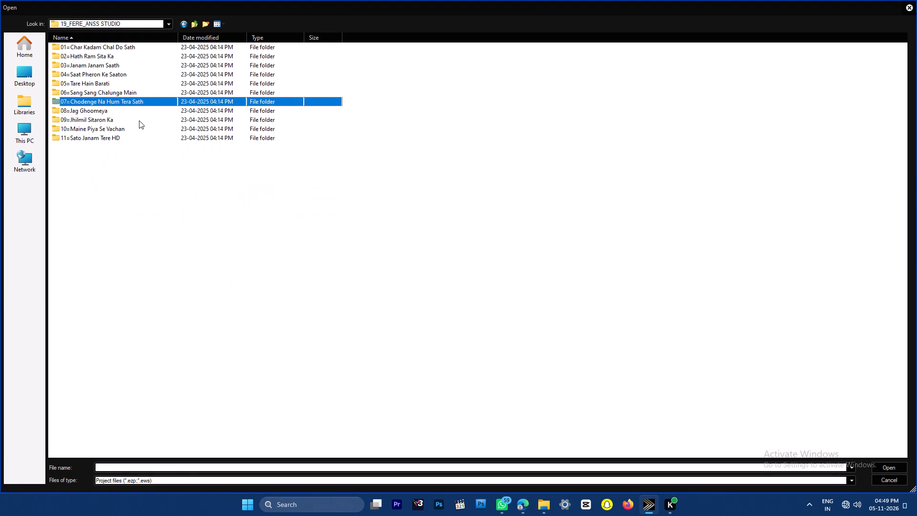
key(Up)
key(Return)
key(Down)
key(Return)
click(462, 451)
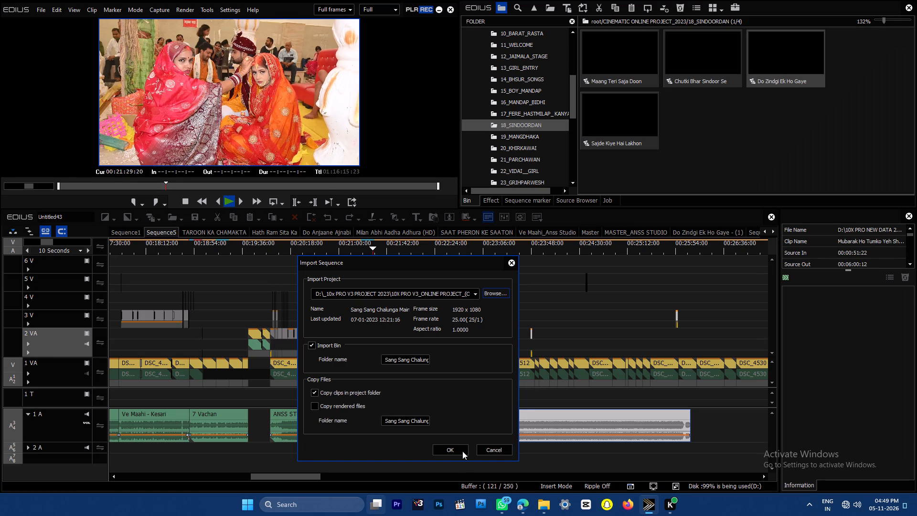
key(Return)
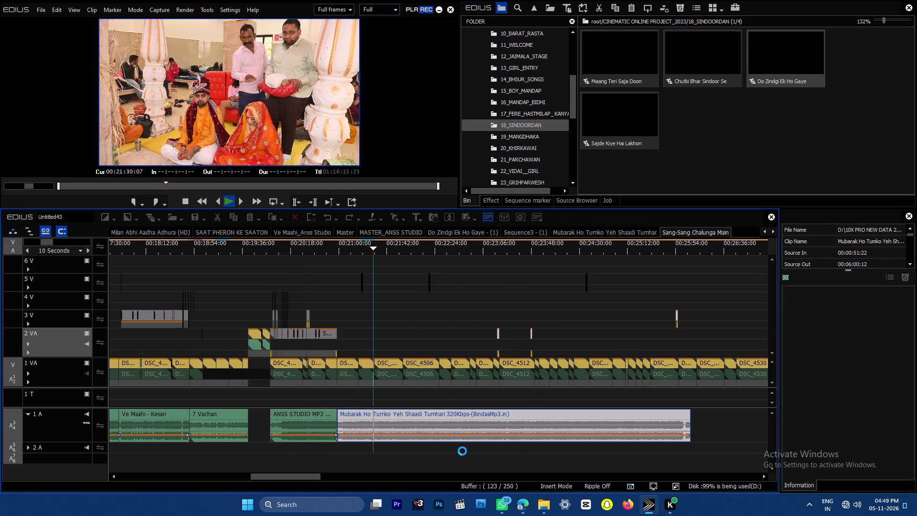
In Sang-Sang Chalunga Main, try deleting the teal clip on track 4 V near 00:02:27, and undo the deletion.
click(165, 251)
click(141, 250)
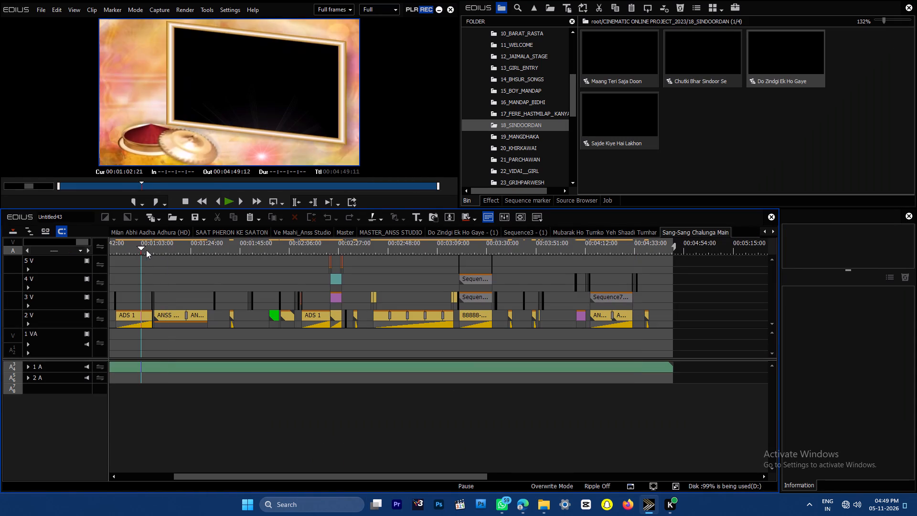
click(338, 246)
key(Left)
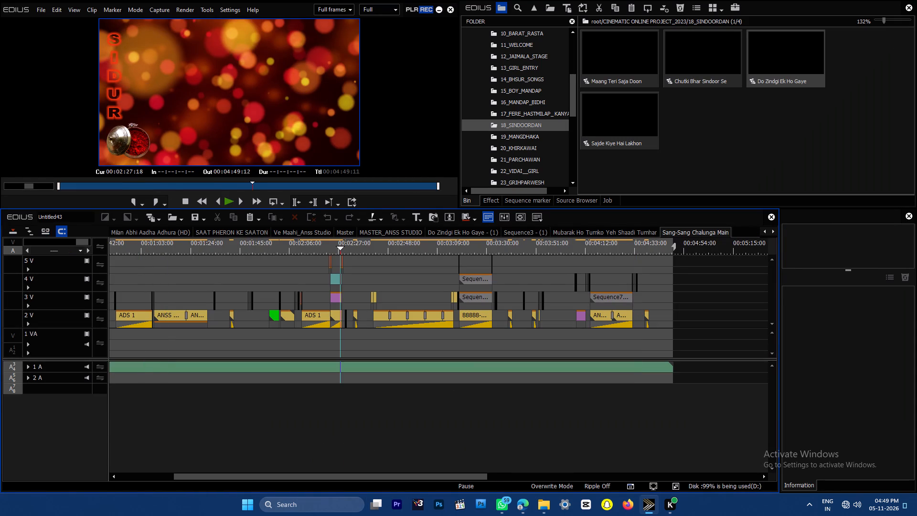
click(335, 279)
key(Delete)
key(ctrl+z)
Select the sindoor overlay clips on 4 V and 3 V near 00:02:27 plus the 3 V clip near 00:00:19, and copy them.
drag(354, 278, 313, 302)
key(Home)
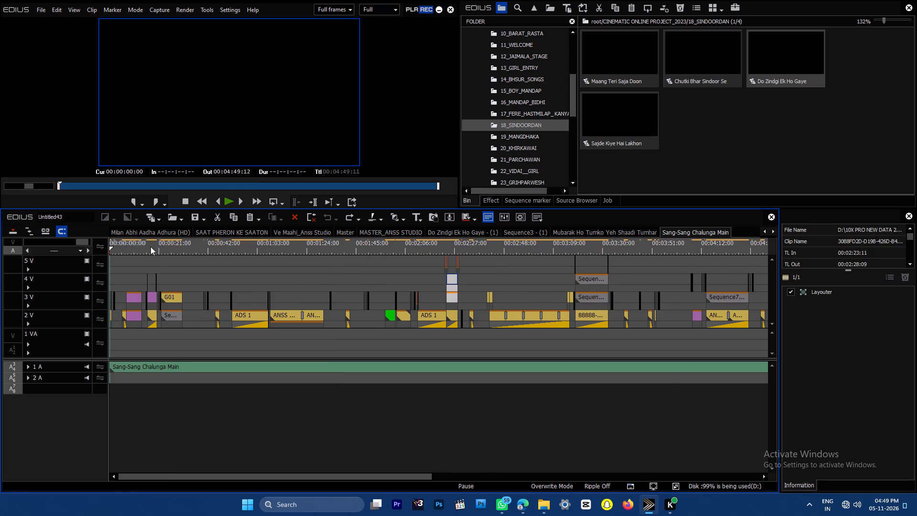
ctrl+click(153, 242)
ctrl+drag(152, 269, 149, 305)
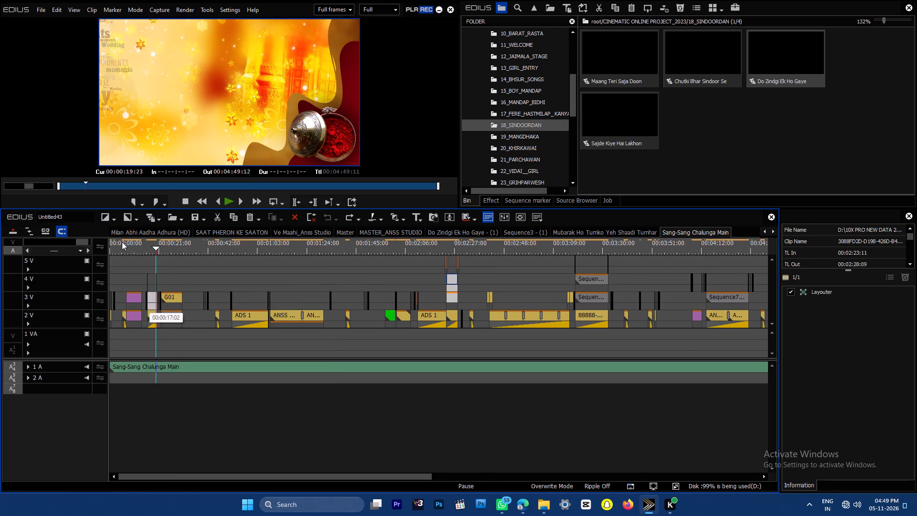
ctrl+click(130, 242)
key(ctrl+c)
key(ctrl+c)
key(ctrl+c)
key(ctrl+c)
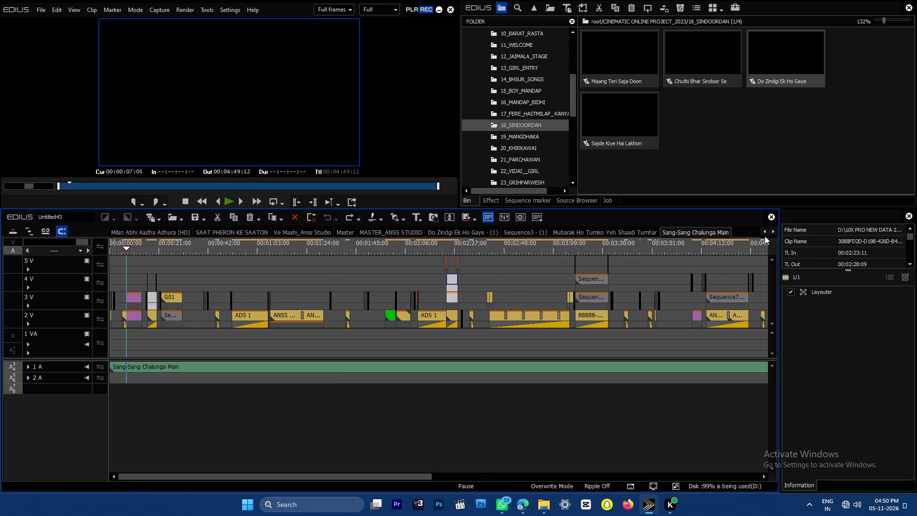
Paste the copied sindoor overlay clips into Sequence5 on track 3 V at 00:20:58:16, where the Mubarak Ho Tumko audio starts.
click(764, 230)
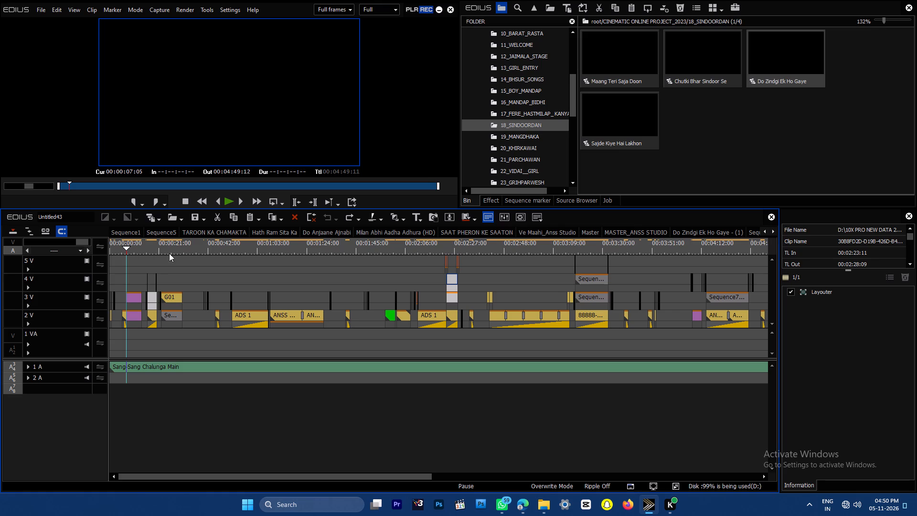
click(174, 235)
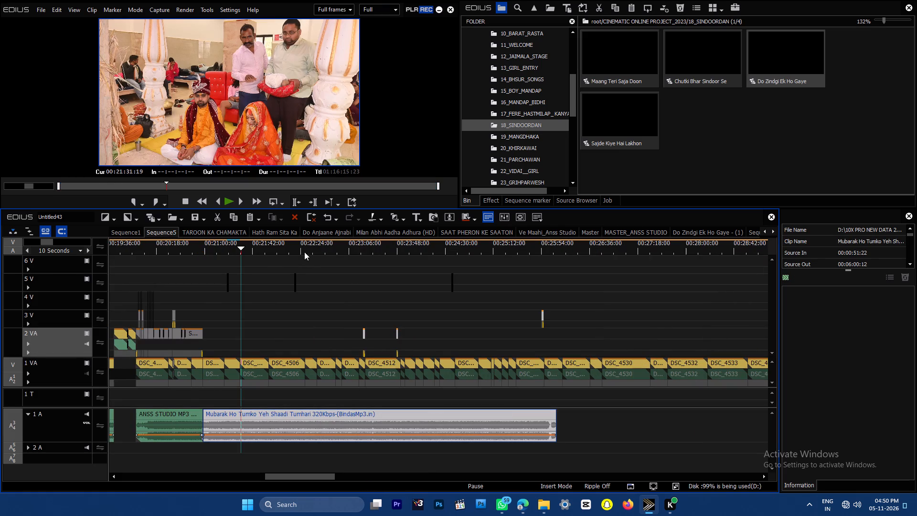
click(268, 249)
drag(223, 246, 204, 246)
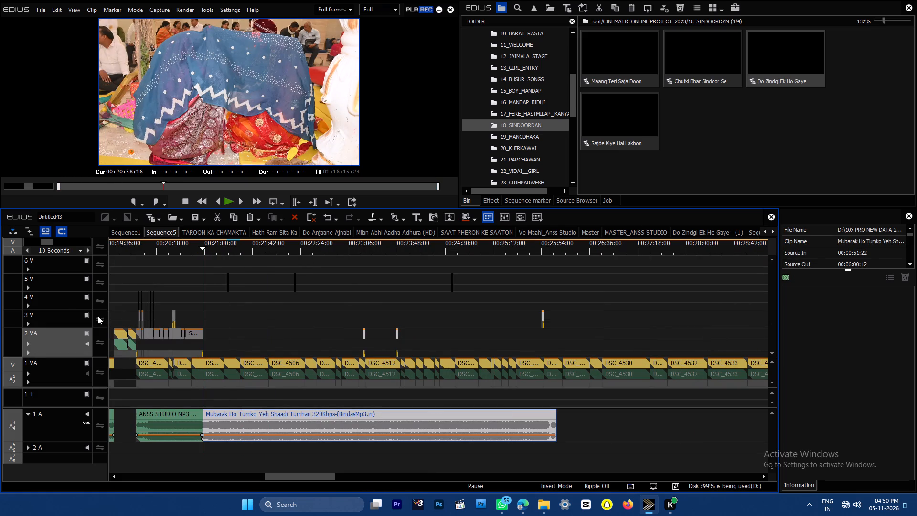
click(68, 312)
key(ctrl+v)
key(ctrl+plus)
key(ctrl+plus)
key(ctrl+plus)
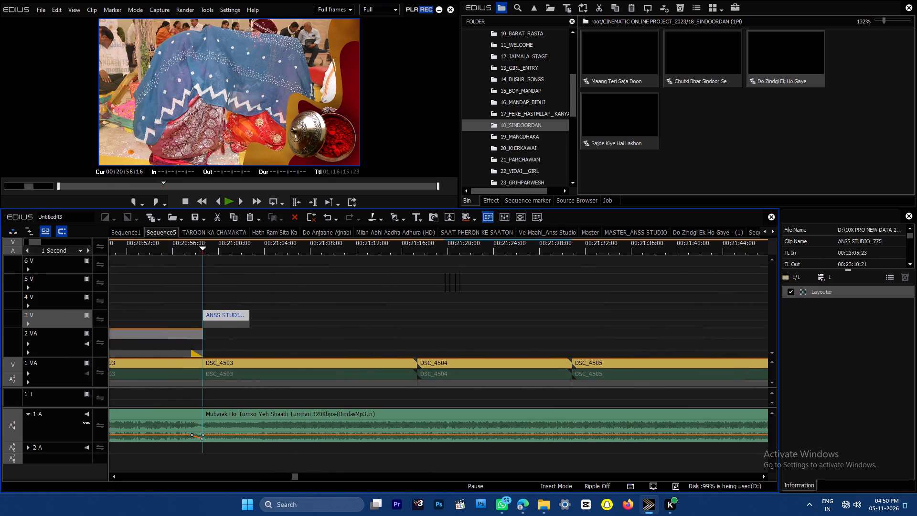
Cut the pasted overlay pair on tracks 3 V and 4 V near 00:23:05 and paste it at 00:21:20:19.
triple_click(88, 250)
drag(331, 279, 333, 290)
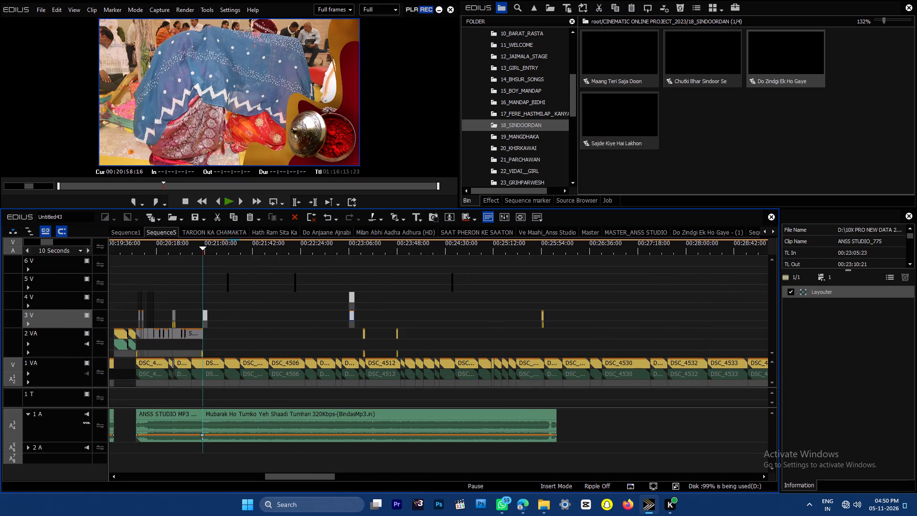
drag(333, 290, 355, 319)
key(ctrl+x)
click(232, 251)
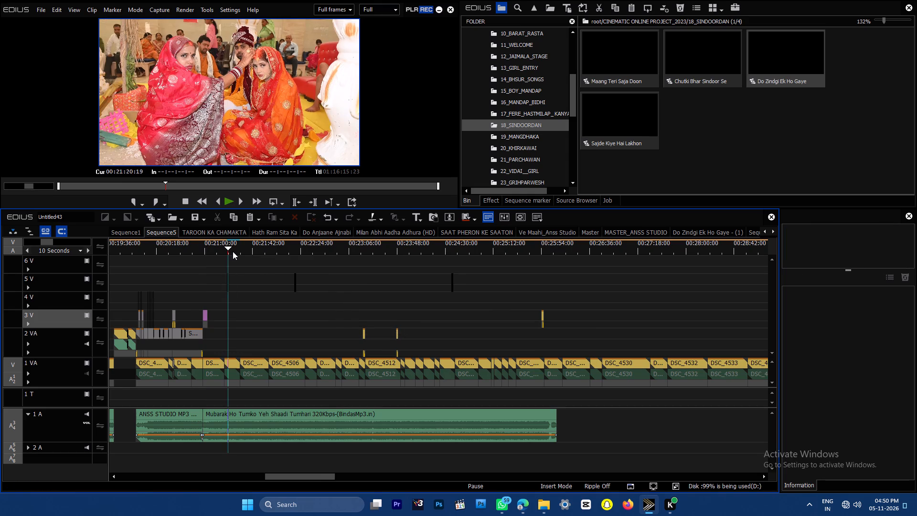
key(ctrl+v)
key(ctrl+plus)
key(ctrl+plus)
key(ctrl+plus)
key(ctrl+plus)
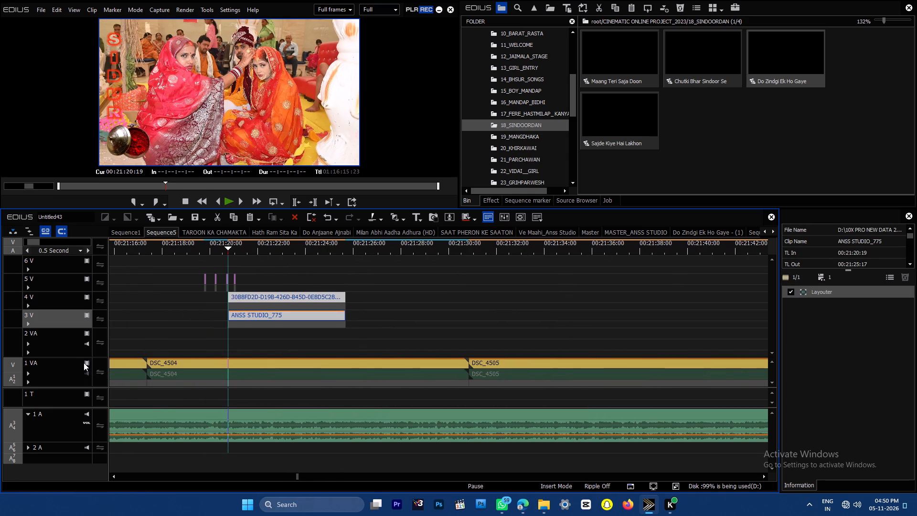
Move the overlay pair down to tracks 3 V and 2 VA at 00:21:25:23, ending with DSC_4504, and play it.
drag(272, 297, 397, 323)
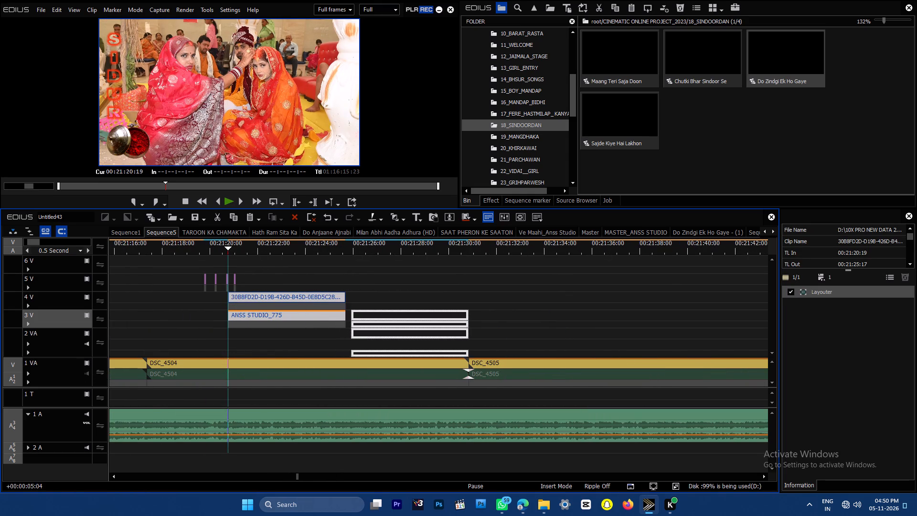
click(372, 247)
key(space)
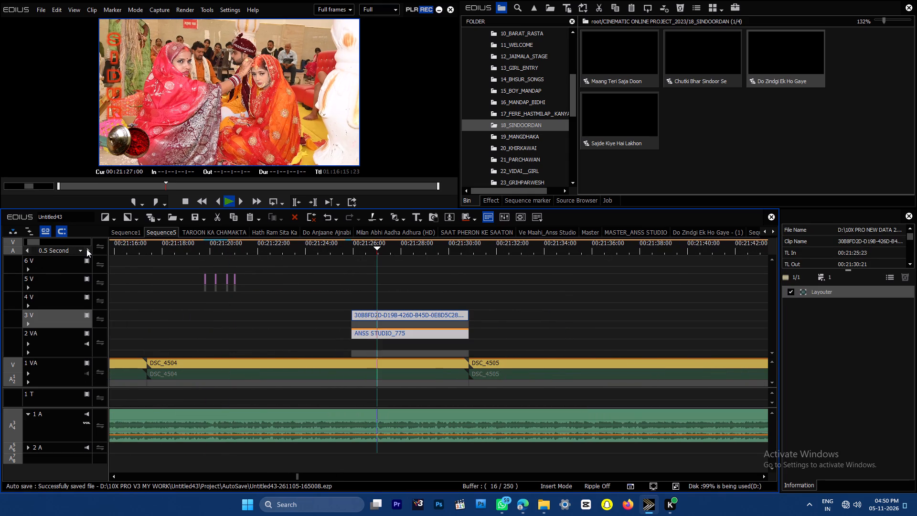
Review the ceremony footage in Sequence5 from about 00:21:45 to 00:23:14, checking the clips from DSC_4507 to DSC_4510.
double_click(86, 249)
drag(453, 239, 553, 247)
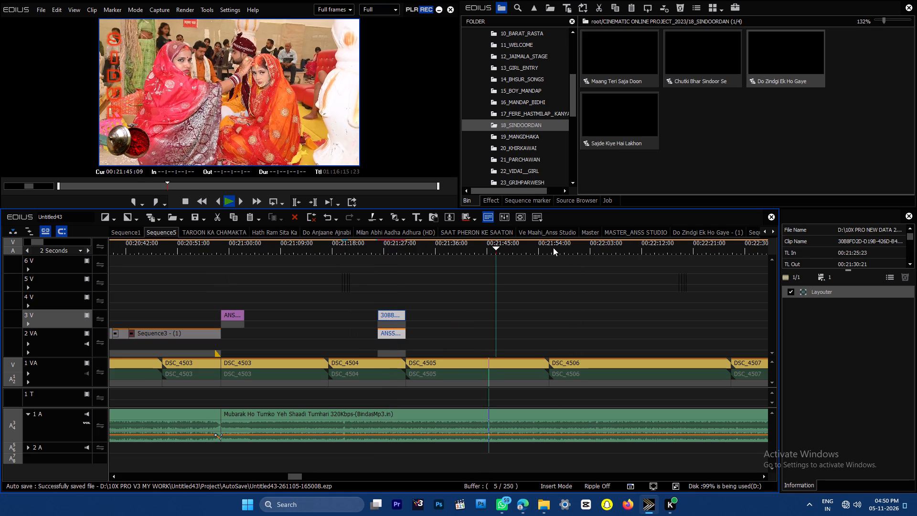
drag(553, 247, 872, 248)
key(space)
key(space)
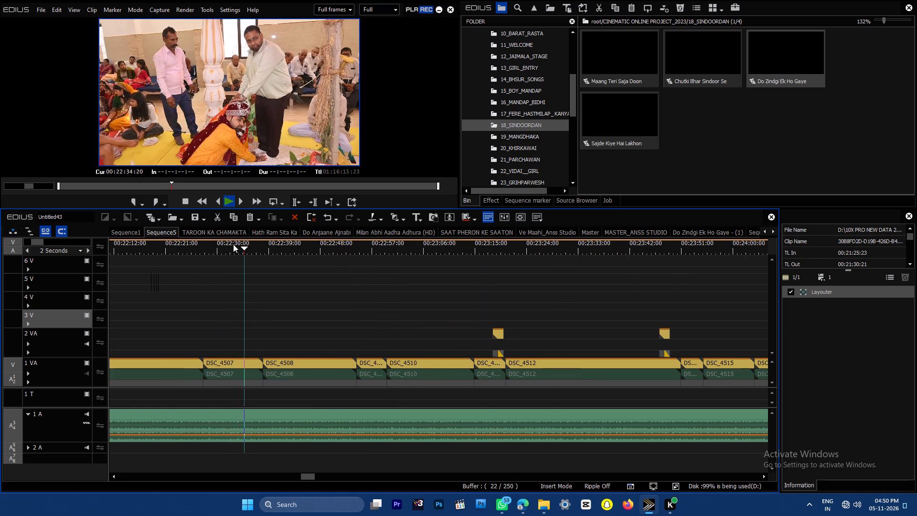
drag(233, 244, 200, 248)
click(202, 248)
key(Left)
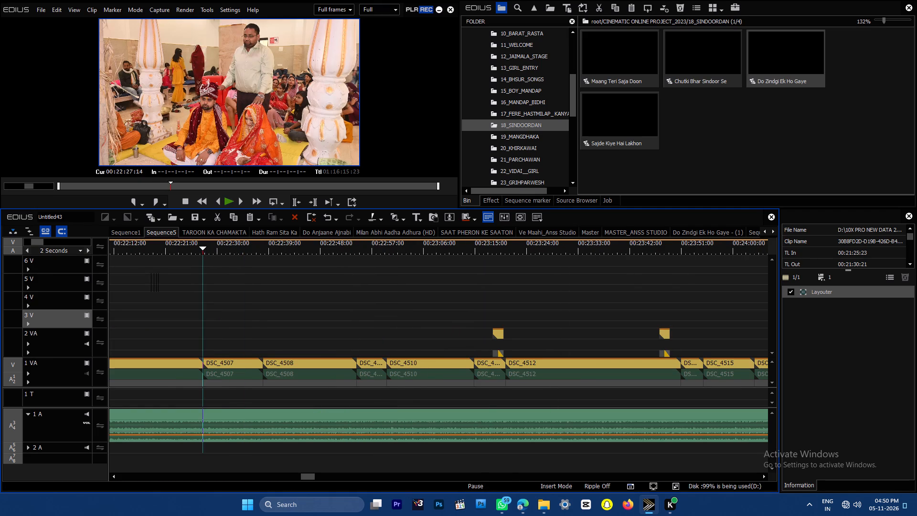
drag(228, 287, 228, 361)
drag(256, 246, 379, 257)
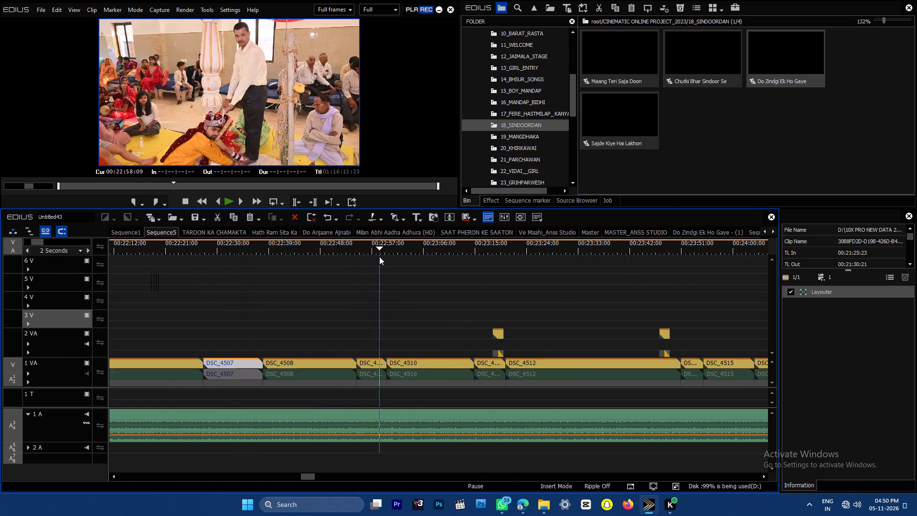
drag(379, 257, 471, 258)
key(Return)
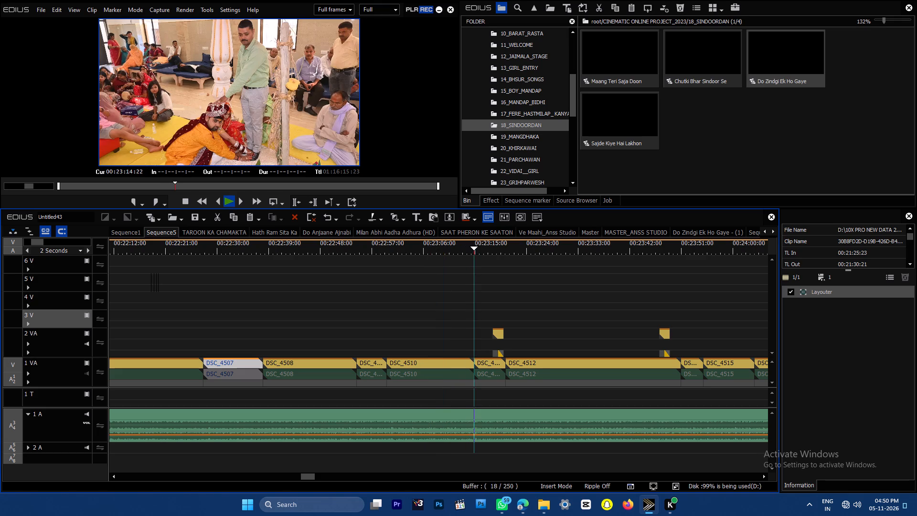
Move the C05 clip on track 2 VA to 00:23:19:00 so it straddles the cut between DSC_4511 and DSC_4512.
key(ctrl+plus)
drag(519, 334, 529, 333)
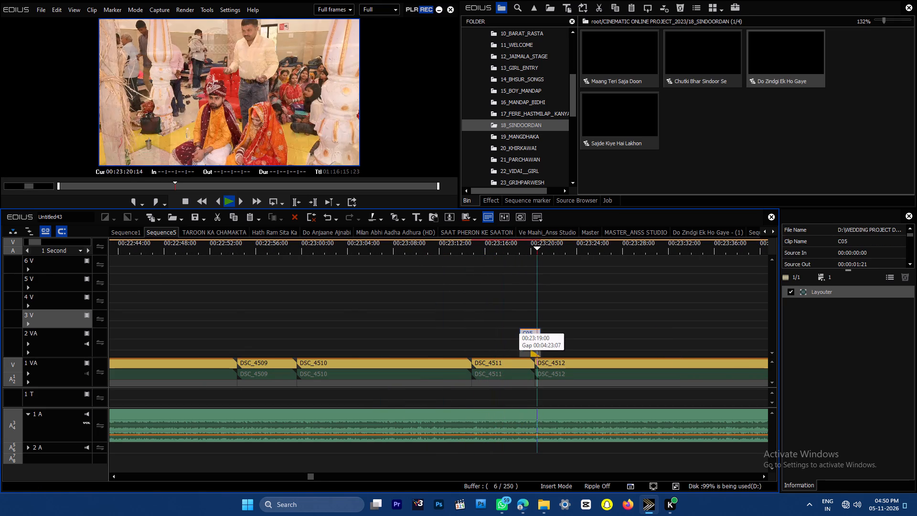
Review the ceremony footage in Sequence5 from about 00:23:22 to 00:24:21.
key(ctrl+minus)
key(ctrl+minus)
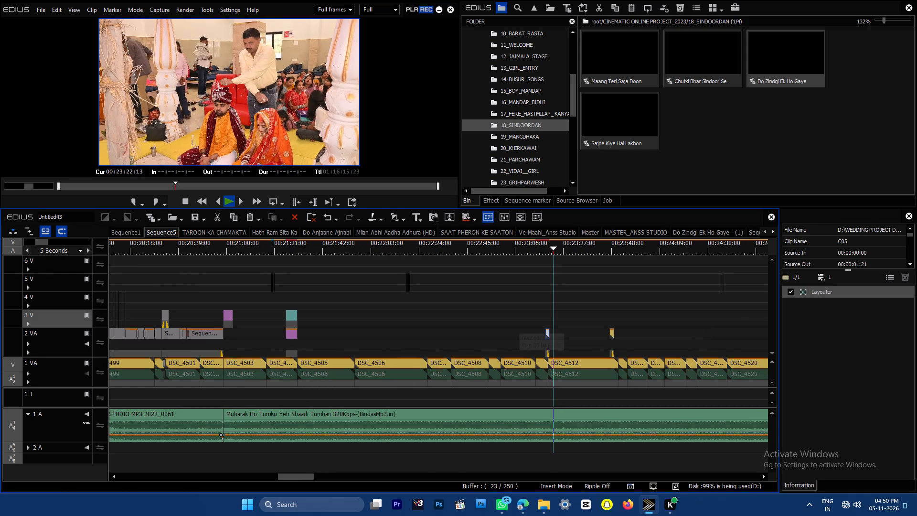
drag(299, 475, 336, 476)
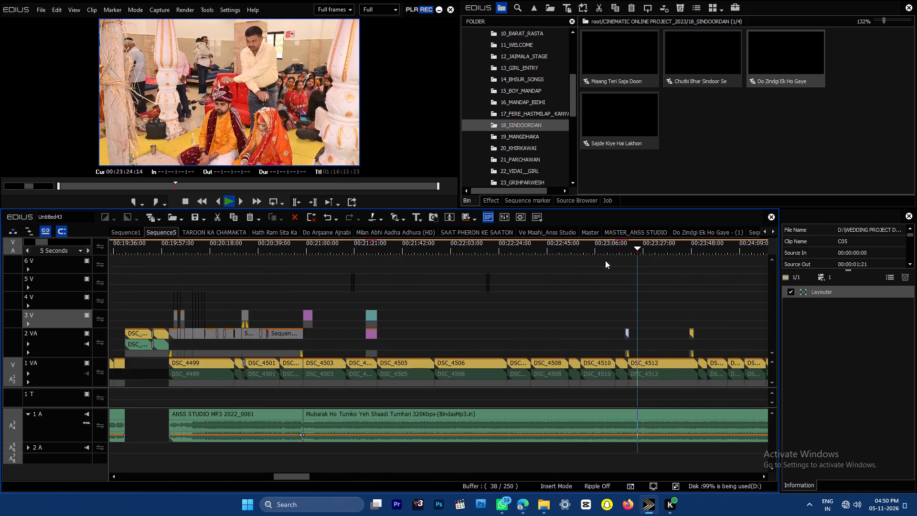
drag(677, 250, 802, 250)
key(space)
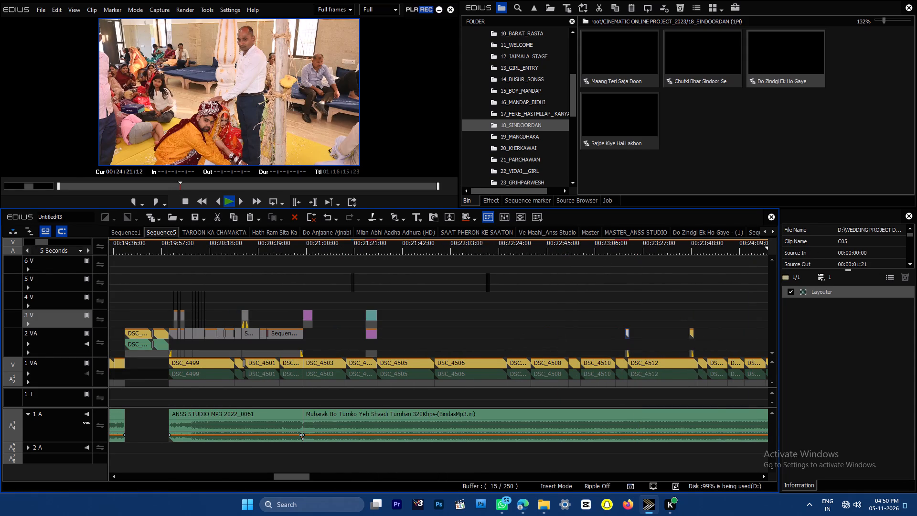
key(Return)
drag(222, 251, 195, 256)
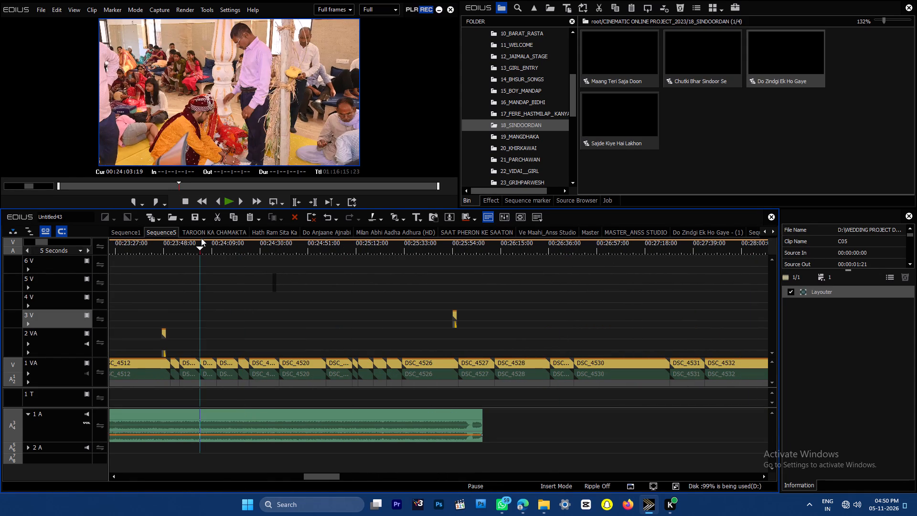
drag(200, 238, 161, 247)
Split DSC_4512 on track 1 VA at 00:23:33:11, delete its remainder, close the gap before DSC_4514 and play the join.
key(ctrl+plus)
key(ctrl+plus)
drag(158, 246, 75, 256)
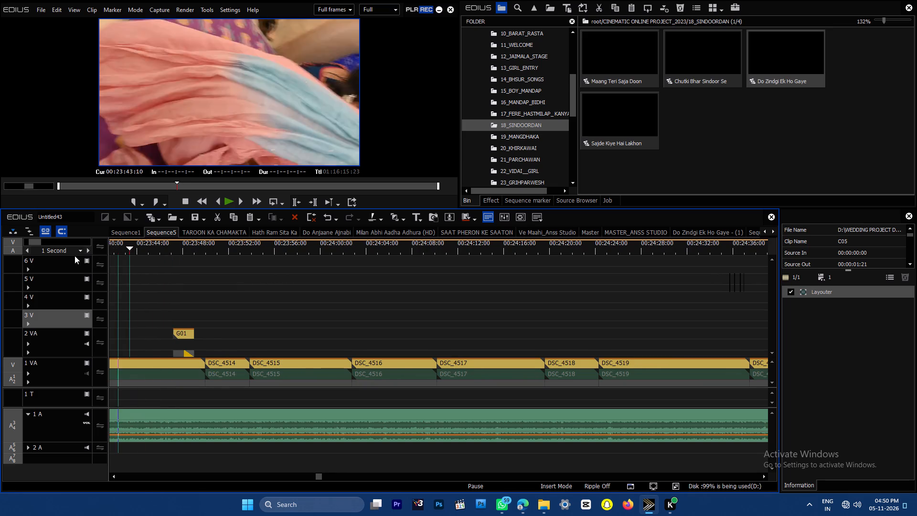
drag(75, 256, 217, 263)
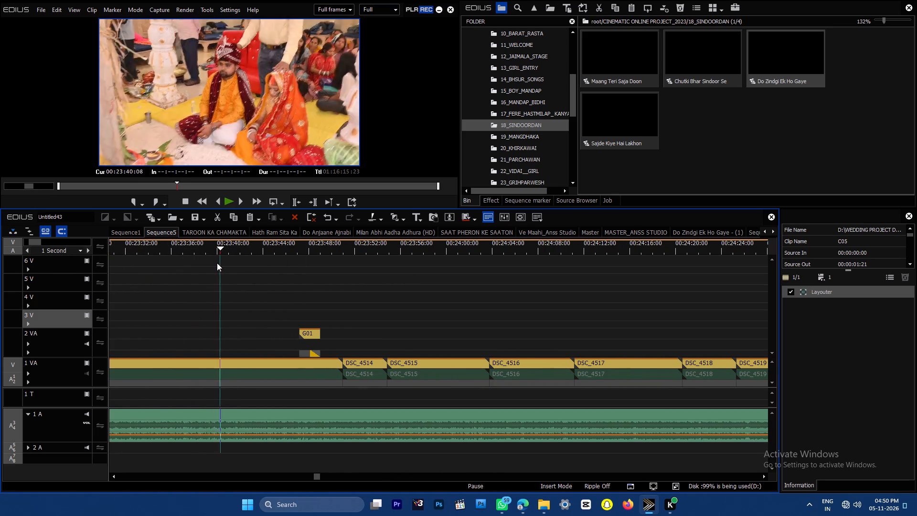
drag(217, 263, 149, 266)
drag(186, 291, 191, 350)
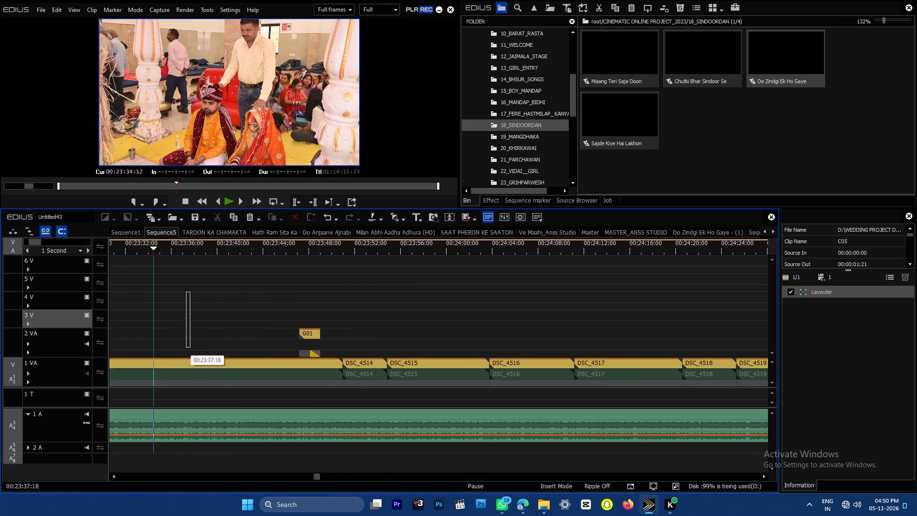
drag(191, 350, 192, 357)
drag(141, 246, 187, 252)
drag(235, 293, 241, 374)
key(c)
key(Delete)
right_click(262, 374)
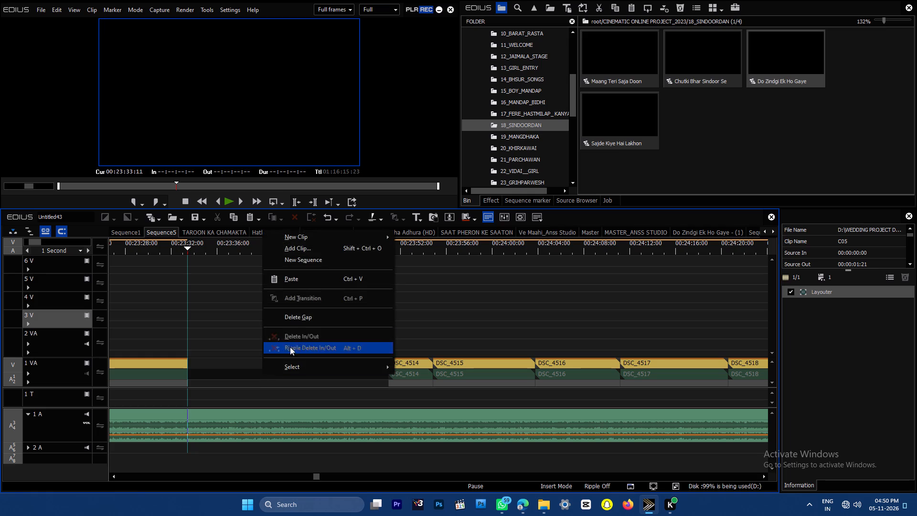
click(302, 322)
key(Left)
key(Return)
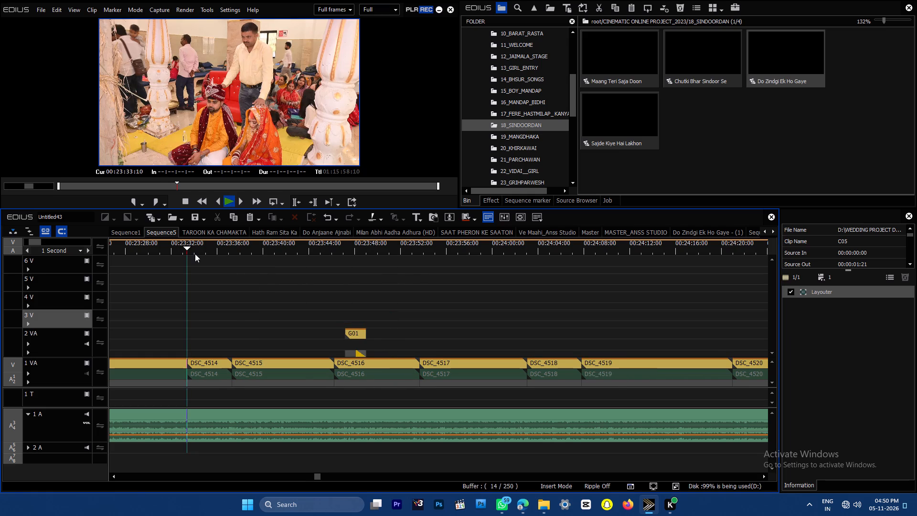
Delete DSC_4515 from track 1 VA and close the gap between DSC_4514 and DSC_4516.
drag(199, 254, 328, 264)
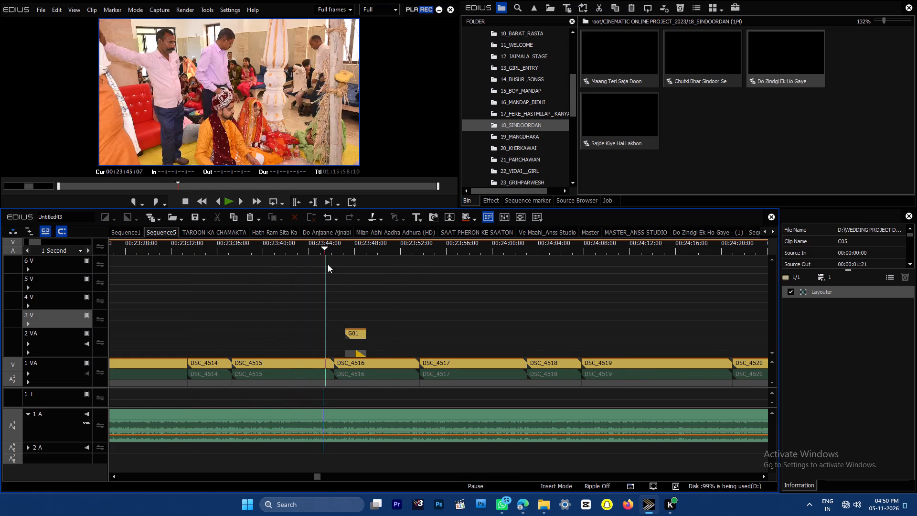
drag(328, 264, 270, 292)
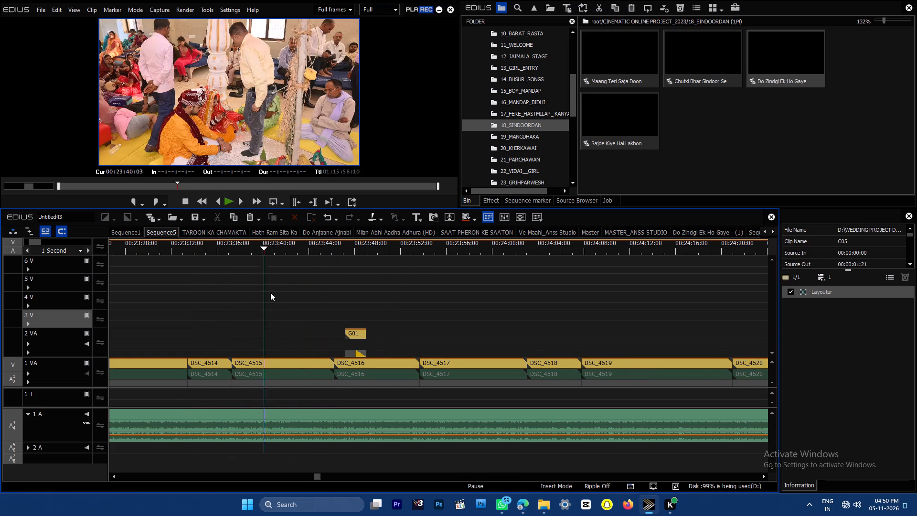
drag(270, 292, 292, 295)
drag(296, 336, 295, 381)
key(Delete)
right_click(288, 370)
click(325, 318)
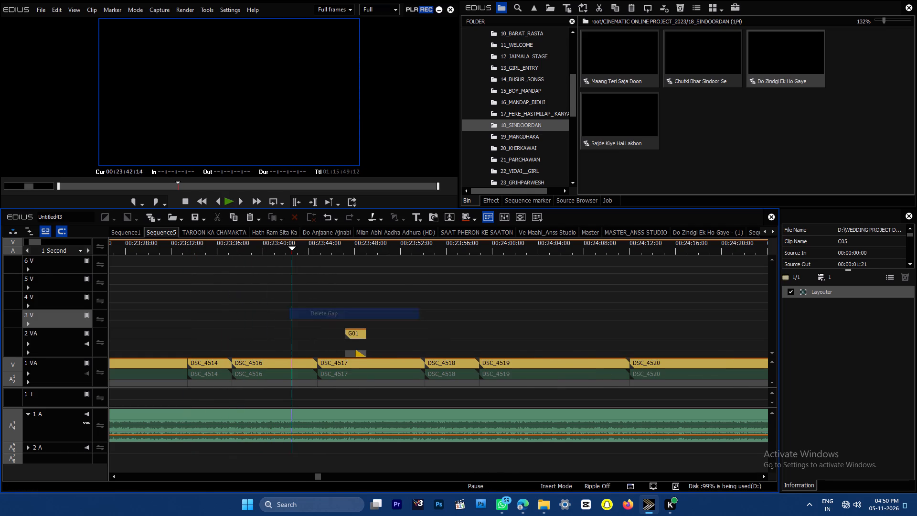
Review the shortened ceremony footage in Sequence5 from about 00:23:06 to 00:25:00, checking the clips up to DSC_4525.
key(Return)
double_click(87, 251)
key(Return)
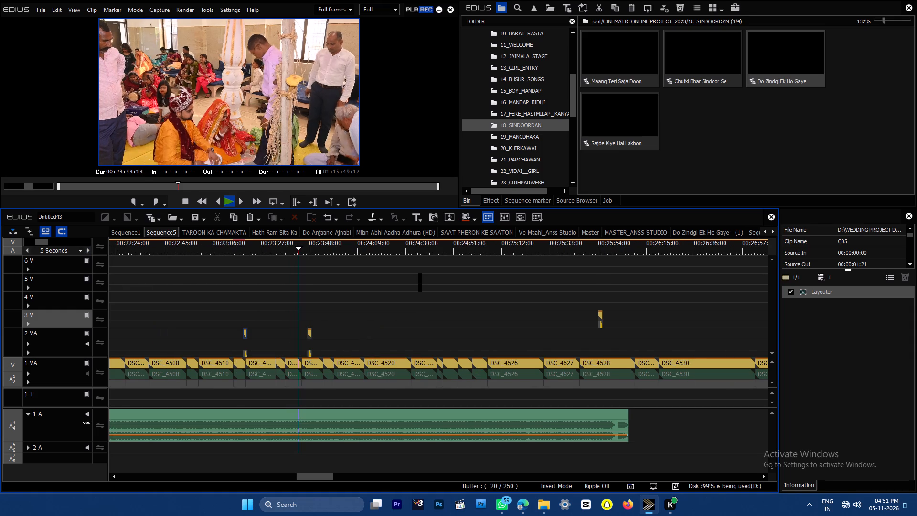
drag(252, 247, 214, 251)
drag(215, 247, 261, 250)
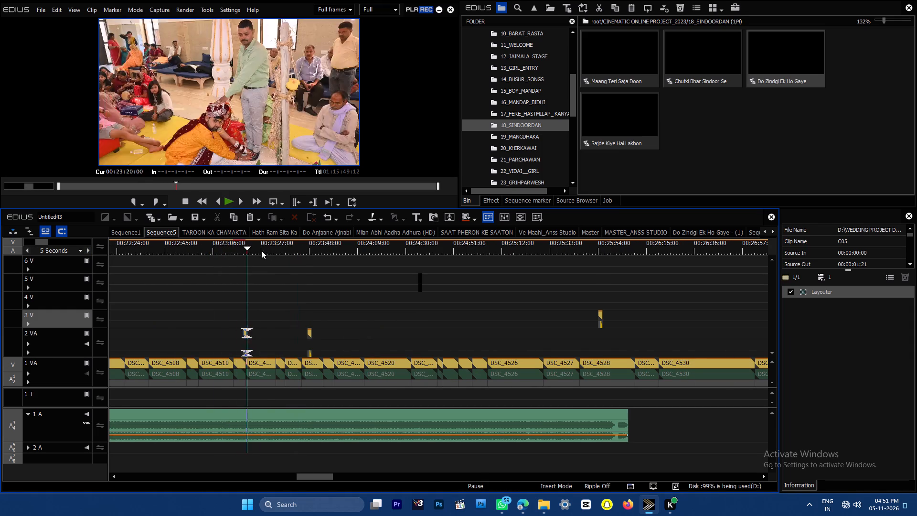
drag(261, 250, 344, 260)
key(Return)
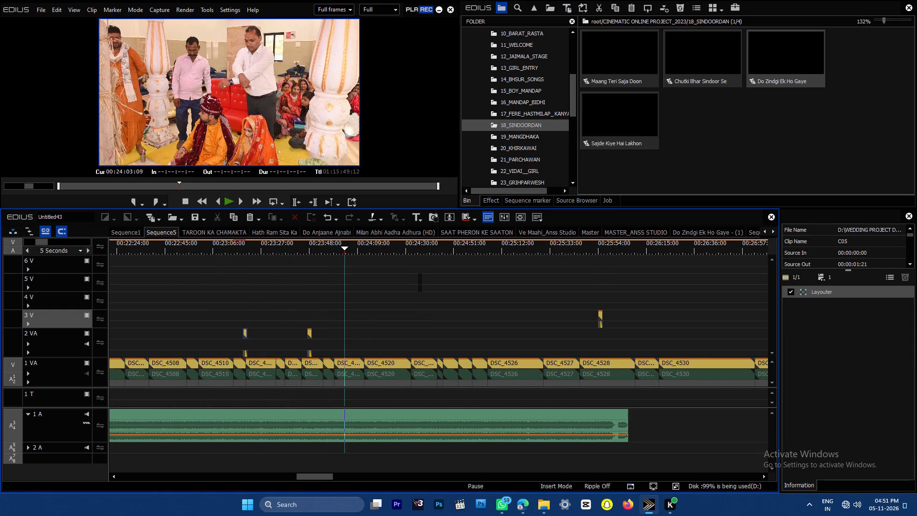
key(ctrl+plus)
drag(380, 250, 478, 259)
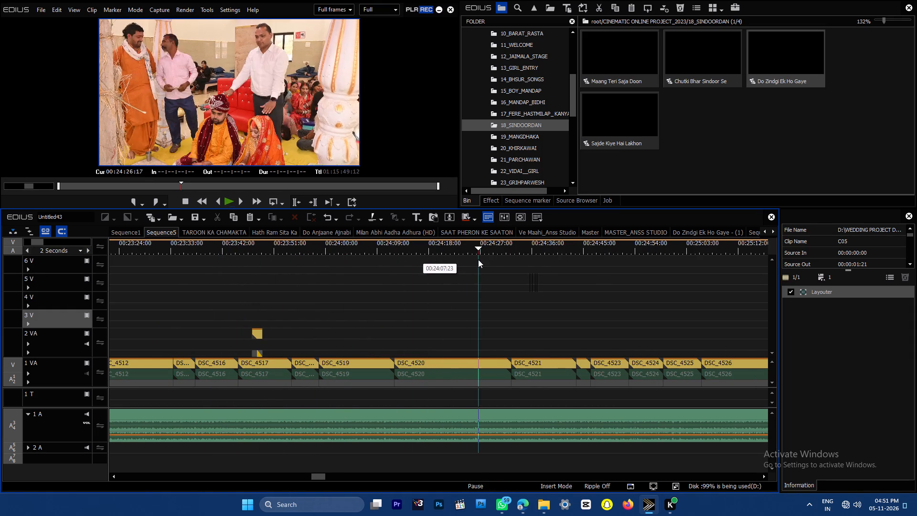
drag(478, 259, 664, 309)
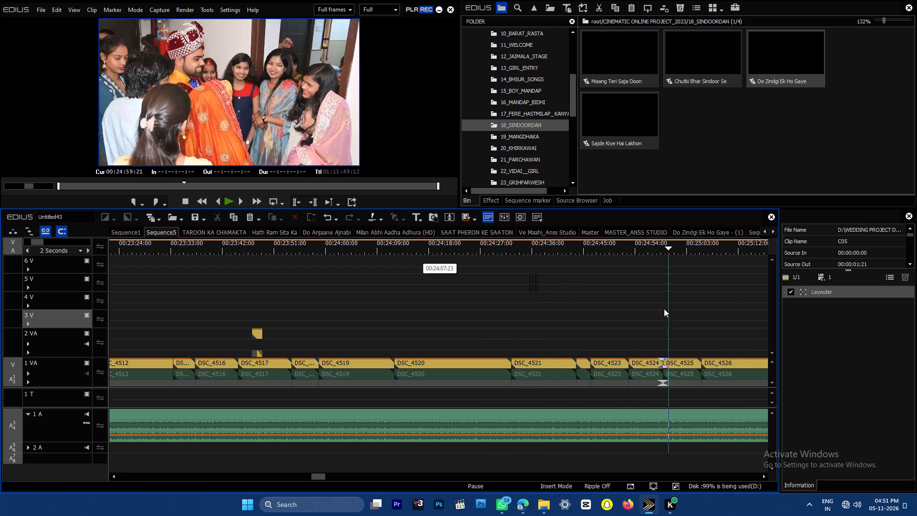
drag(664, 309, 651, 317)
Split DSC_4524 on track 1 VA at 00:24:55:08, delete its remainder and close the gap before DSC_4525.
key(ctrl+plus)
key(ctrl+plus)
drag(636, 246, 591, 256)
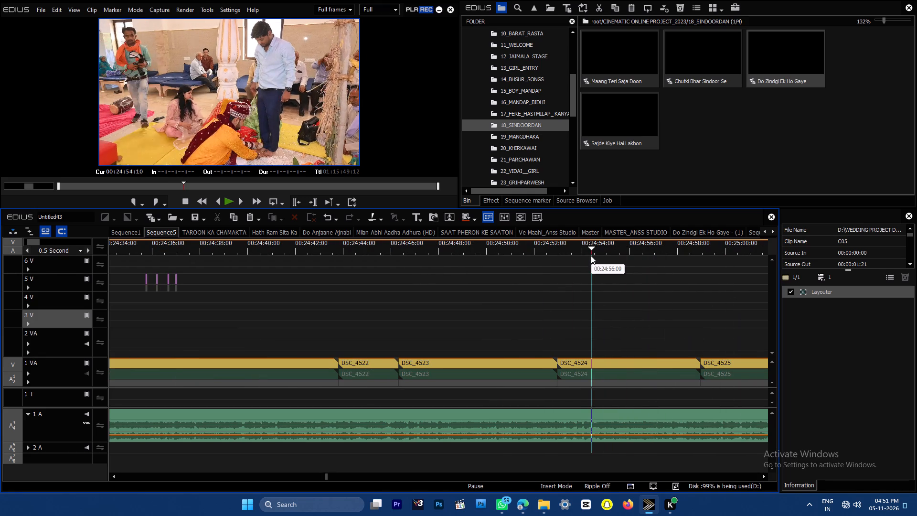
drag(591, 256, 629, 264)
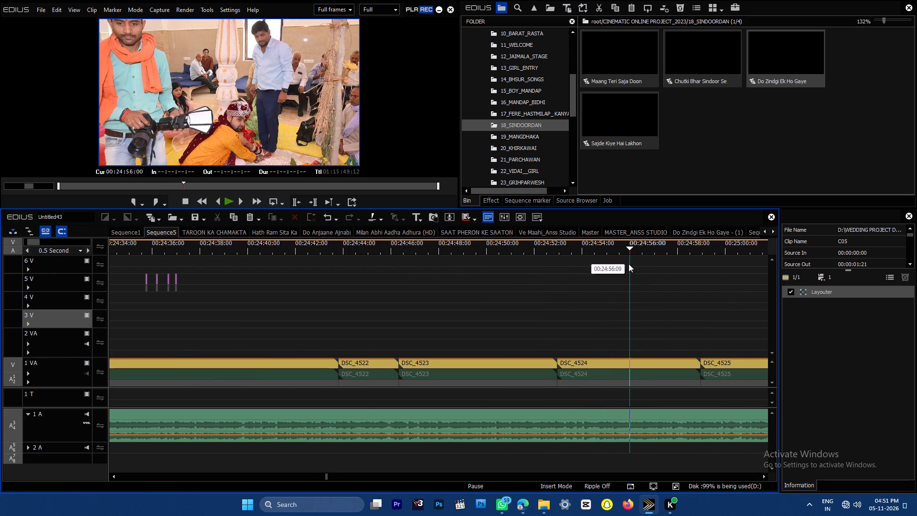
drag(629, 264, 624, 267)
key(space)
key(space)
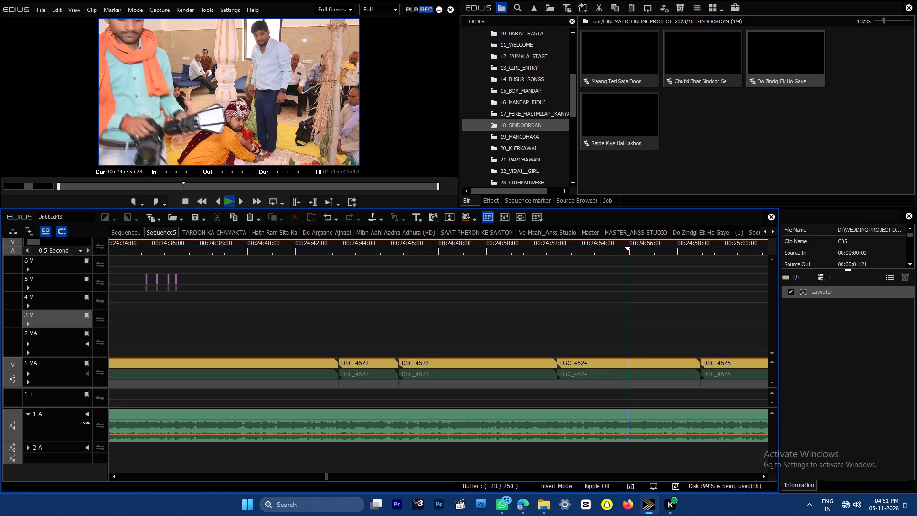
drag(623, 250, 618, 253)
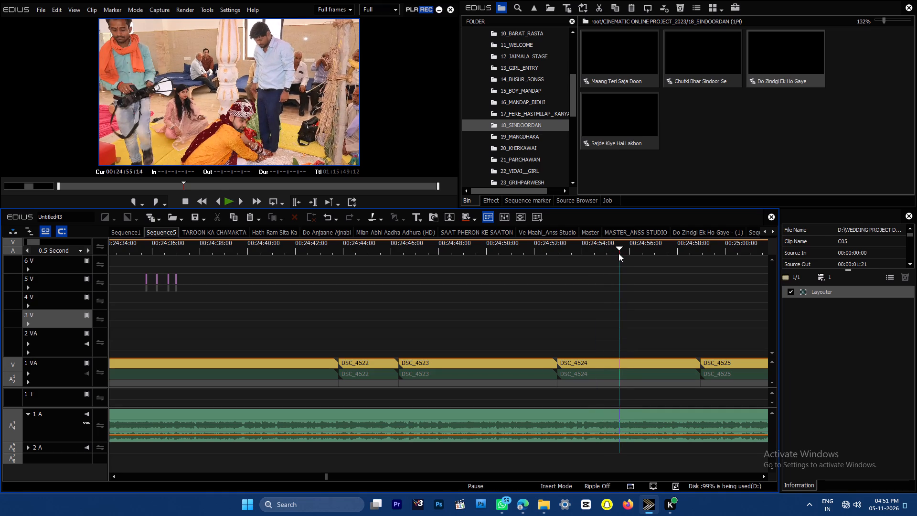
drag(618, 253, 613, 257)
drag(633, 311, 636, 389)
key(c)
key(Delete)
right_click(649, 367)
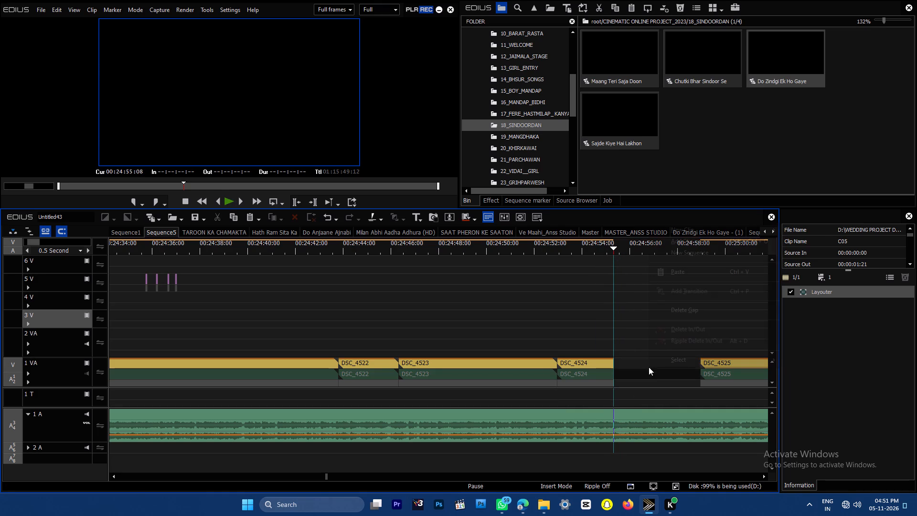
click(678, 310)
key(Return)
Delete the remaining part of DSC_4524 and close the gap between DSC_4523 and DSC_4525.
drag(583, 247, 561, 259)
drag(579, 305, 576, 394)
key(Delete)
right_click(581, 377)
click(604, 323)
Add a Dissolve transition at the cut between DSC_4523 and DSC_4525 on track 1 VA and play it.
key(Left)
drag(603, 310, 610, 368)
key(ctrl+p)
drag(543, 249, 532, 250)
key(Return)
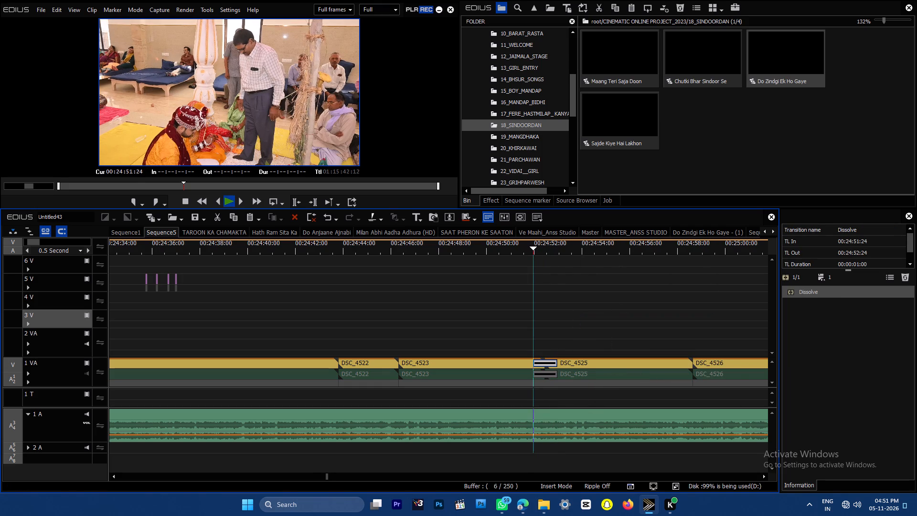
Delete DSC_4522 from track 1 VA and close the gap between DSC_4521 and DSC_4523.
drag(389, 251, 357, 259)
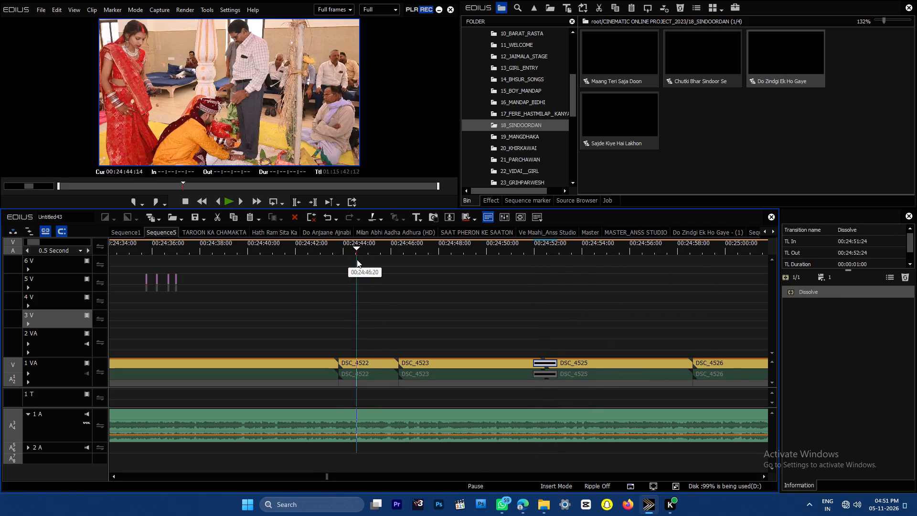
drag(357, 259, 360, 271)
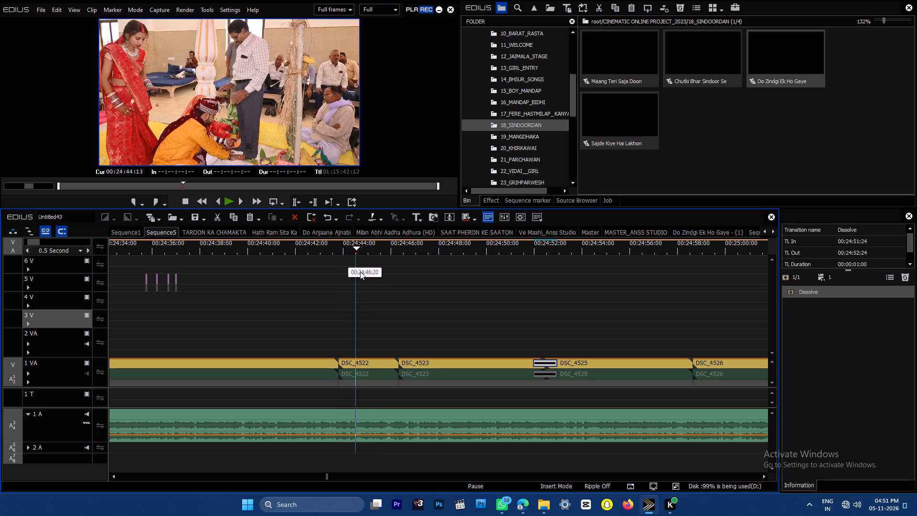
drag(360, 271, 421, 277)
drag(384, 312, 379, 396)
key(Delete)
right_click(377, 370)
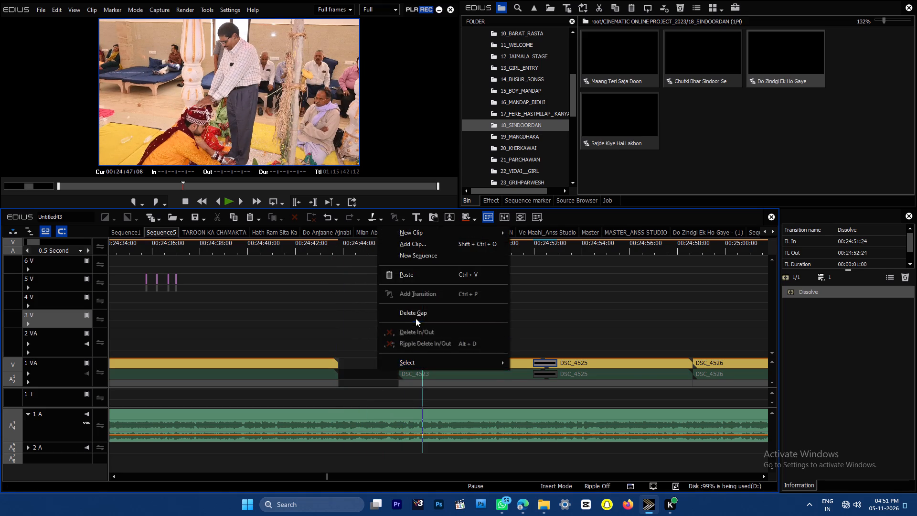
click(417, 313)
Split the Mubarak Ho Tumko song on track 1 A at 00:24:56:03, where DSC_4526 starts, and delete its remainder.
drag(566, 254, 720, 259)
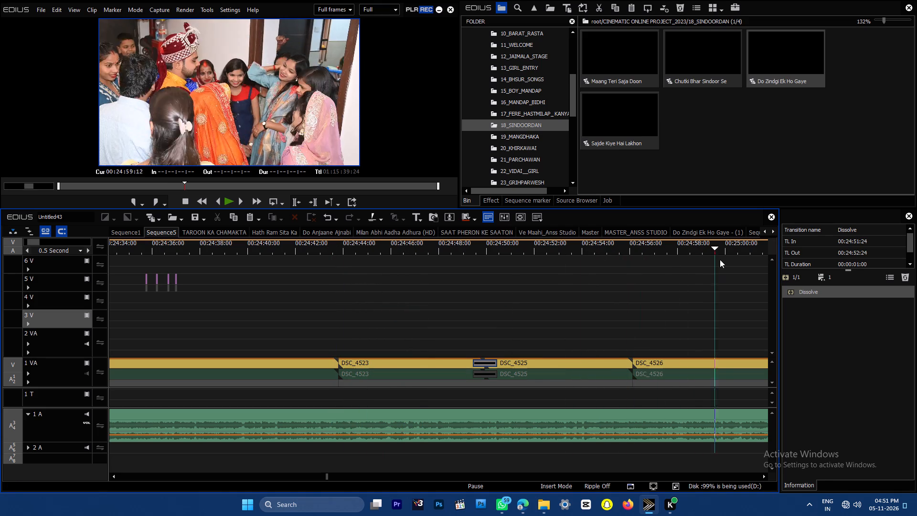
drag(720, 259, 629, 278)
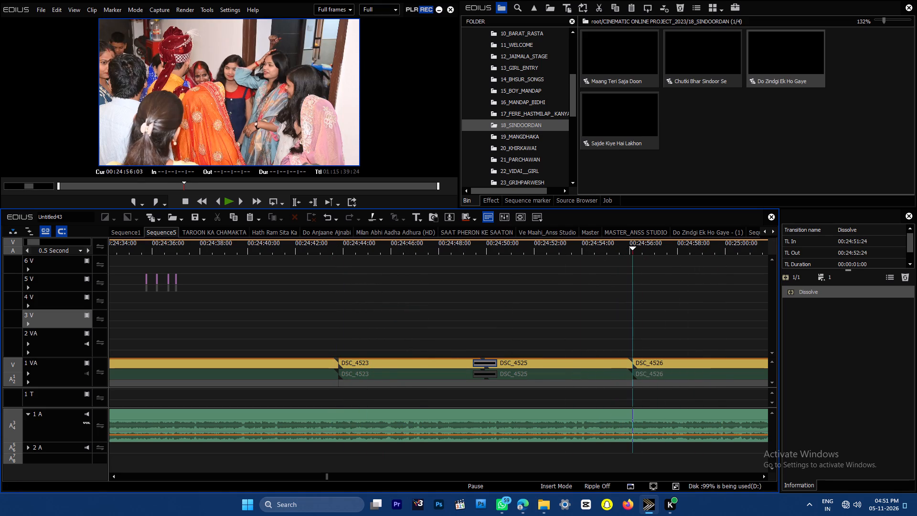
key(ctrl+minus)
key(ctrl+minus)
key(ctrl+minus)
key(ctrl+minus)
drag(662, 285, 635, 470)
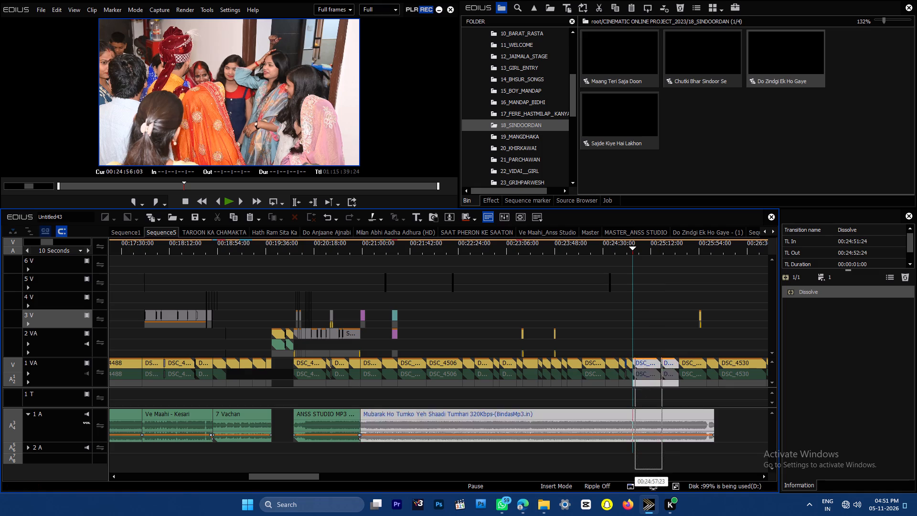
key(c)
drag(661, 250, 688, 279)
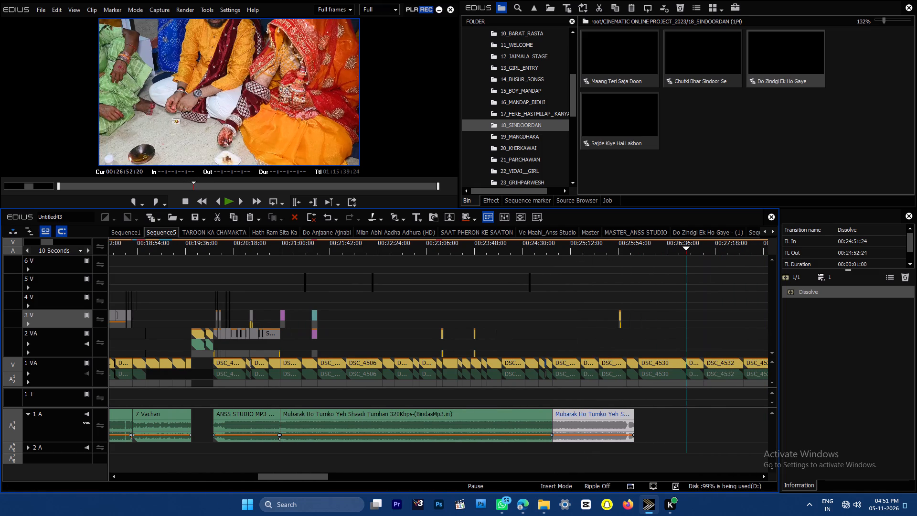
key(Delete)
Delete the overlay clip on track 3 V near 00:25:54.
drag(607, 314, 689, 313)
key(Delete)
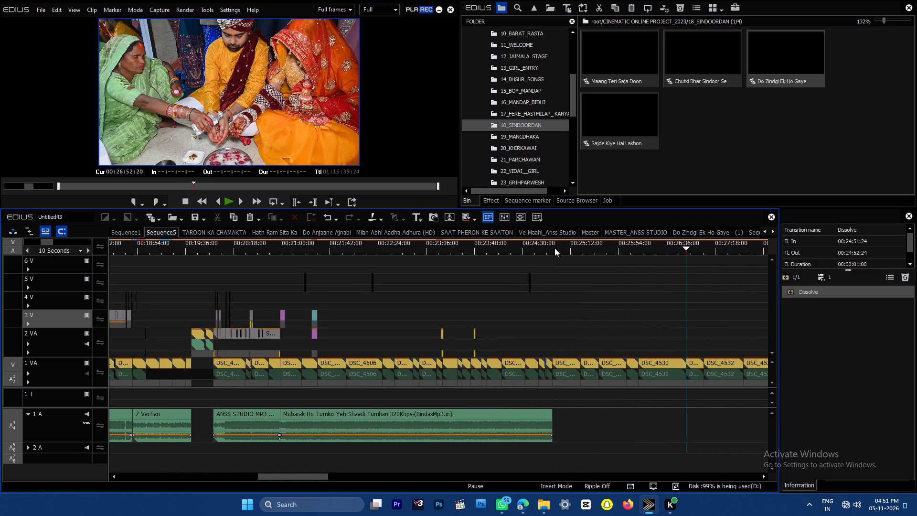
Fade out the Mubarak Ho Tumko song on track 1 A over about its last two seconds, ending at DSC_4526.
click(555, 247)
key(ctrl+plus)
key(ctrl+plus)
key(ctrl+plus)
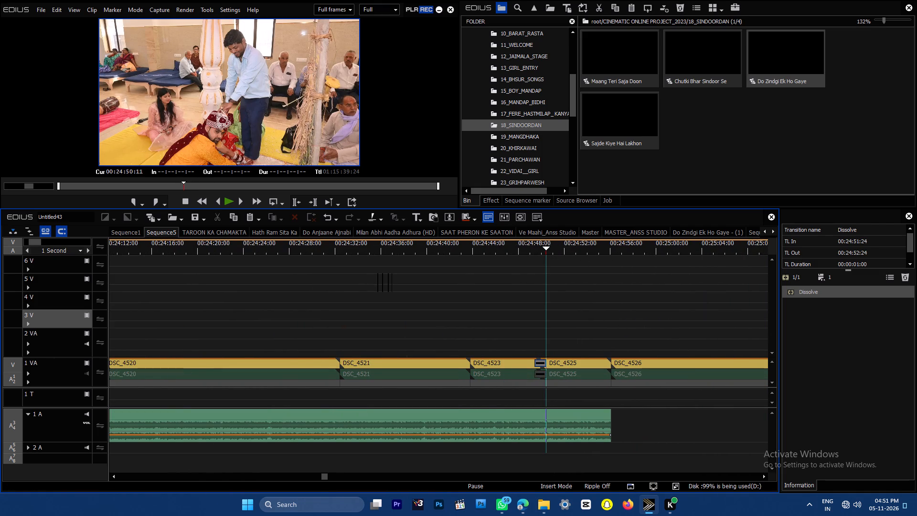
click(588, 436)
drag(610, 434, 616, 468)
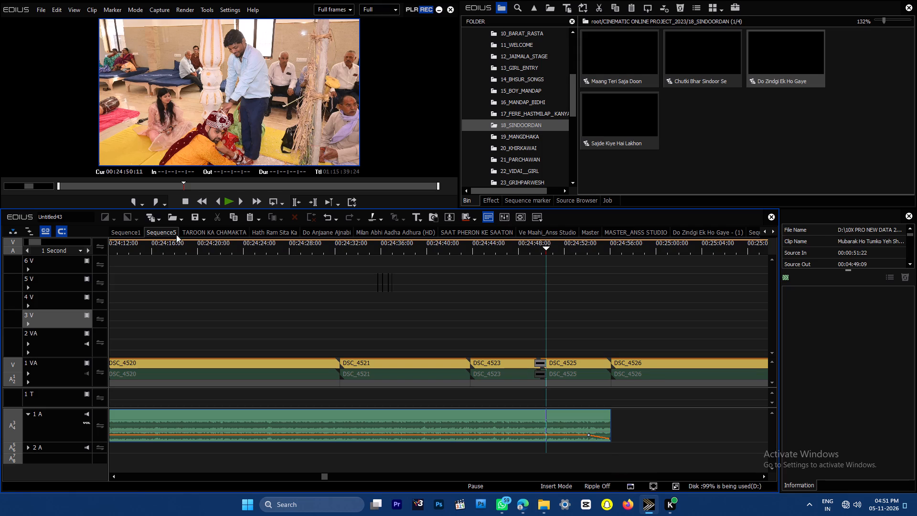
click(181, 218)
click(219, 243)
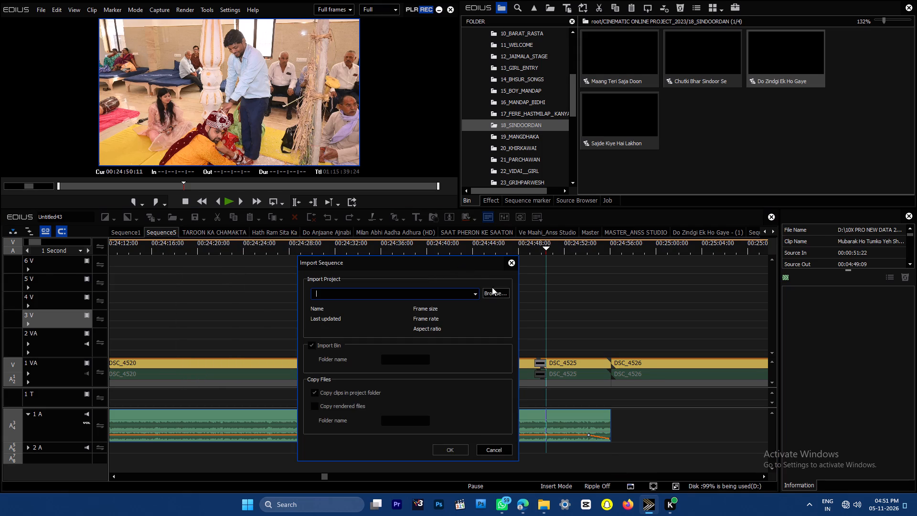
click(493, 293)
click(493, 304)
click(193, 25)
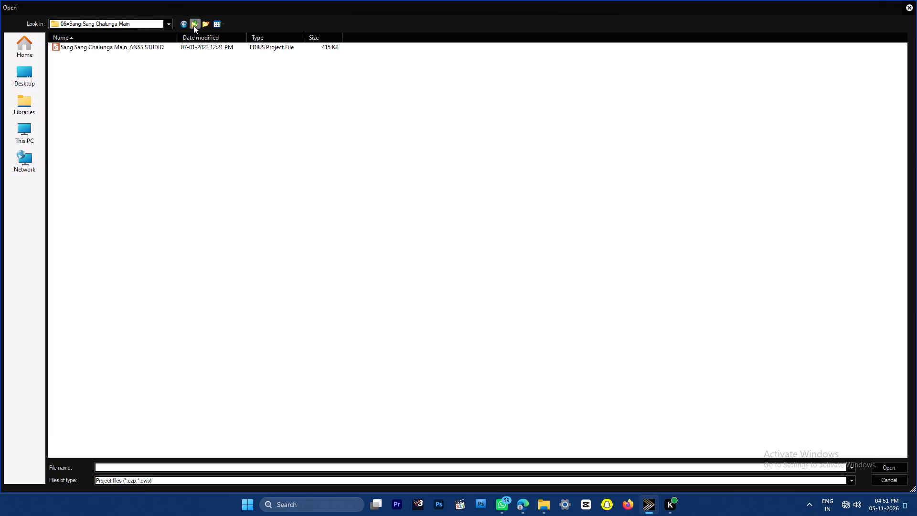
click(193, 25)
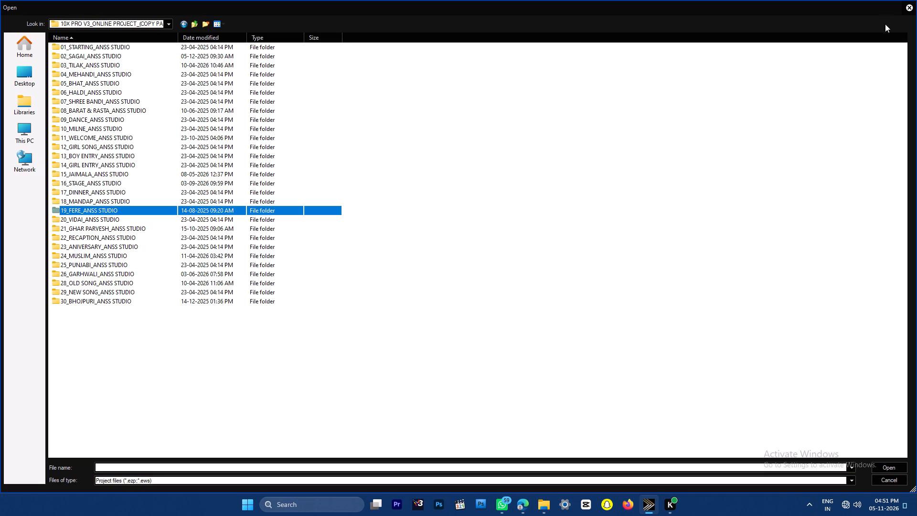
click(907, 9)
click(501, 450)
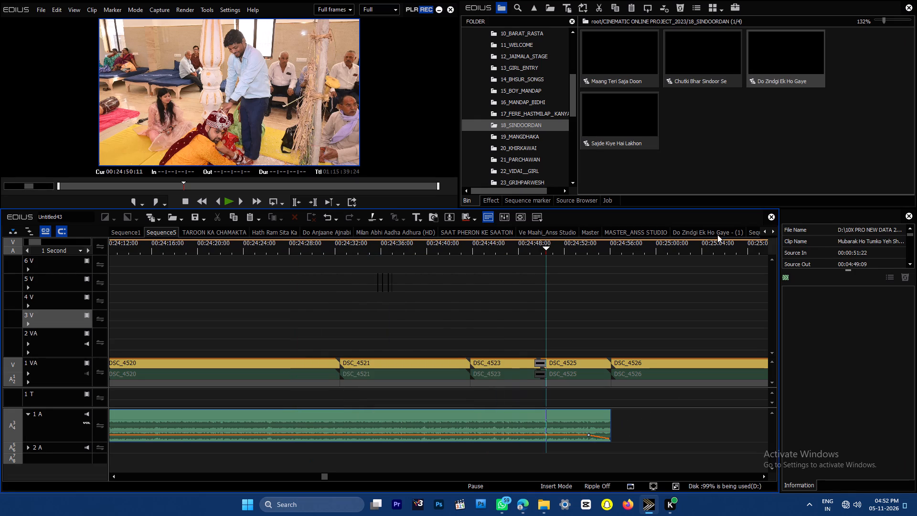
Add the clip videoplayback (21) from New folder (3) to the 18_SINDOORDAN bin.
double_click(767, 125)
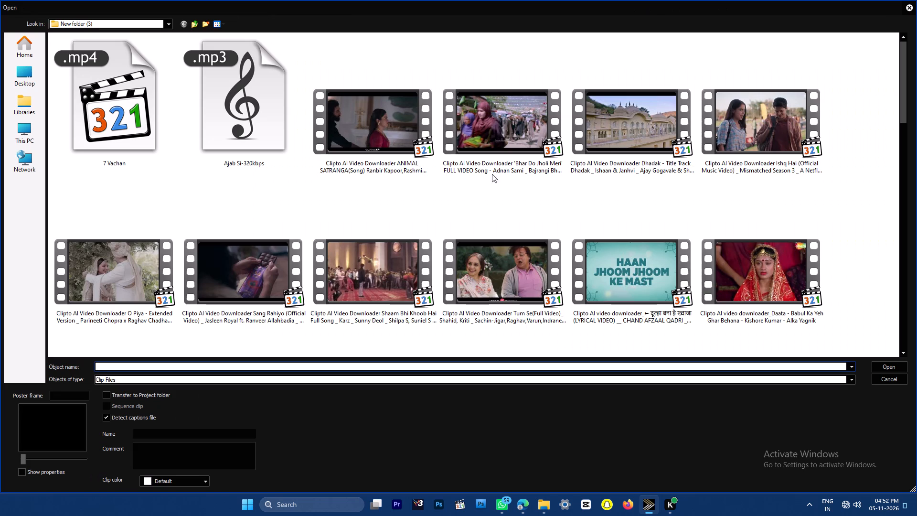
click(195, 22)
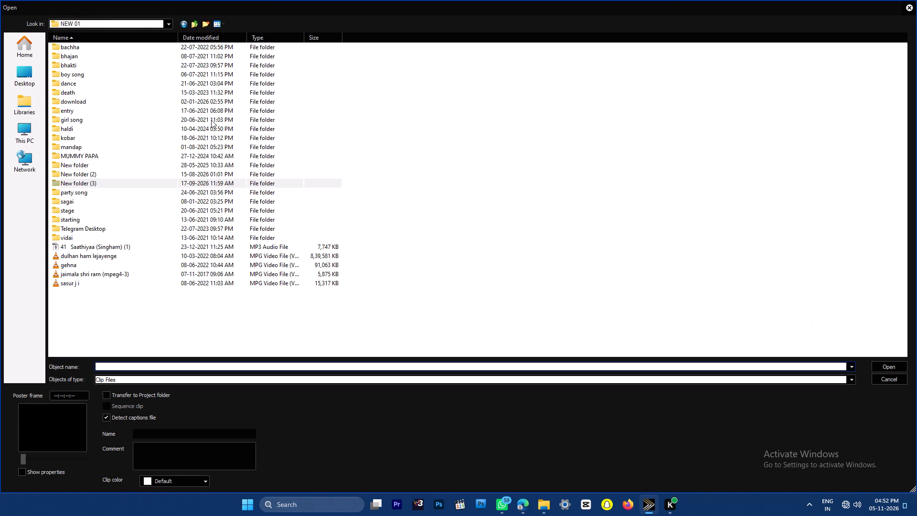
key(Up)
click(94, 171)
key(Return)
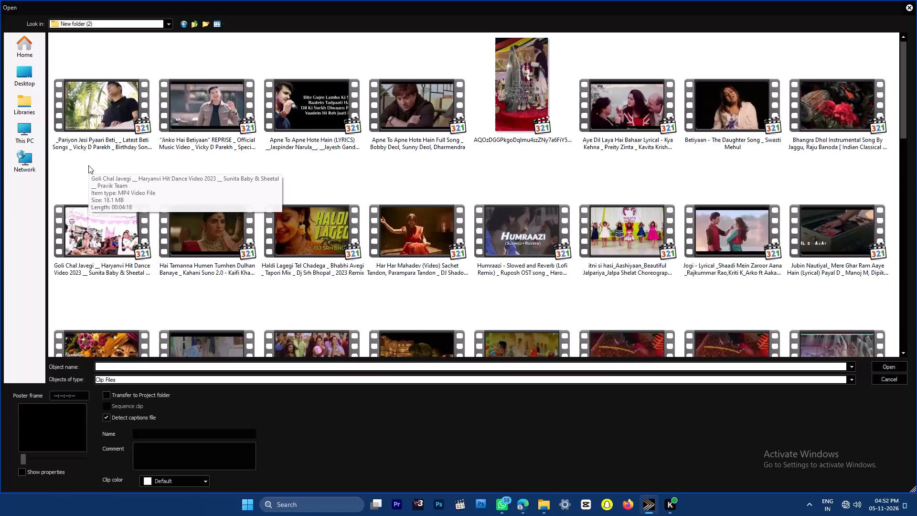
click(801, 166)
key(BackSpace)
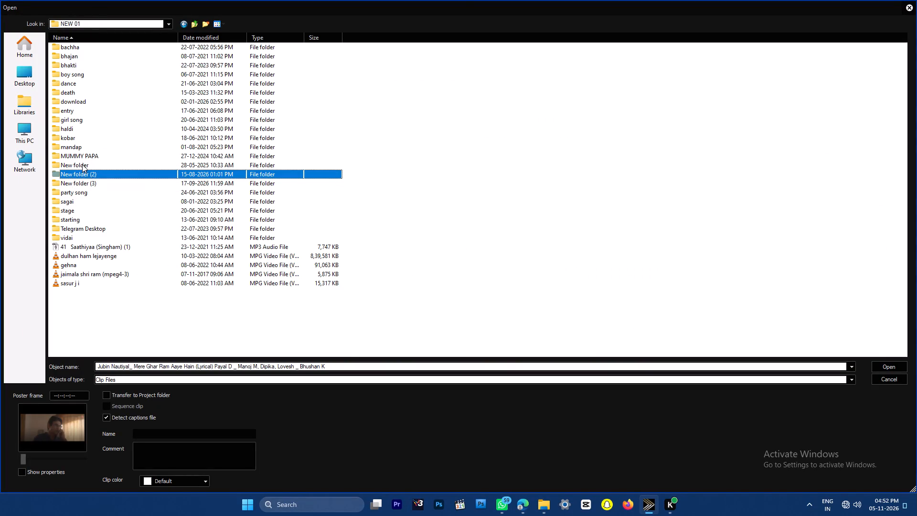
key(Return)
key(BackSpace)
key(Down)
key(Return)
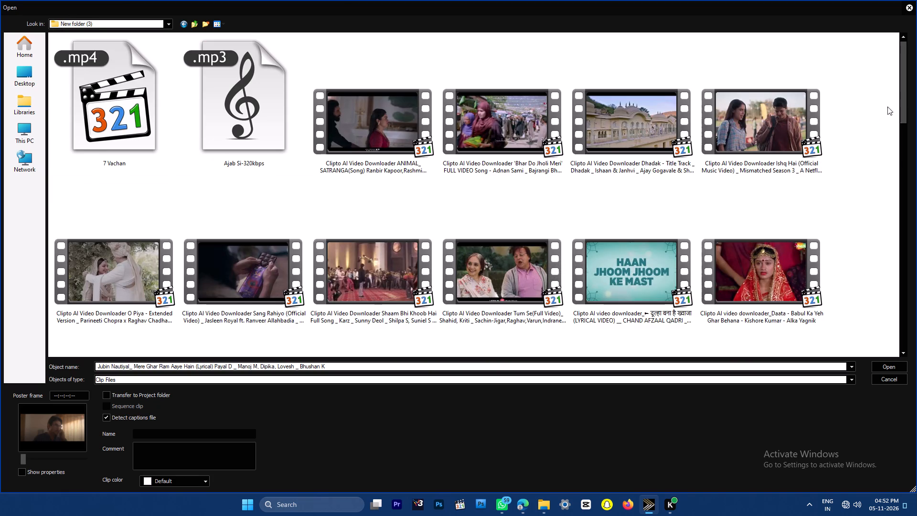
drag(901, 87, 900, 178)
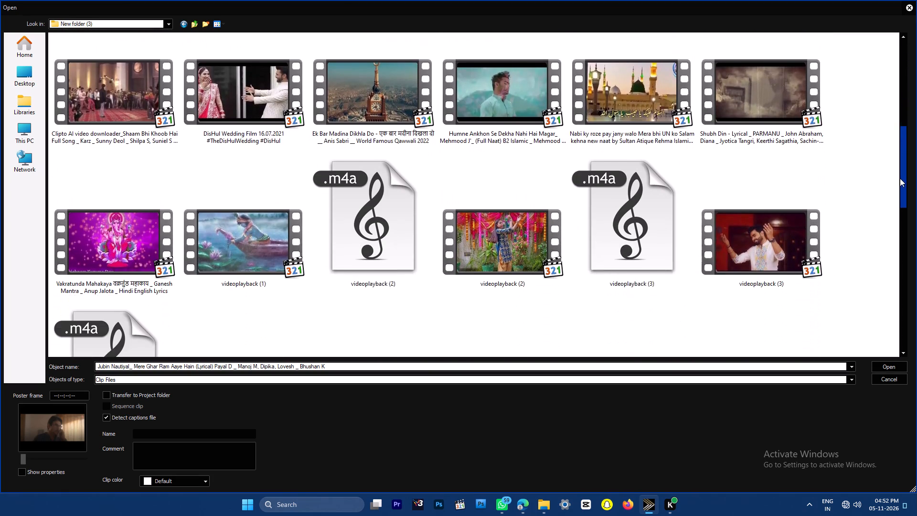
drag(900, 178, 890, 238)
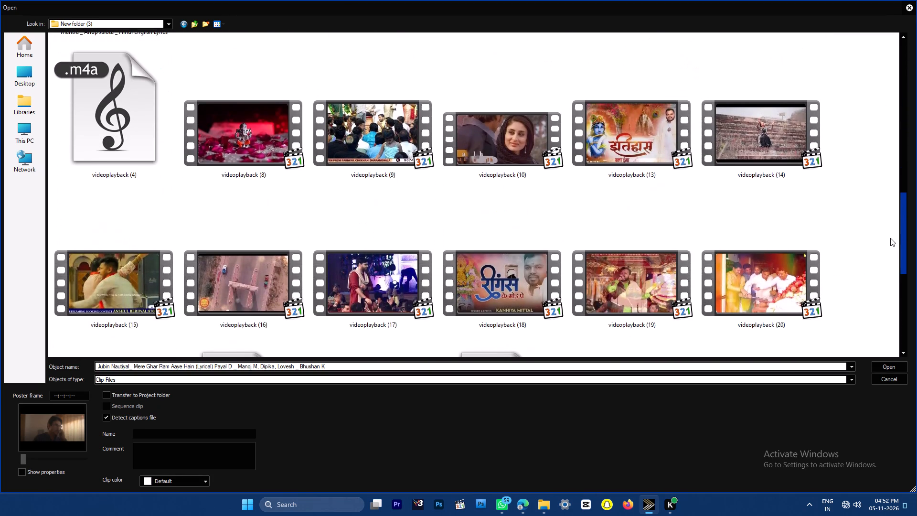
drag(890, 238, 899, 295)
click(88, 193)
key(Return)
Place videoplayback (21) at the start of DSC_4526, ungroup it and delete its video, keeping only the audio on track 1 A.
drag(682, 113, 630, 316)
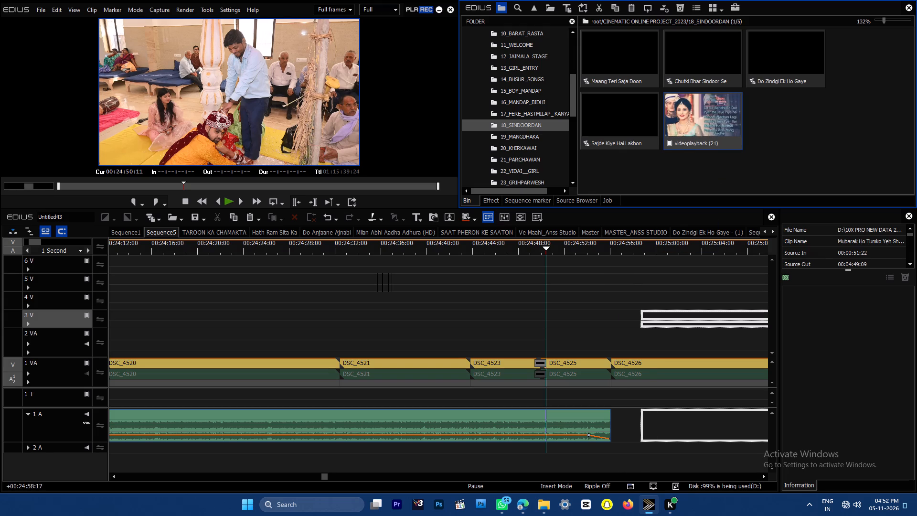
drag(630, 316, 612, 312)
key(alt+g)
key(Delete)
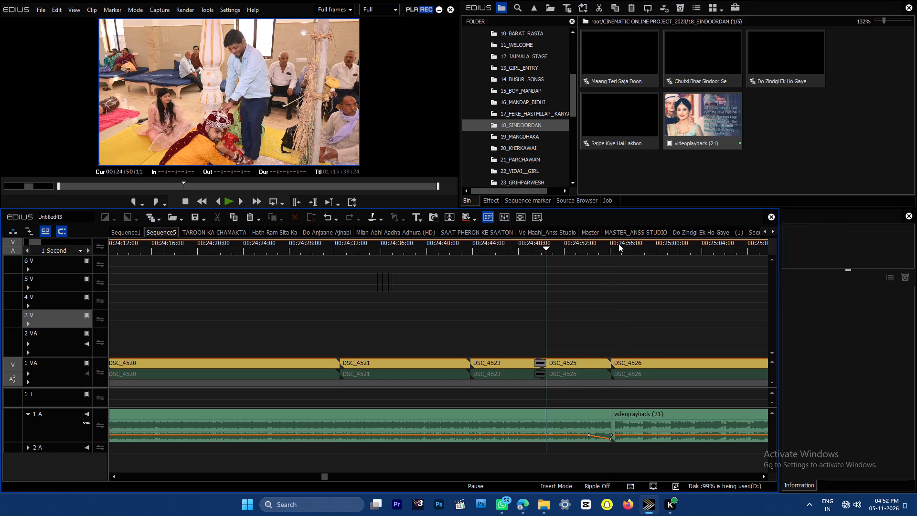
Cut about the first 17 seconds off videoplayback (21) on track 1 A and move the remainder back to the start of DSC_4526.
click(618, 244)
key(Return)
click(326, 477)
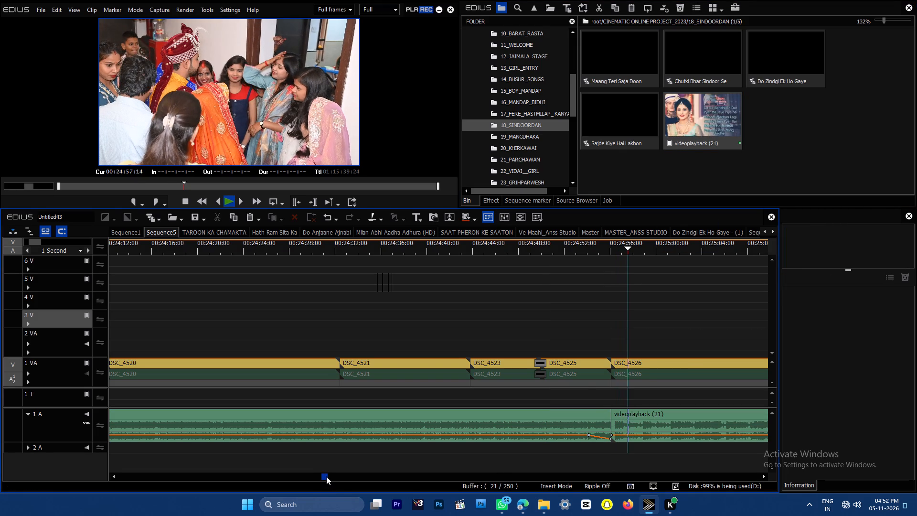
key(ctrl+minus)
key(ctrl+minus)
key(ctrl+minus)
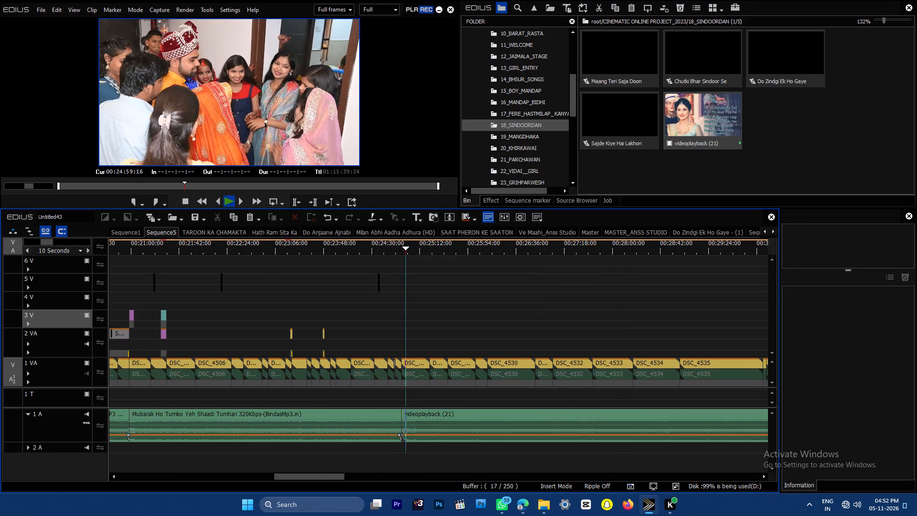
drag(410, 246, 422, 247)
key(space)
key(ctrl+plus)
key(ctrl+plus)
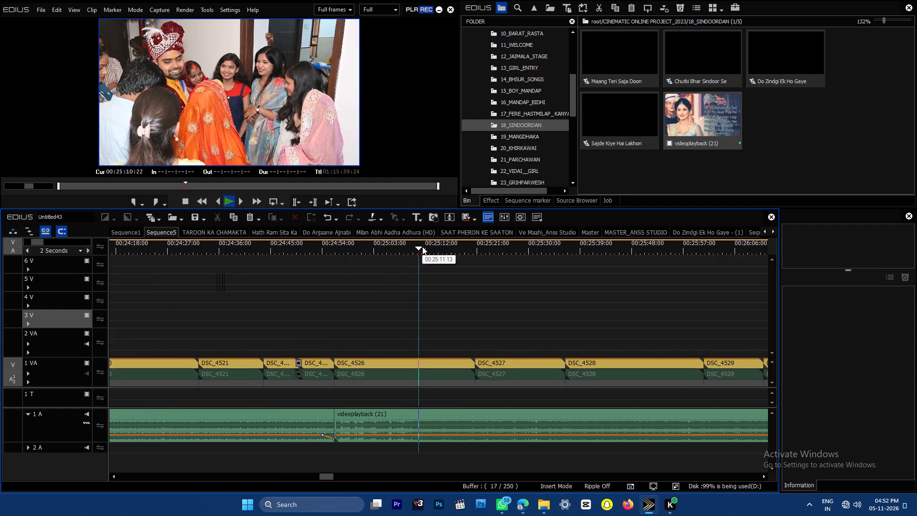
click(488, 408)
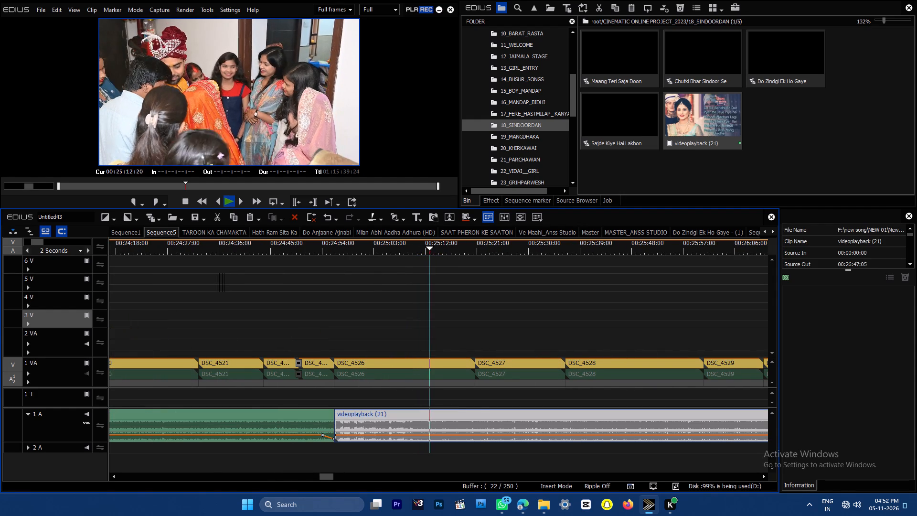
key(c)
click(378, 420)
key(Delete)
drag(485, 422, 391, 425)
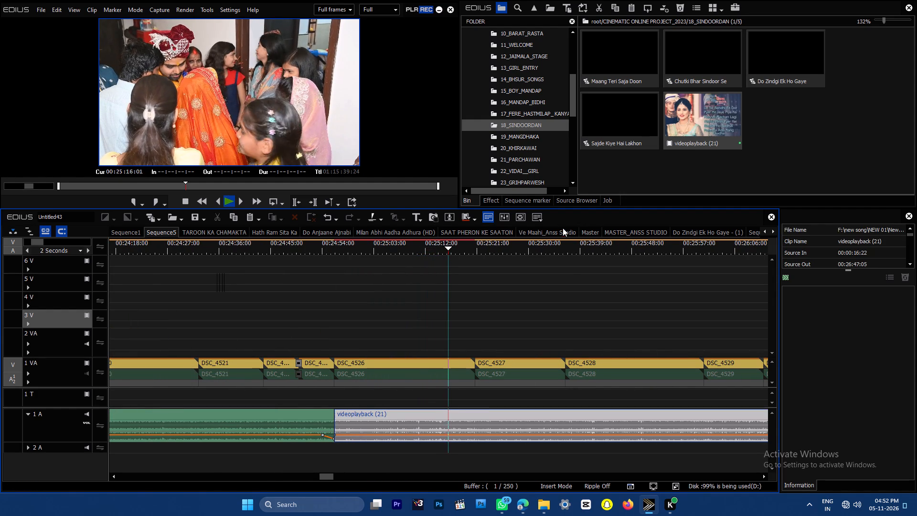
Add a one-second Dissolve between DSC_4527 and DSC_4528 on track 1 VA.
drag(461, 251, 472, 251)
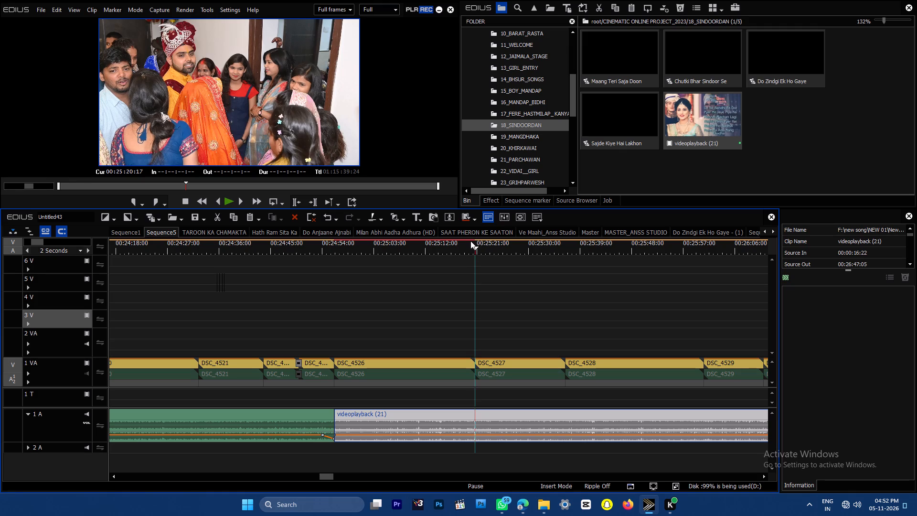
key(Left)
drag(507, 251, 593, 256)
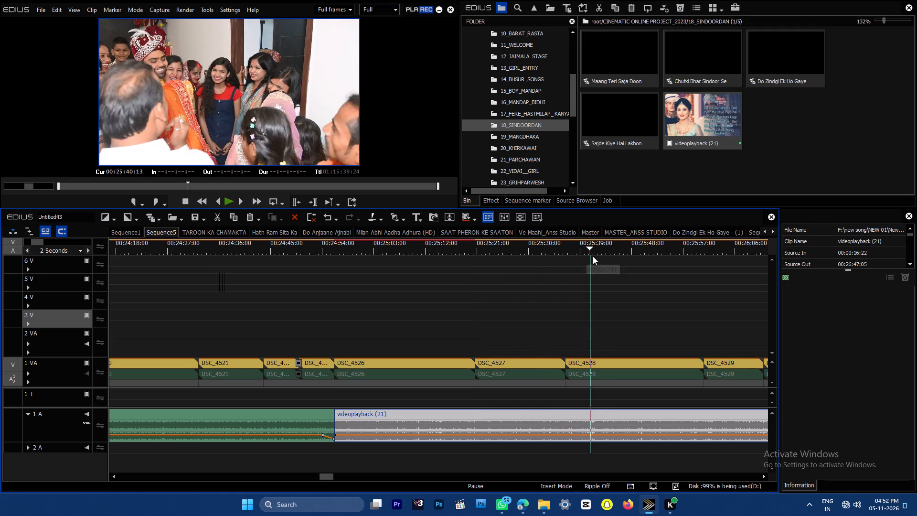
drag(593, 256, 565, 266)
key(Left)
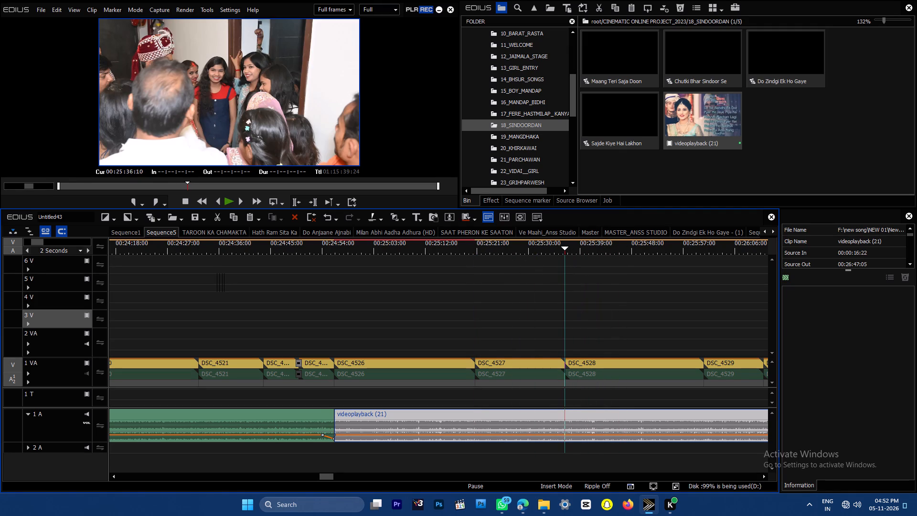
drag(605, 301, 615, 379)
key(ctrl+p)
Add a one-second Dissolve between DSC_4528 and DSC_4529 on track 1 VA.
drag(597, 246, 733, 251)
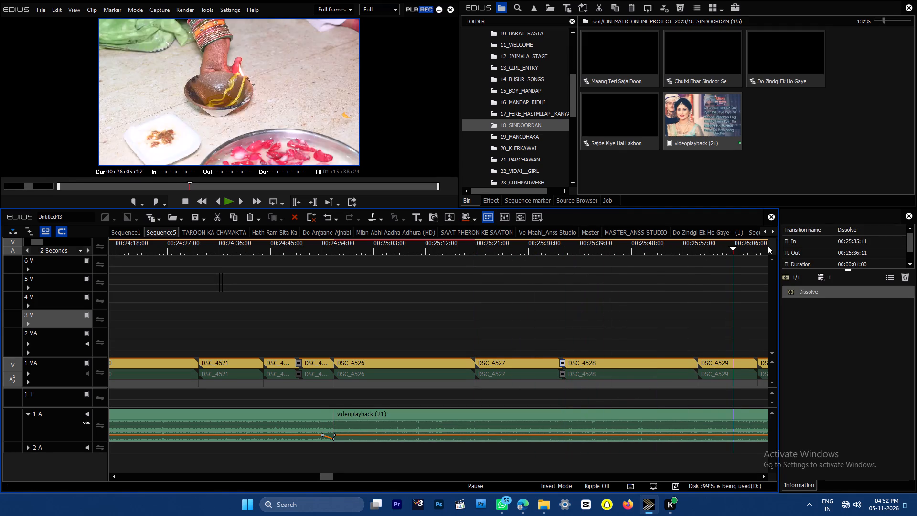
key(Return)
drag(711, 246, 698, 247)
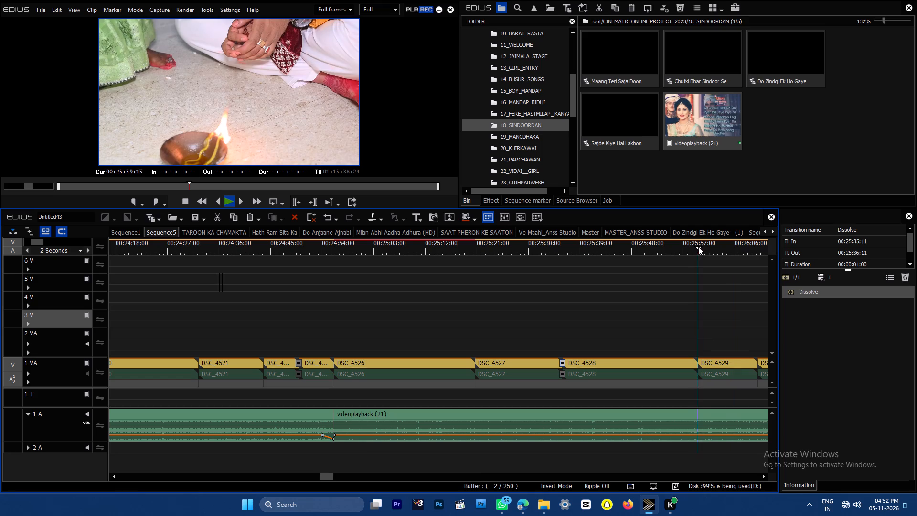
drag(698, 247, 699, 246)
key(Left)
drag(734, 297, 743, 365)
key(ctrl+p)
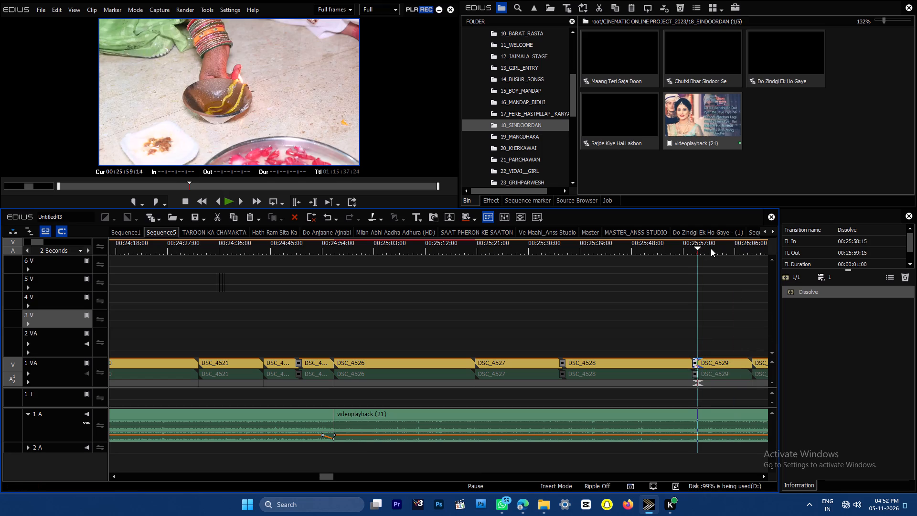
Review the ritual footage from DSC_4529 through DSC_4533 on track 1 VA.
drag(711, 248, 834, 253)
key(Return)
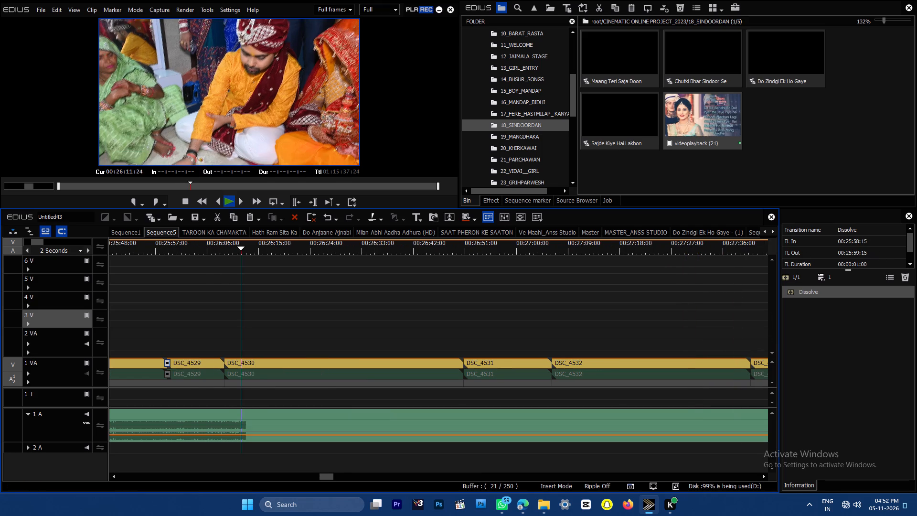
drag(274, 245, 575, 276)
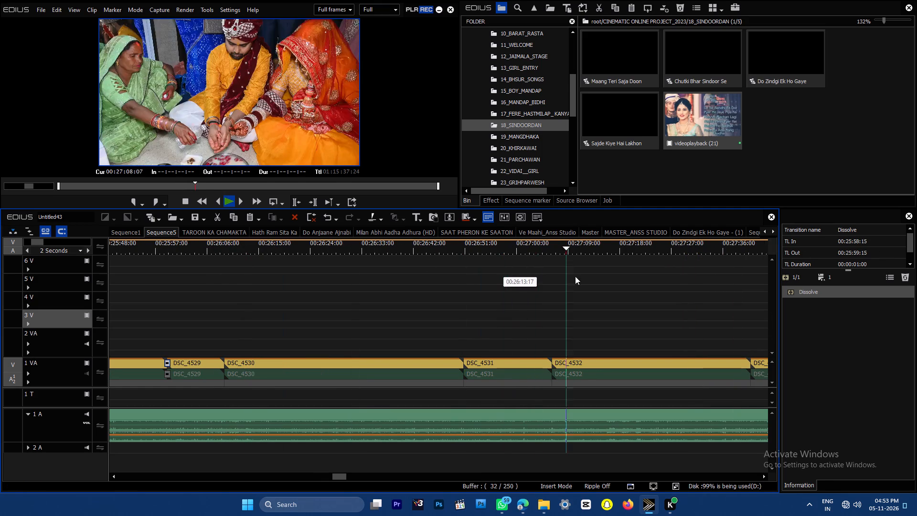
drag(575, 276, 852, 302)
key(Return)
key(Return)
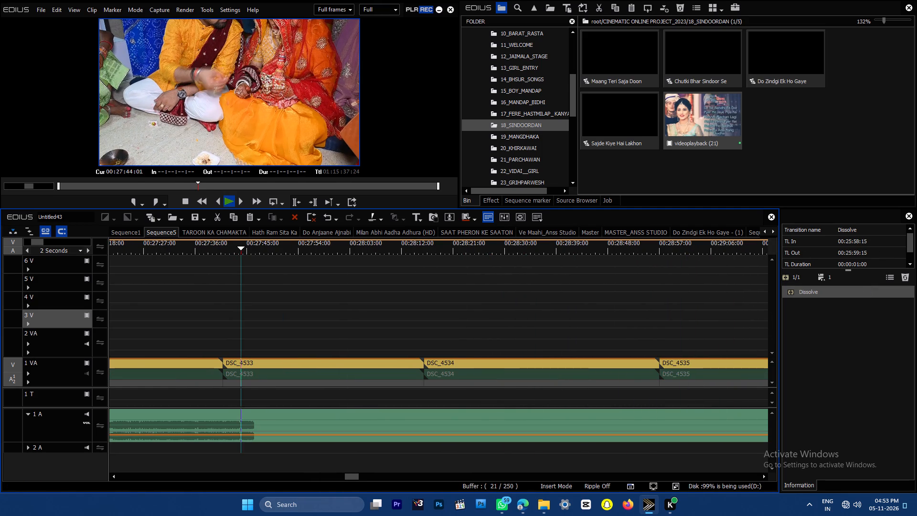
drag(177, 249, 49, 259)
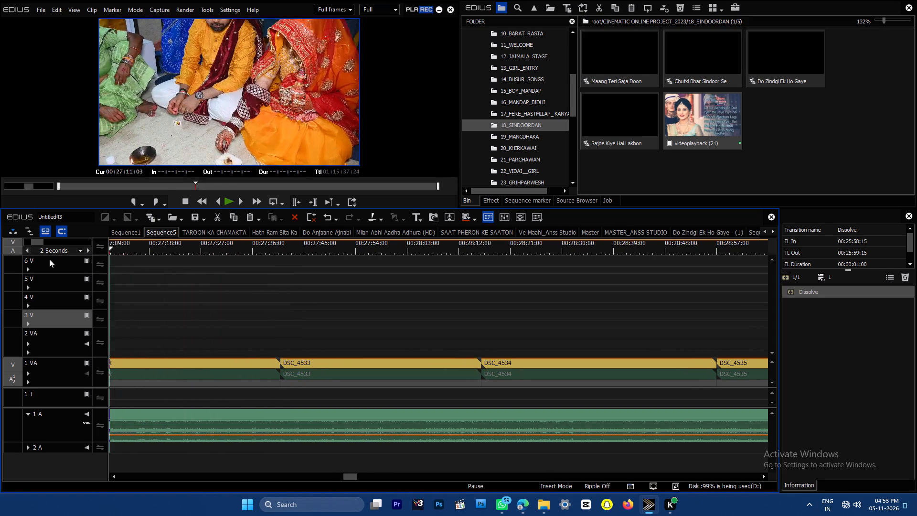
drag(49, 259, 231, 270)
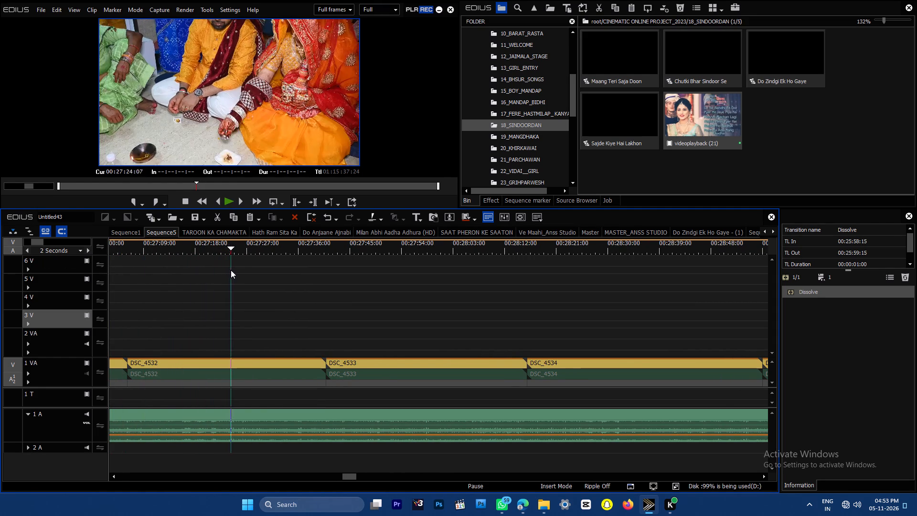
drag(231, 270, 206, 281)
key(Return)
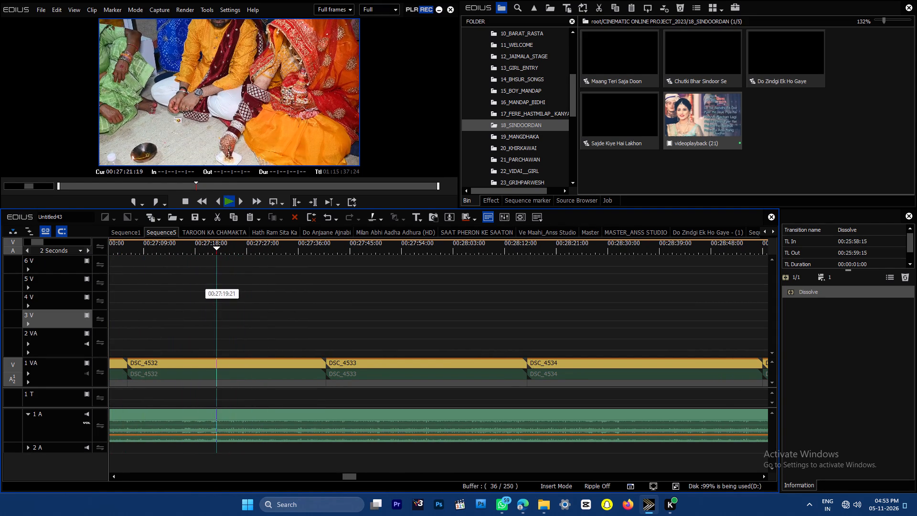
Add a one-second Dissolve between DSC_4533 and DSC_4534 on track 1 VA.
drag(314, 249, 457, 261)
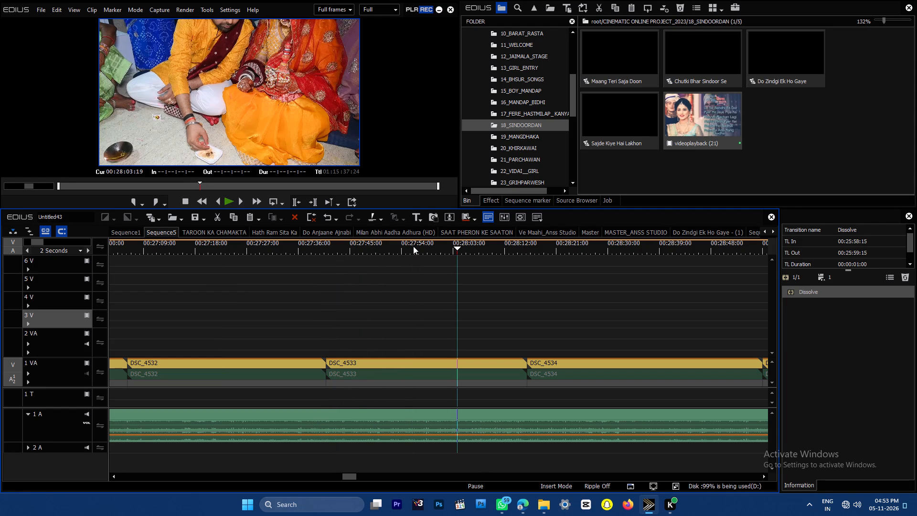
drag(506, 249, 523, 254)
key(Left)
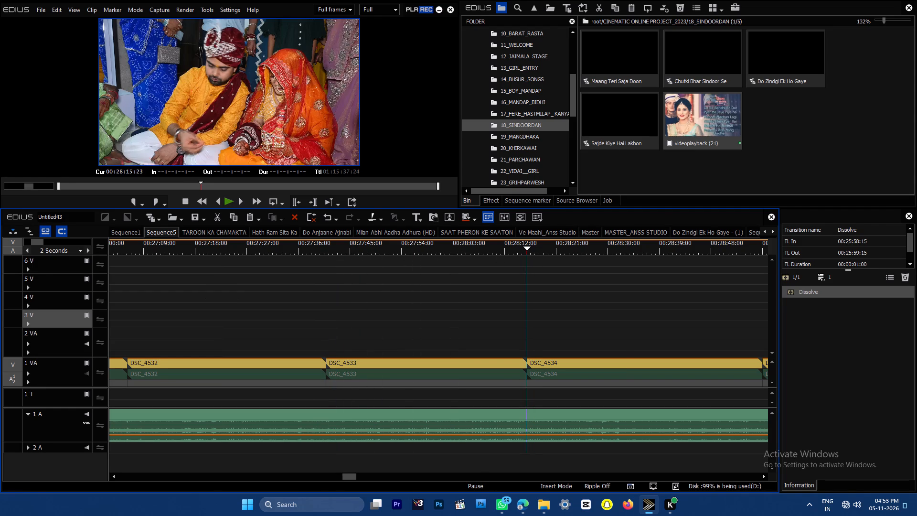
drag(589, 322, 594, 375)
key(ctrl+p)
Cut DSC_4534 at 00:28:51:05 on track 1 VA, delete its tail and close the gap before DSC_4535.
drag(635, 256, 692, 253)
drag(701, 249, 816, 259)
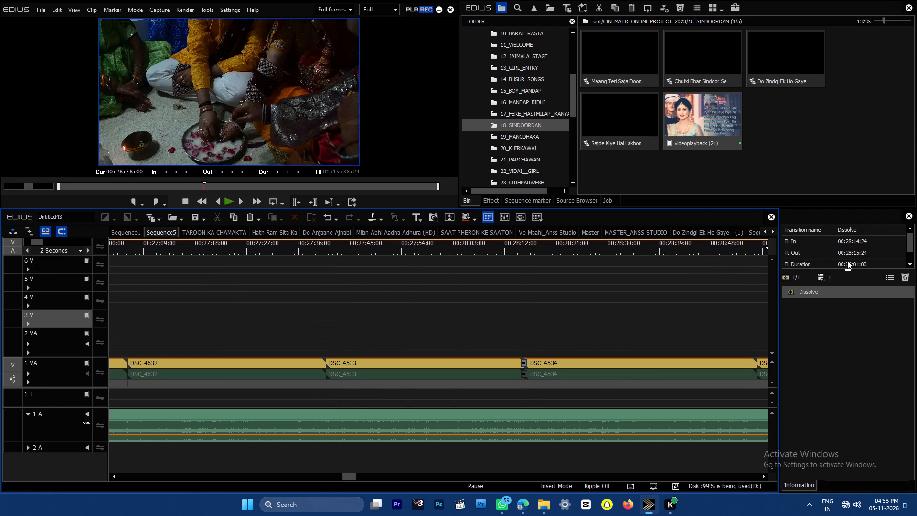
key(Return)
key(Return)
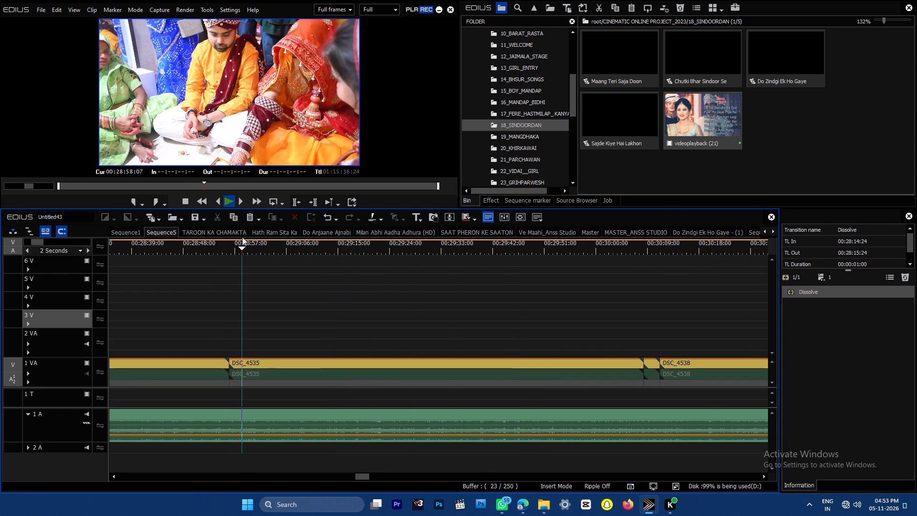
drag(219, 243, 201, 245)
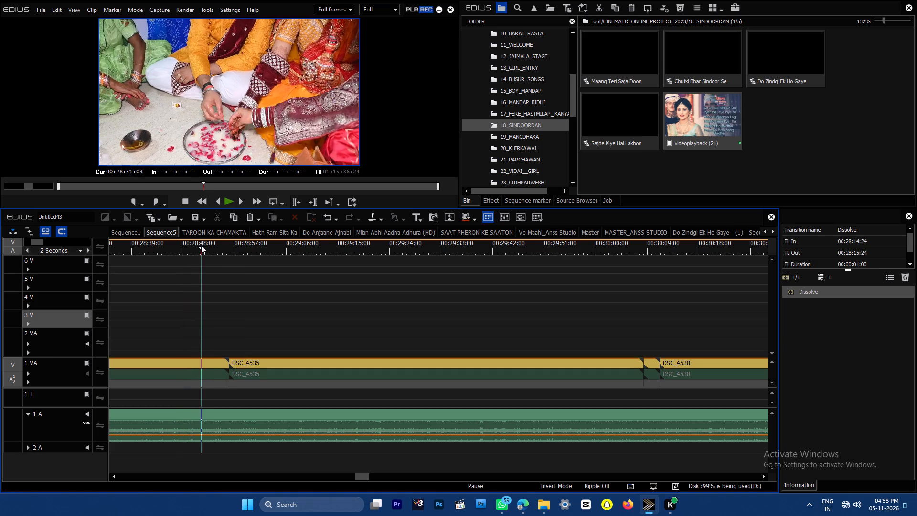
drag(201, 245, 202, 245)
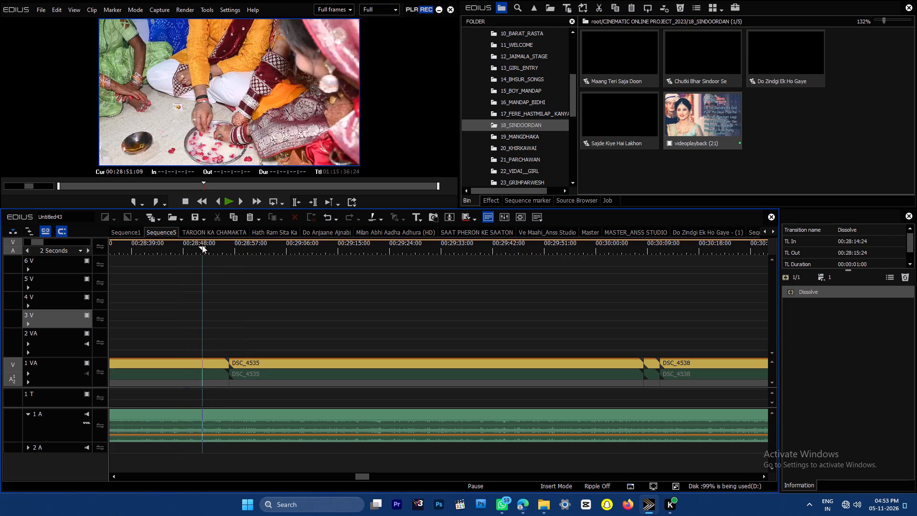
drag(202, 245, 201, 245)
drag(208, 277, 211, 376)
key(c)
key(Delete)
right_click(214, 368)
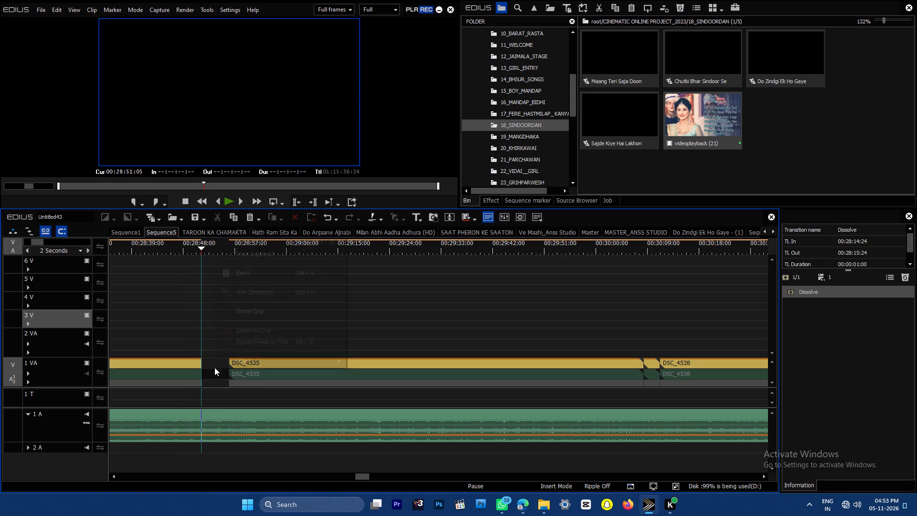
click(261, 308)
Add a one-second Dissolve between DSC_4534 and DSC_4535 on track 1 VA.
key(Return)
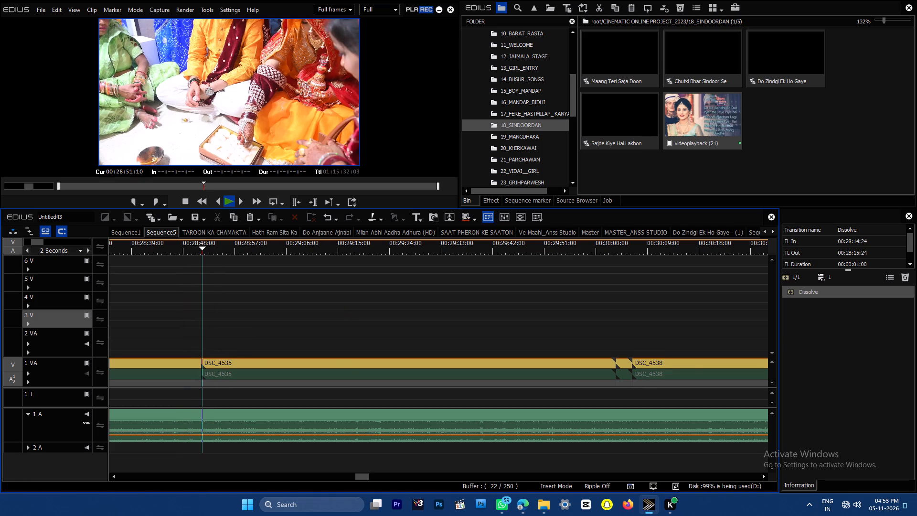
drag(243, 287, 267, 413)
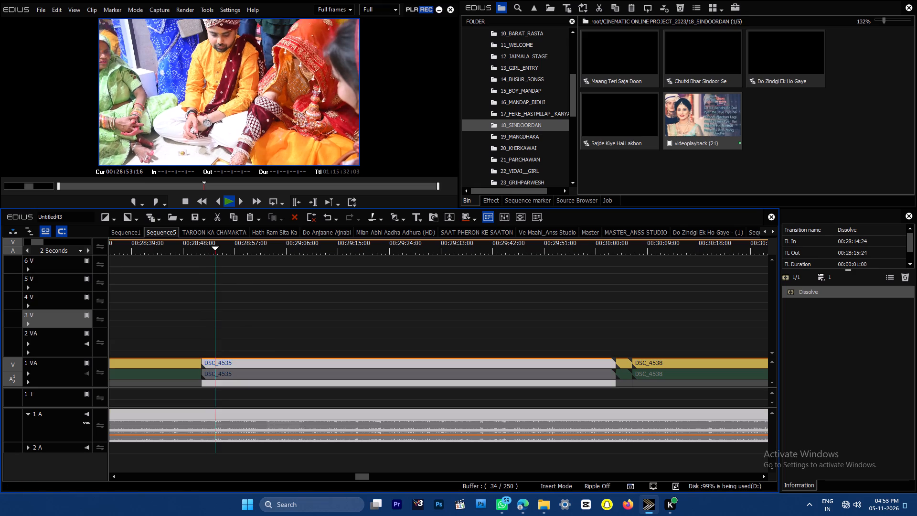
drag(262, 326, 271, 384)
key(ctrl+p)
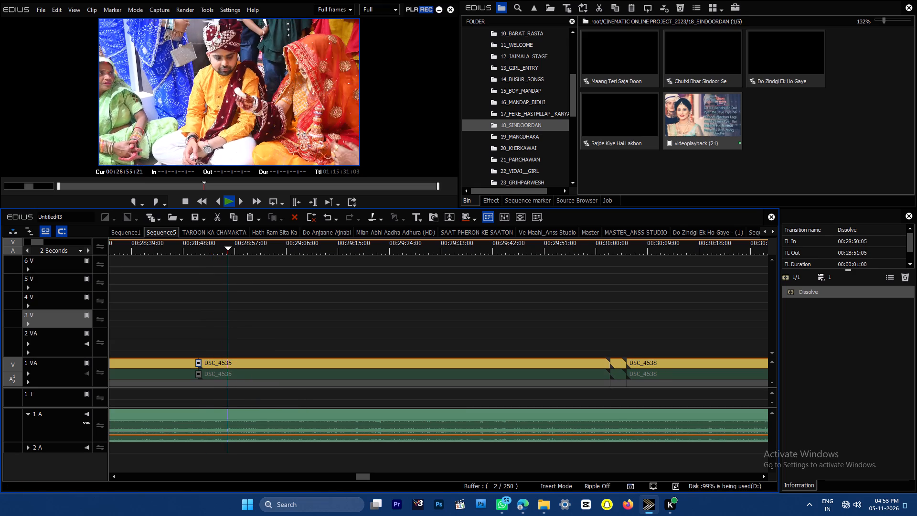
Delete the short clip between DSC_4535 and DSC_4538 on track 1 VA and close the gap.
drag(373, 245, 494, 248)
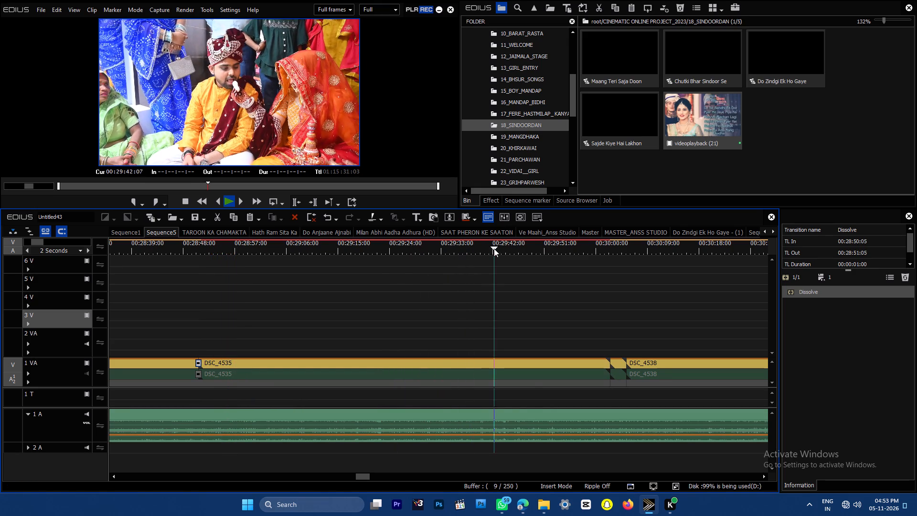
drag(494, 248, 547, 250)
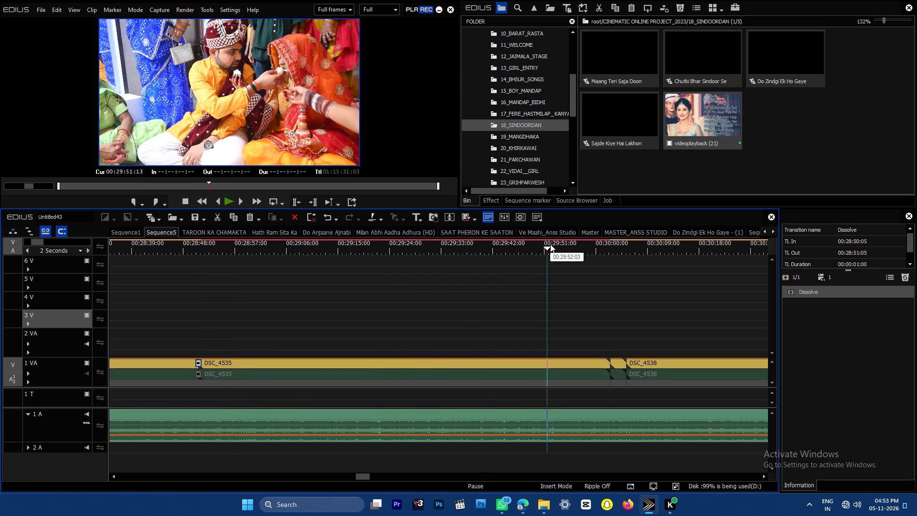
drag(603, 247, 615, 250)
drag(615, 333, 616, 381)
key(Delete)
right_click(617, 368)
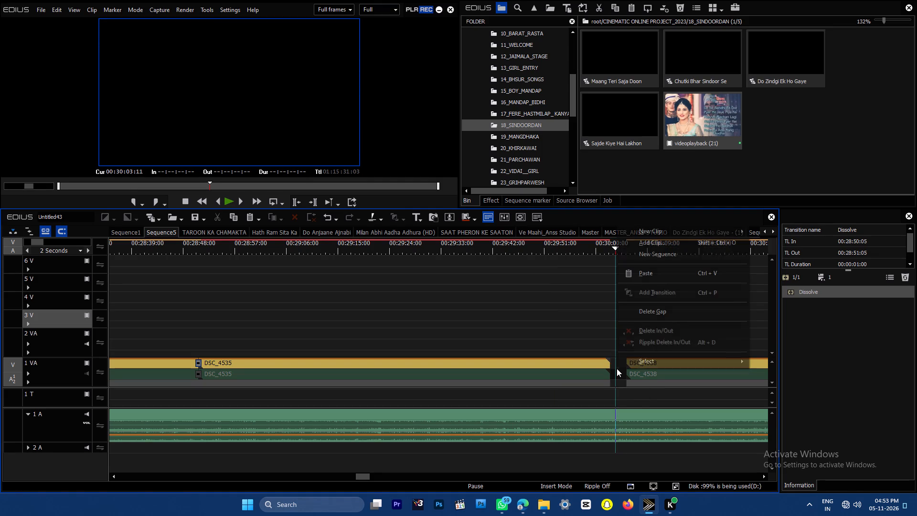
click(644, 309)
Cut DSC_4535 at 00:29:59:17, delete its tail and close the gap before DSC_4538.
click(607, 241)
key(Left)
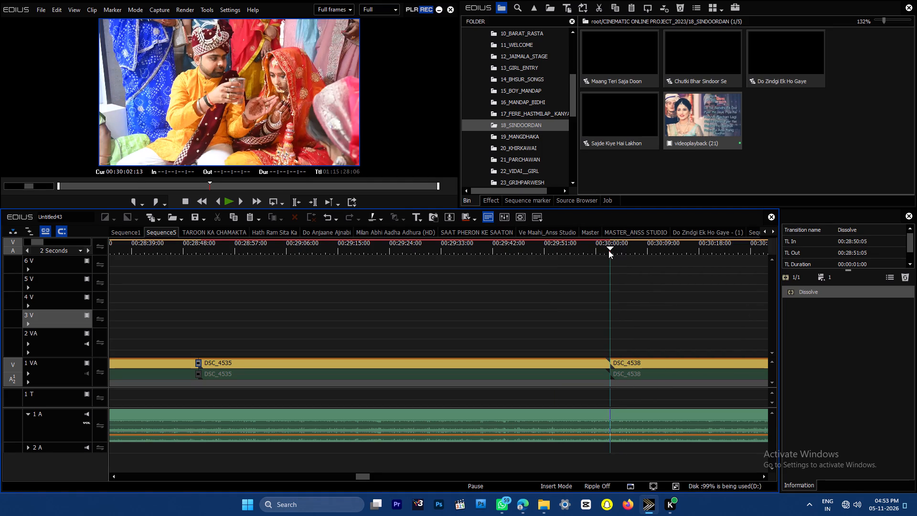
key(Left)
drag(607, 247, 590, 248)
drag(586, 280, 584, 395)
key(c)
key(Delete)
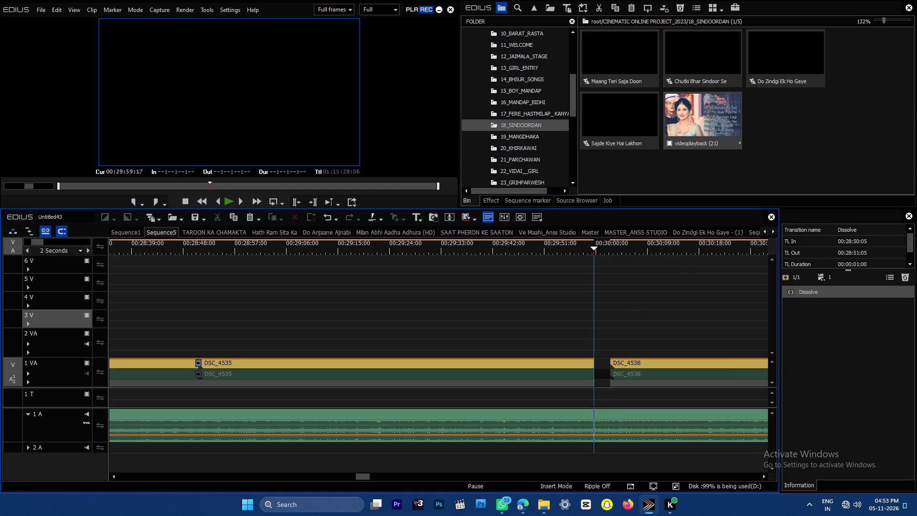
right_click(601, 366)
click(641, 307)
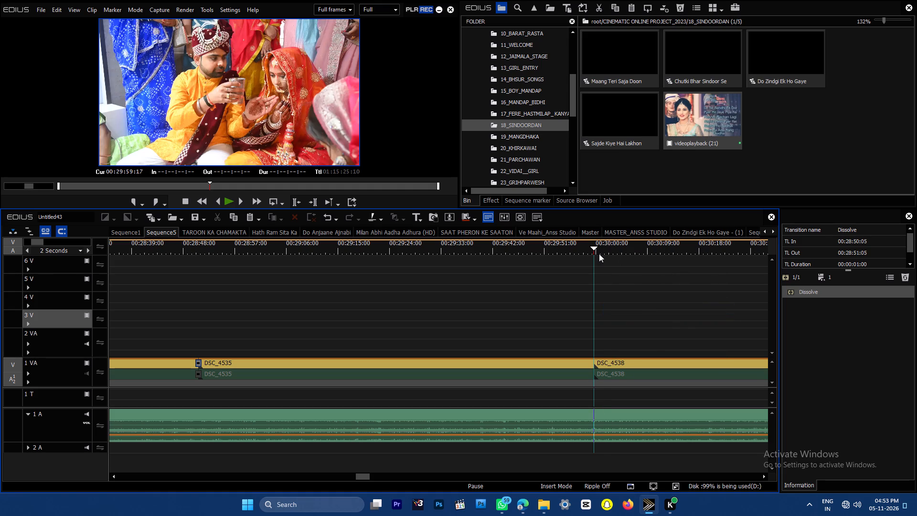
Cut the song videoplayback (21) on track 1 A at the start of DSC_4540 and delete the remainder.
drag(599, 253, 576, 258)
drag(642, 295, 651, 391)
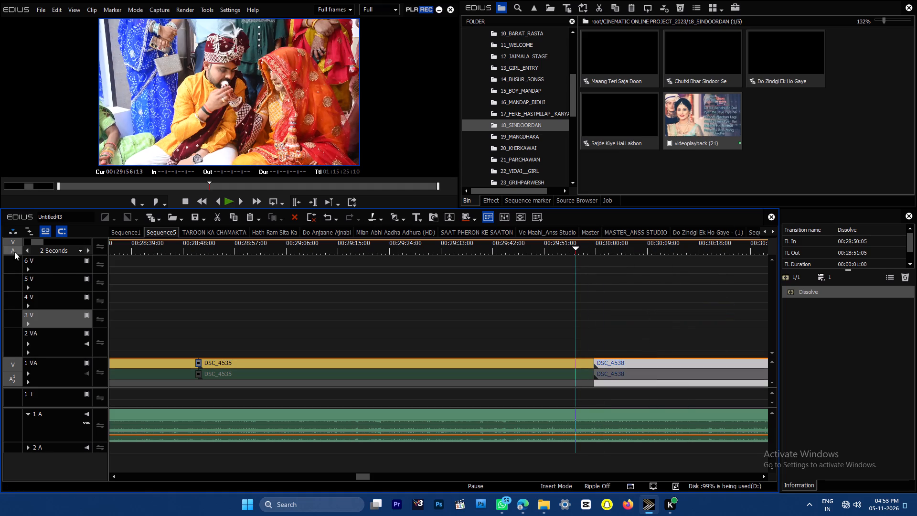
click(87, 251)
drag(351, 475, 364, 476)
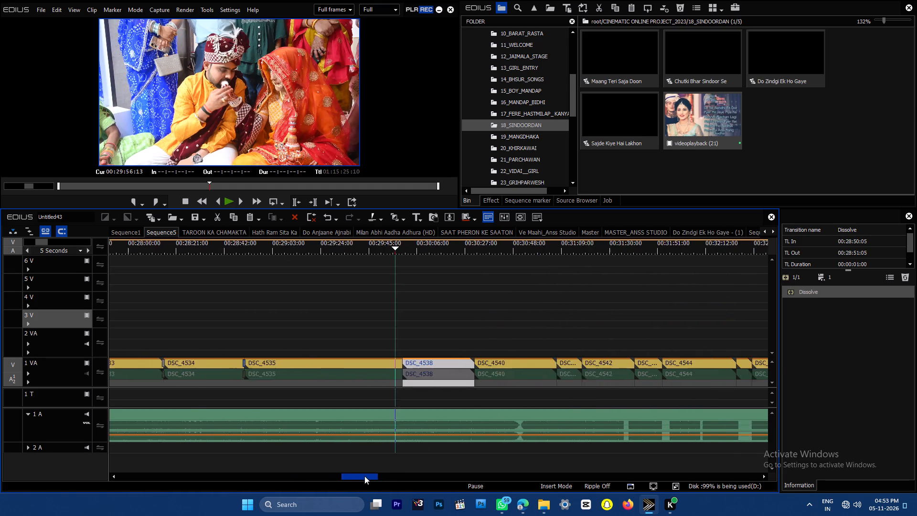
drag(364, 476, 373, 477)
drag(232, 242, 300, 245)
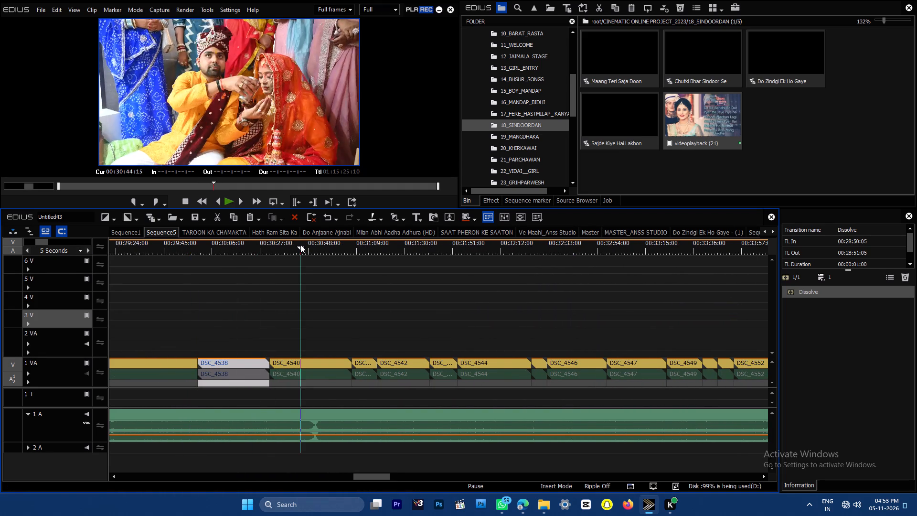
drag(300, 245, 278, 274)
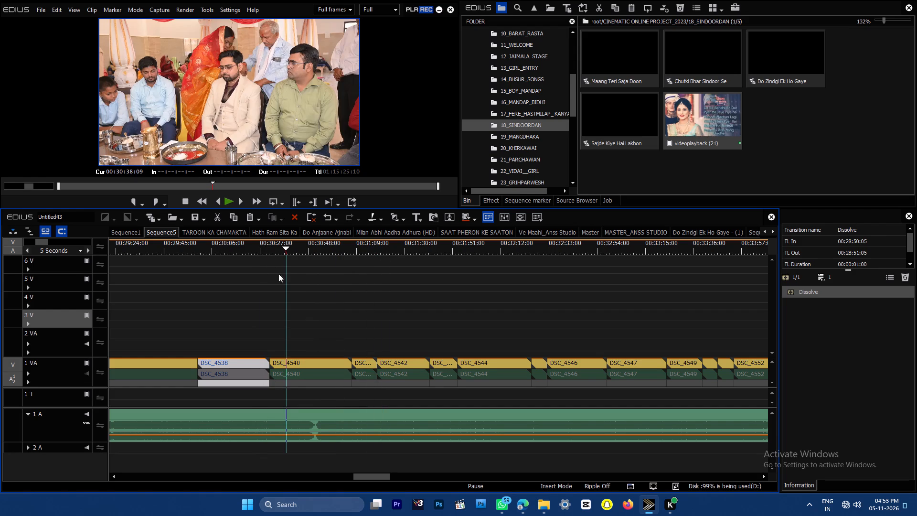
drag(278, 274, 267, 277)
drag(284, 286, 285, 478)
key(c)
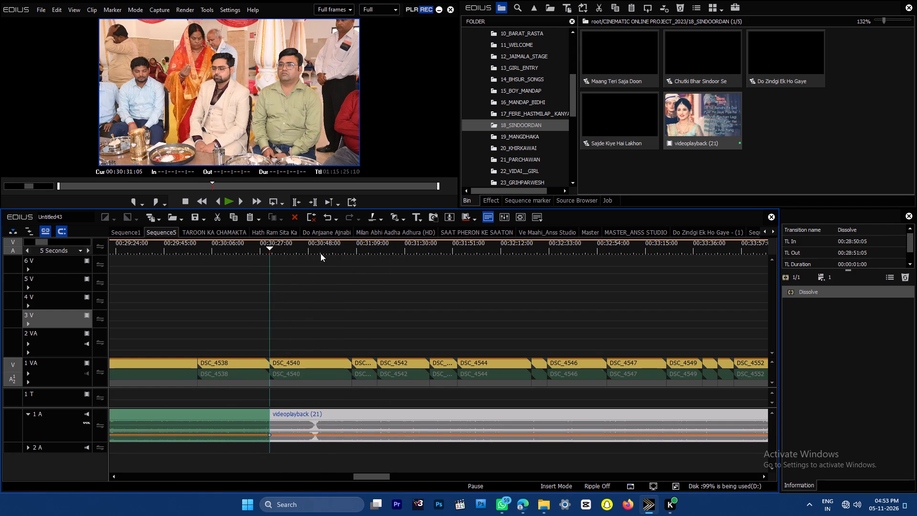
drag(318, 251, 322, 253)
key(Delete)
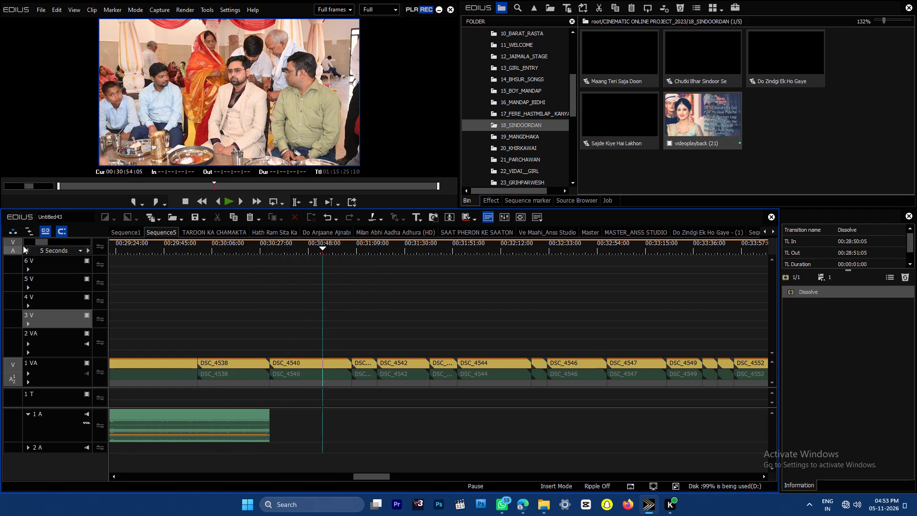
Fade out the end of the song on track 1 A by lowering its volume line towards the cut.
click(28, 247)
click(27, 247)
click(174, 434)
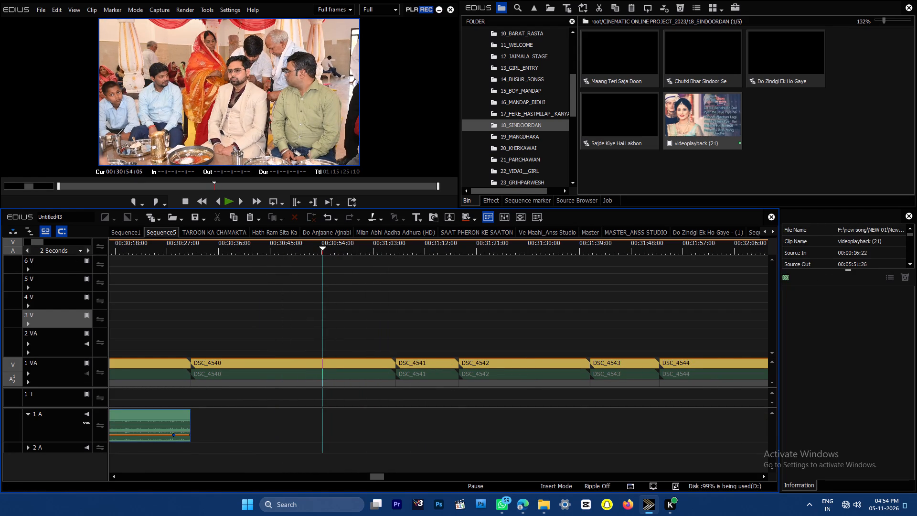
drag(190, 433, 267, 484)
Add a one-second Dissolve between DSC_4538 and DSC_4540 on track 1 VA.
click(197, 240)
drag(220, 273, 231, 385)
key(ctrl+p)
Trim the song's end on track 1 A to 00:30:30:17, mid-dissolve, and adjust the volume fade at its new end.
click(187, 244)
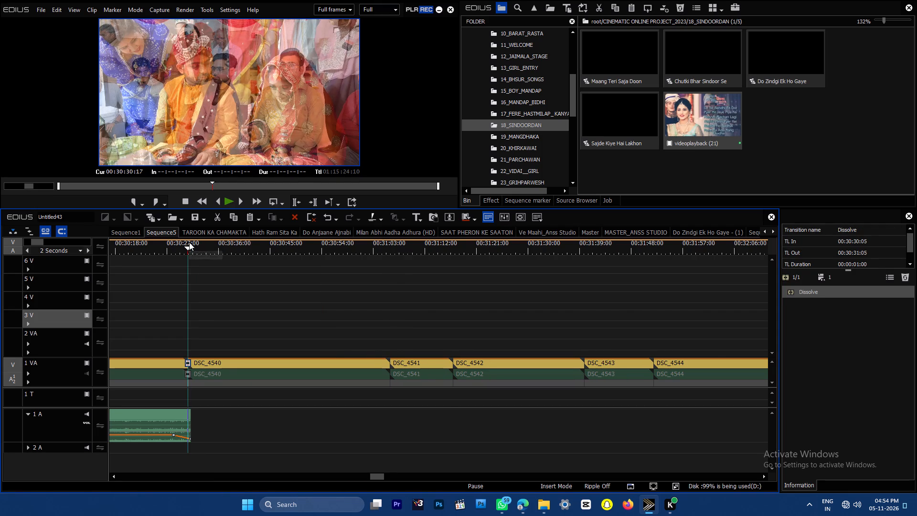
key(ctrl+plus)
key(ctrl+plus)
click(186, 419)
key(c)
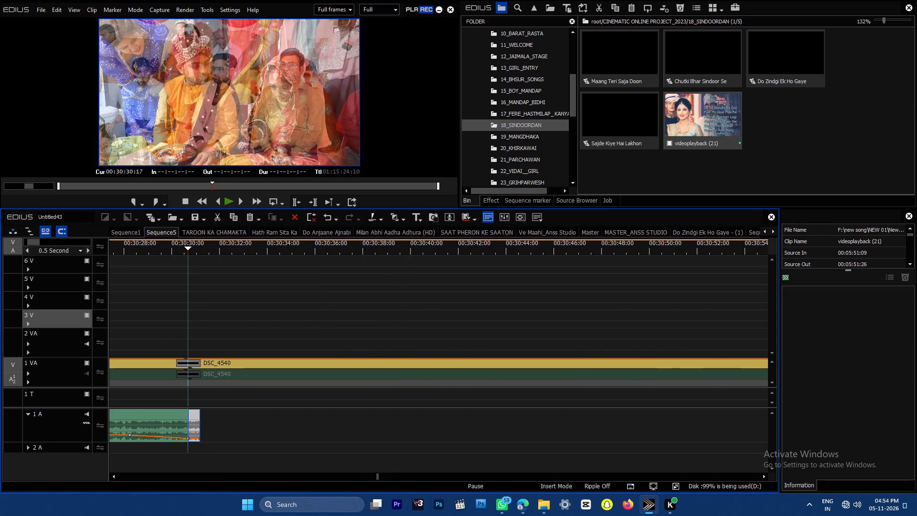
key(Delete)
drag(186, 436, 218, 469)
click(297, 430)
Save the project.
key(ctrl+s)
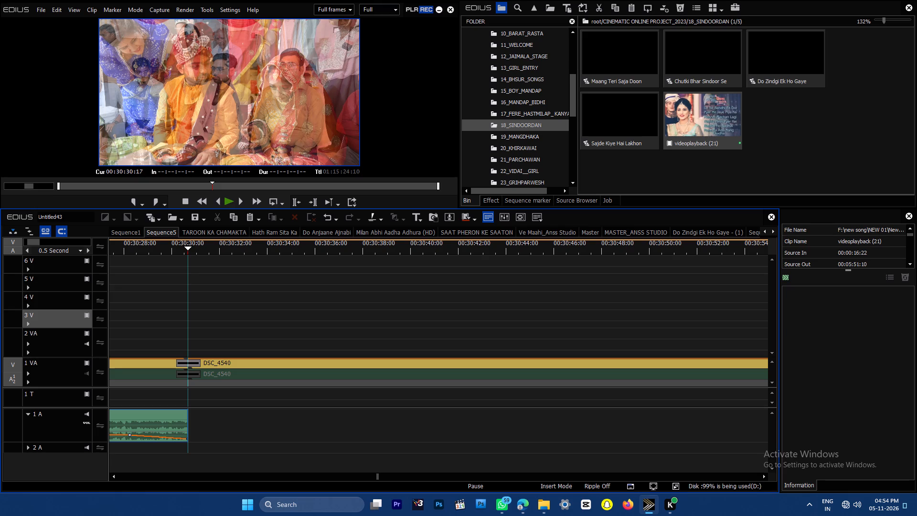
drag(203, 251, 216, 251)
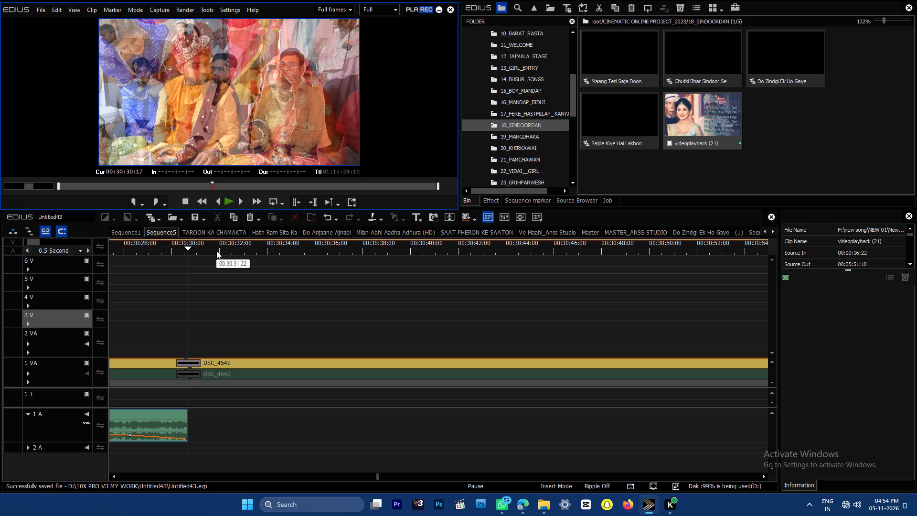
key(ctrl+s)
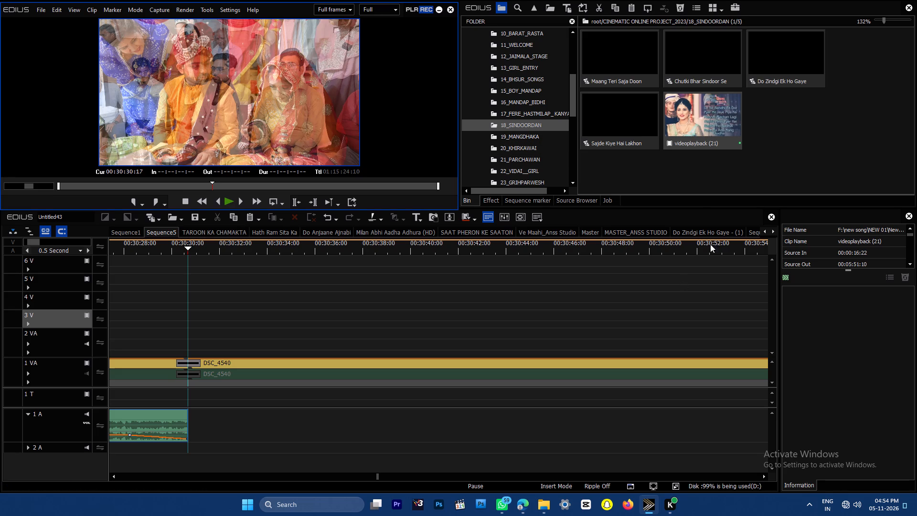
Import the sequence from the 26=Jinke Aage Ji project folder in 28_OLD SONG_ANSS STUDIO.
double_click(773, 164)
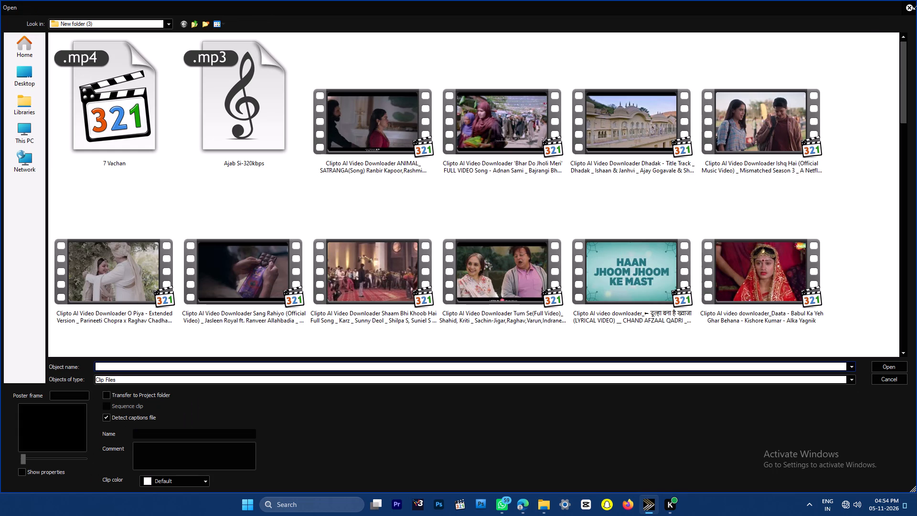
click(911, 4)
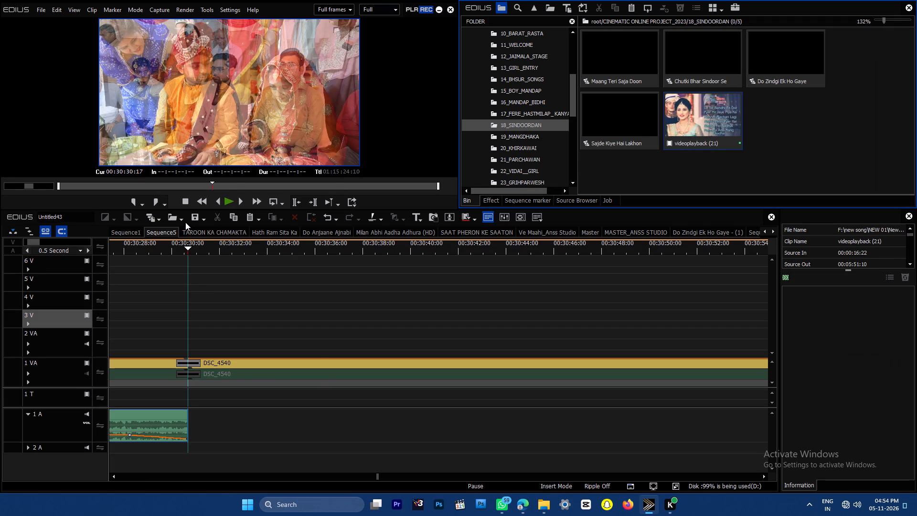
click(183, 220)
click(243, 240)
click(501, 295)
click(483, 310)
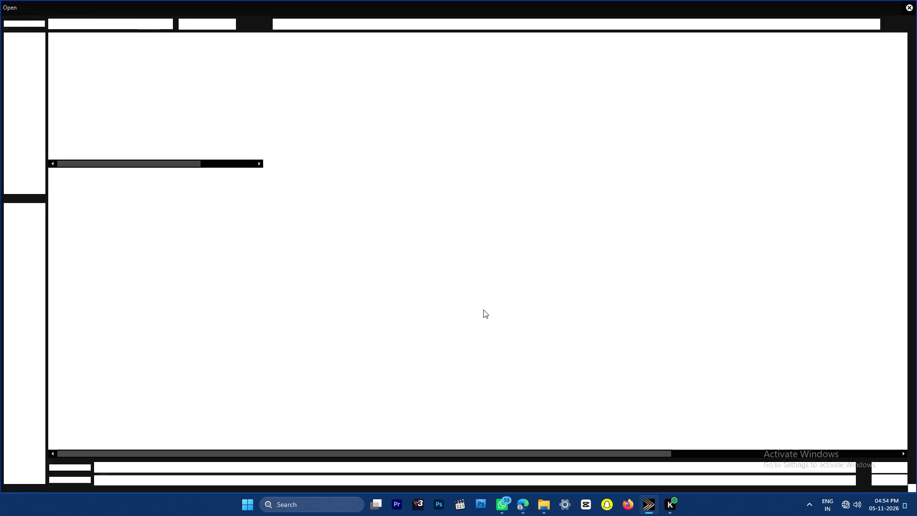
key(BackSpace)
click(554, 282)
key(BackSpace)
click(122, 292)
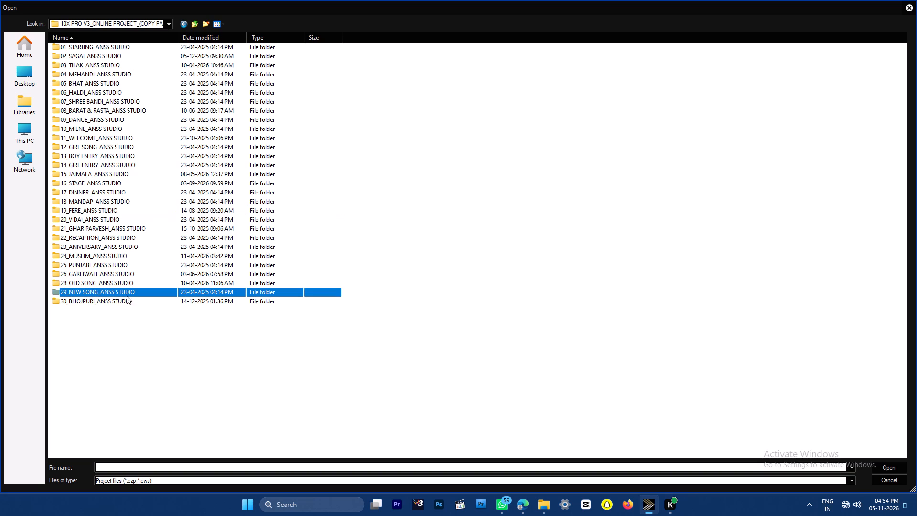
key(Up)
key(Return)
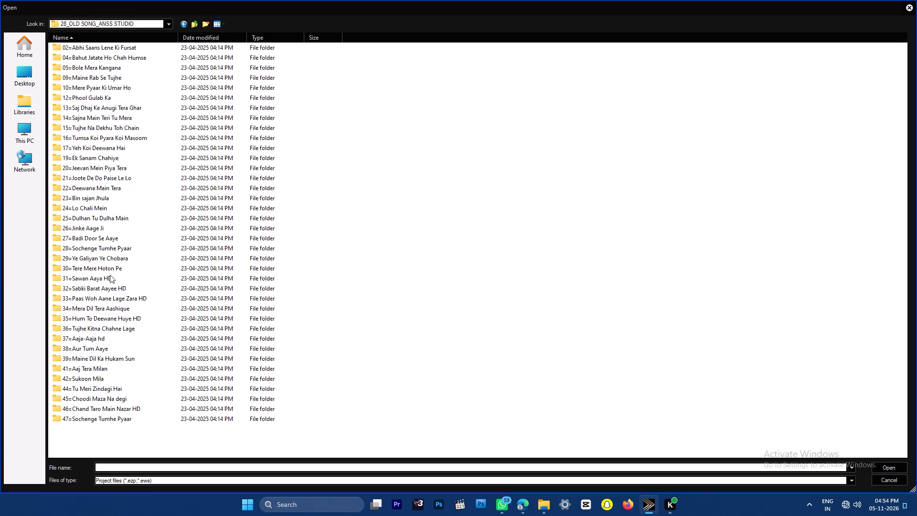
click(112, 222)
key(Down)
key(Return)
key(Down)
key(Return)
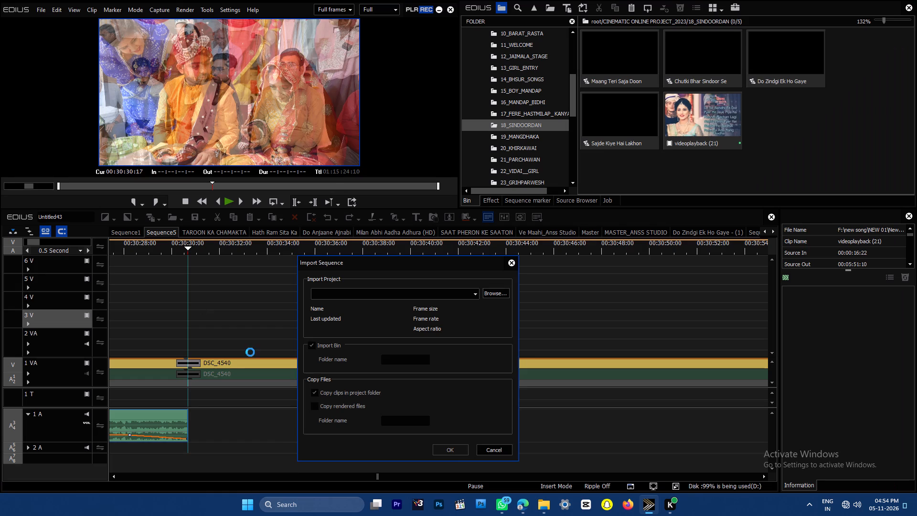
click(454, 451)
key(Return)
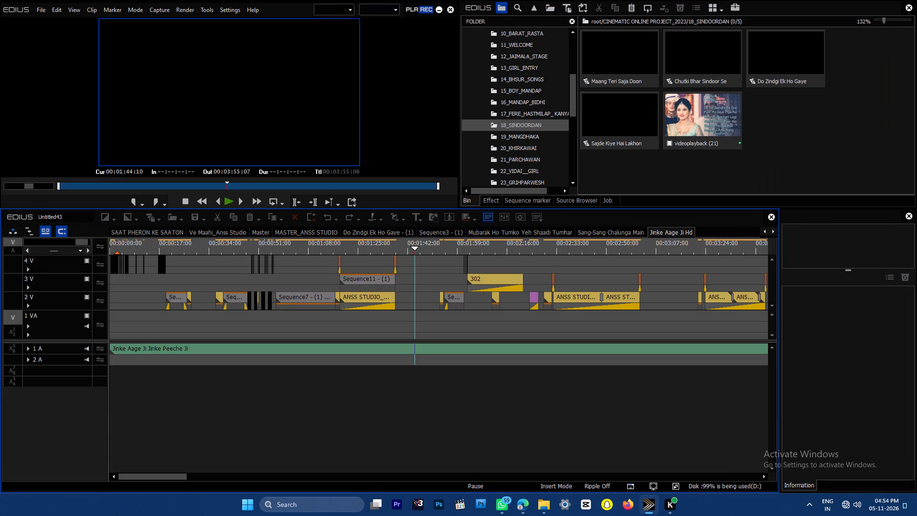
Copy the Jinke Aage Ji Jinke Peeche Ji song from the Jinke Aage Ji Hd sequence and paste it at 00:30:30:17 in Sequence5.
click(301, 407)
key(Home)
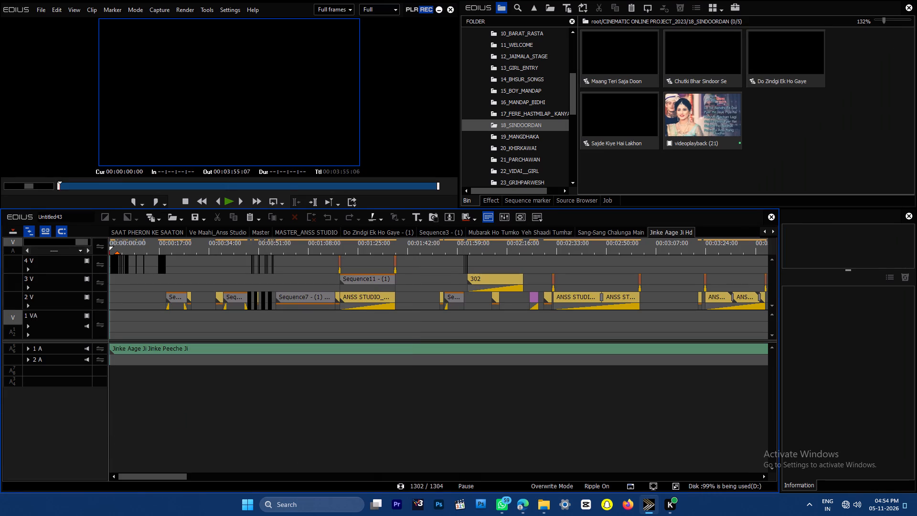
key(space)
drag(148, 326, 149, 336)
key(space)
drag(151, 315, 156, 410)
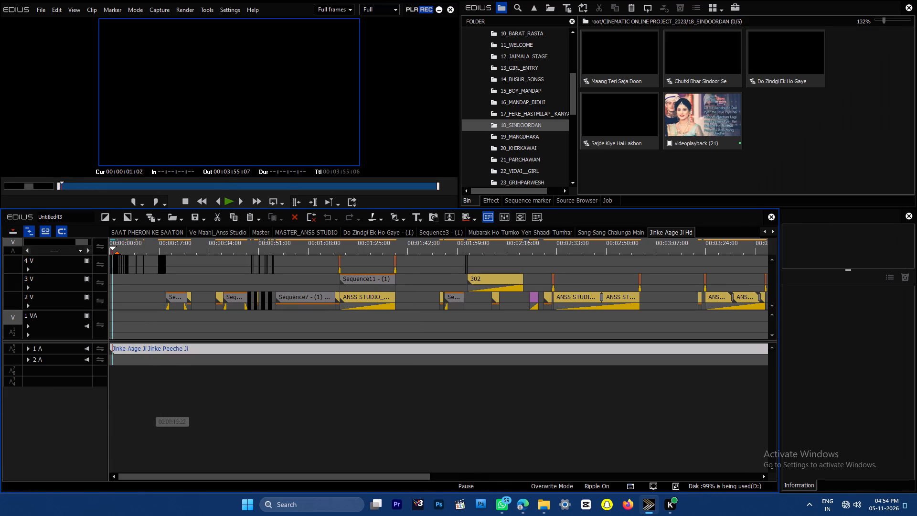
drag(114, 295, 103, 235)
ctrl+drag(160, 313, 183, 380)
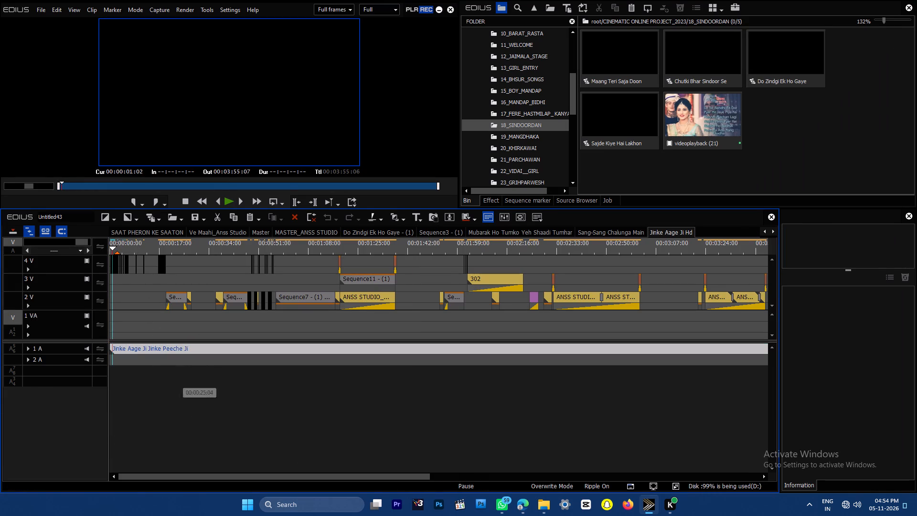
ctrl+drag(228, 274, 256, 248)
ctrl+drag(430, 269, 480, 250)
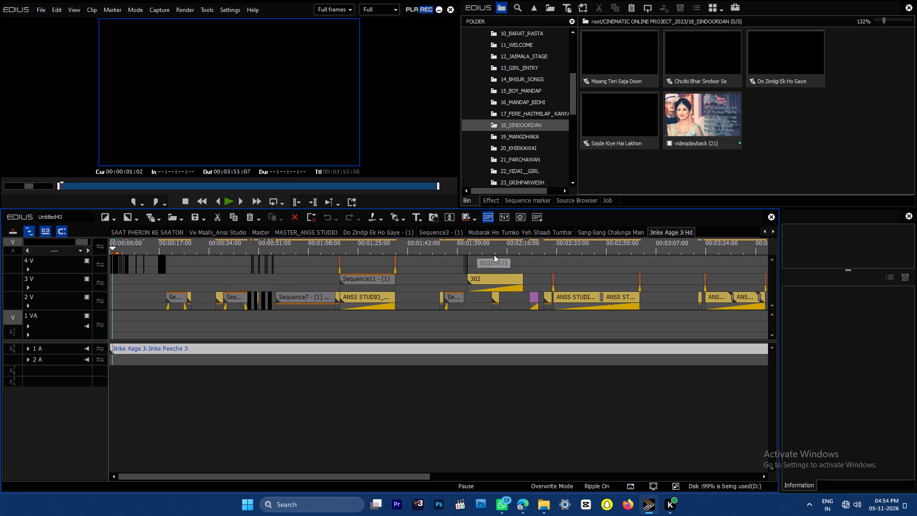
ctrl+click(507, 250)
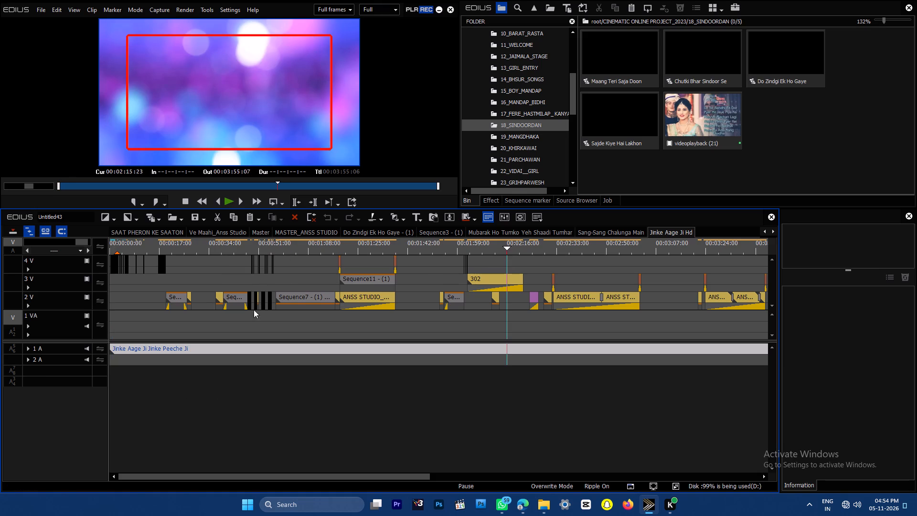
key(ctrl+c)
click(762, 234)
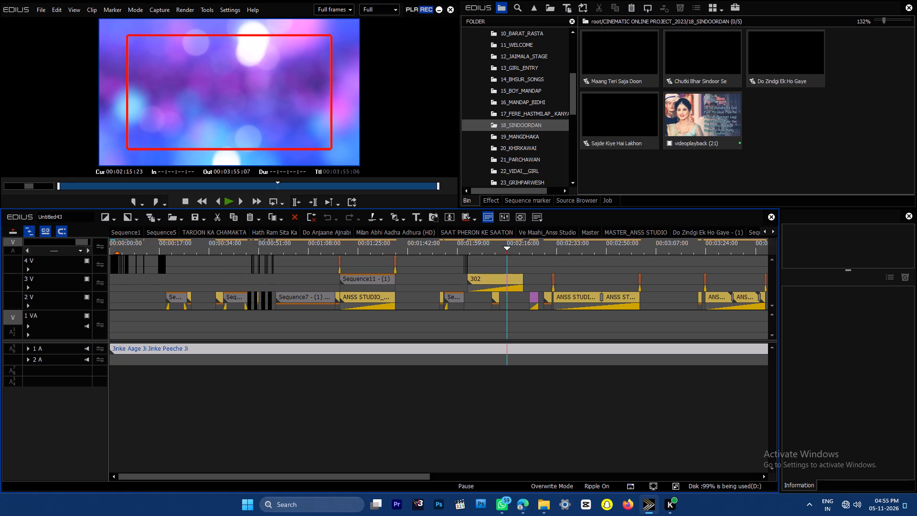
click(164, 233)
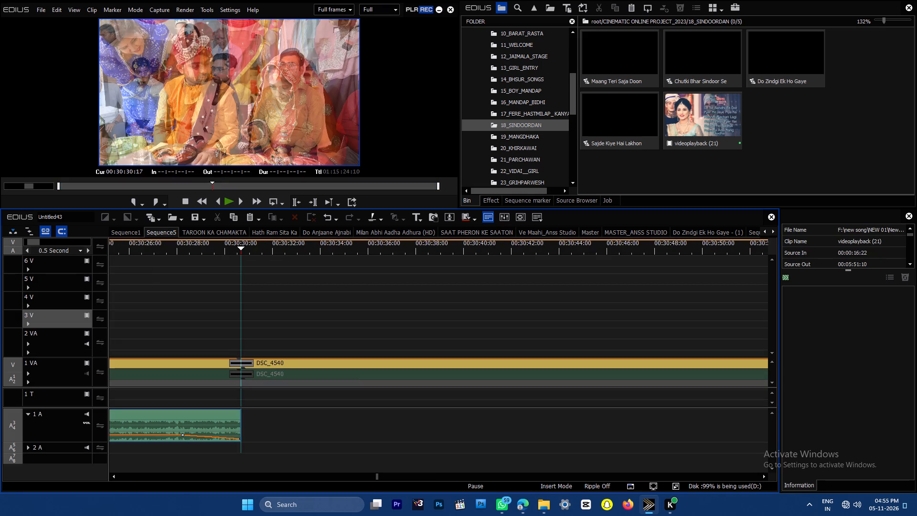
click(48, 353)
key(ctrl+v)
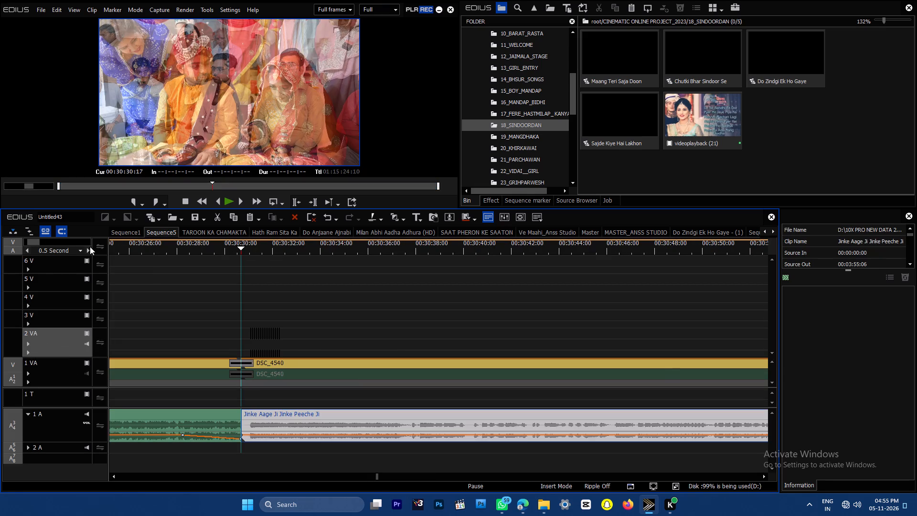
Add a one-second Dissolve between DSC_4540 and DSC_4541 on track 1 VA.
double_click(89, 251)
key(space)
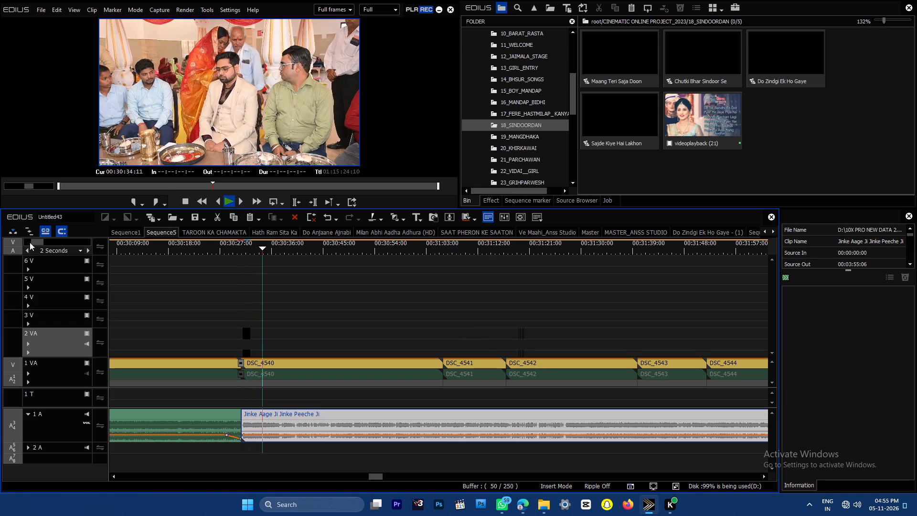
drag(446, 252, 441, 254)
key(Left)
drag(459, 316, 458, 369)
key(ctrl+p)
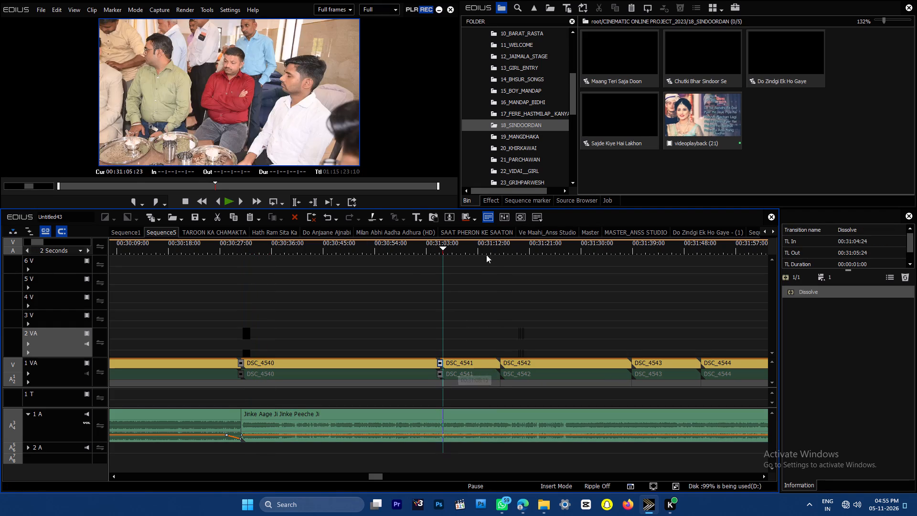
Delete clip DSC_4545 from track 1 VA and close the gap it leaves.
drag(490, 253, 481, 264)
key(Return)
drag(573, 250, 684, 251)
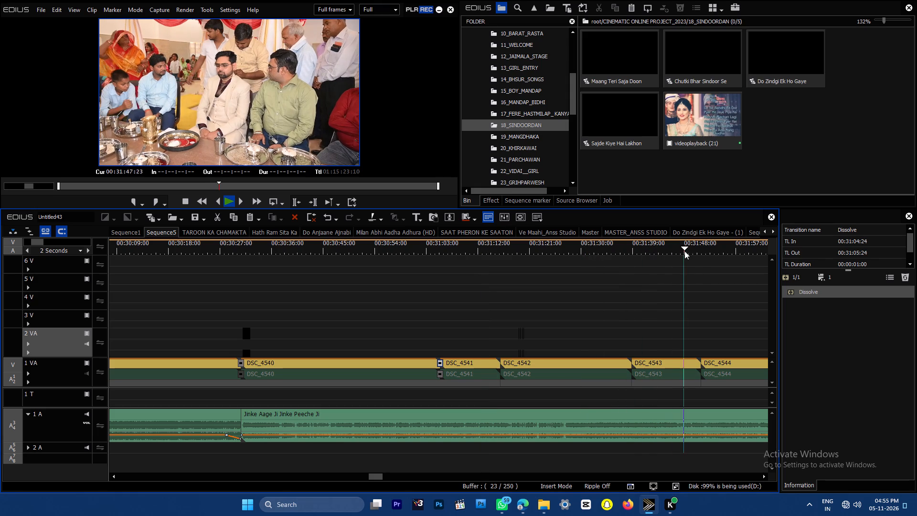
drag(684, 251, 758, 253)
key(Return)
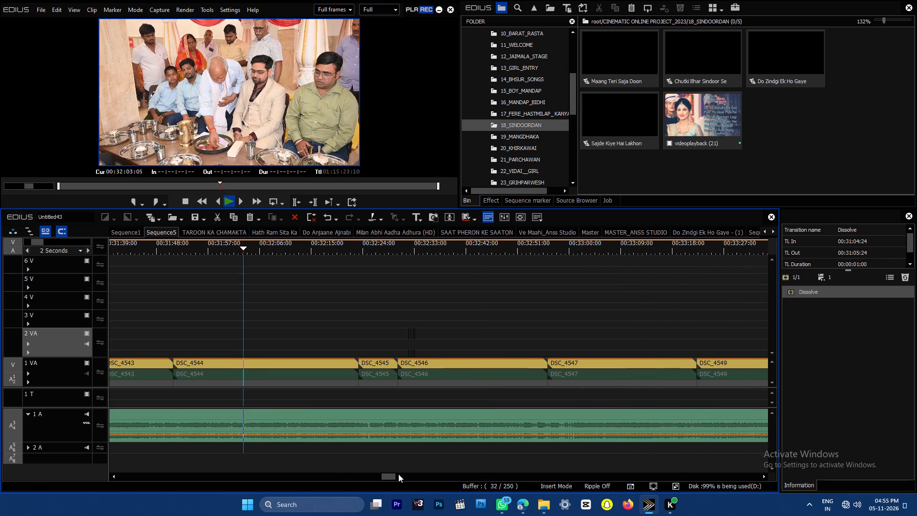
drag(309, 250, 373, 252)
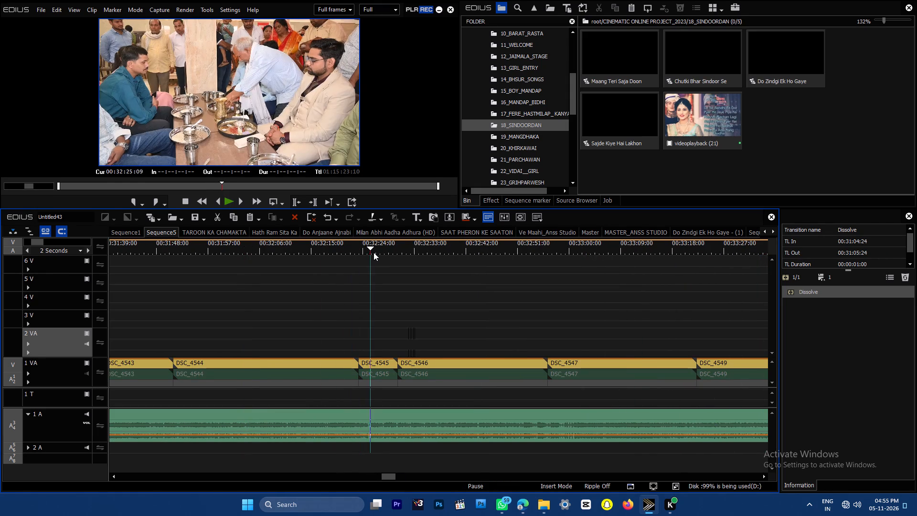
drag(373, 252, 362, 264)
key(Left)
drag(378, 254, 382, 254)
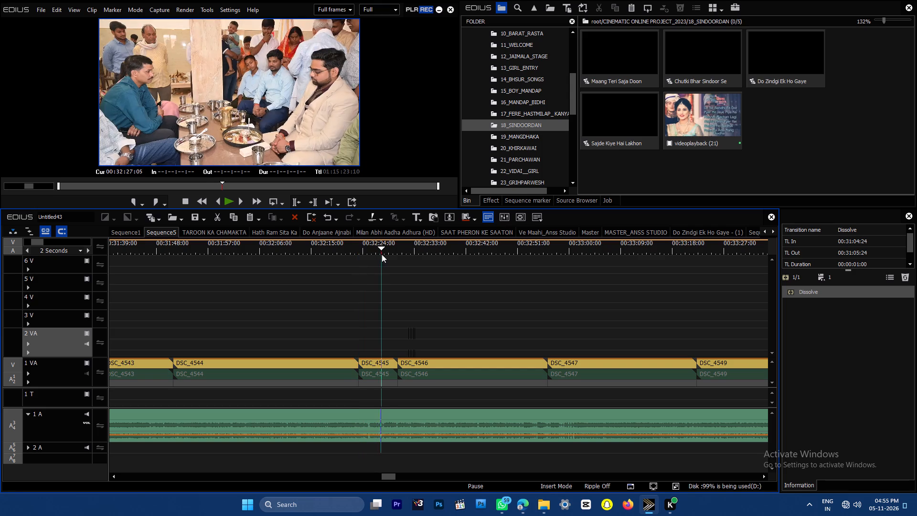
drag(382, 254, 393, 255)
drag(377, 295, 373, 375)
key(Delete)
right_click(373, 373)
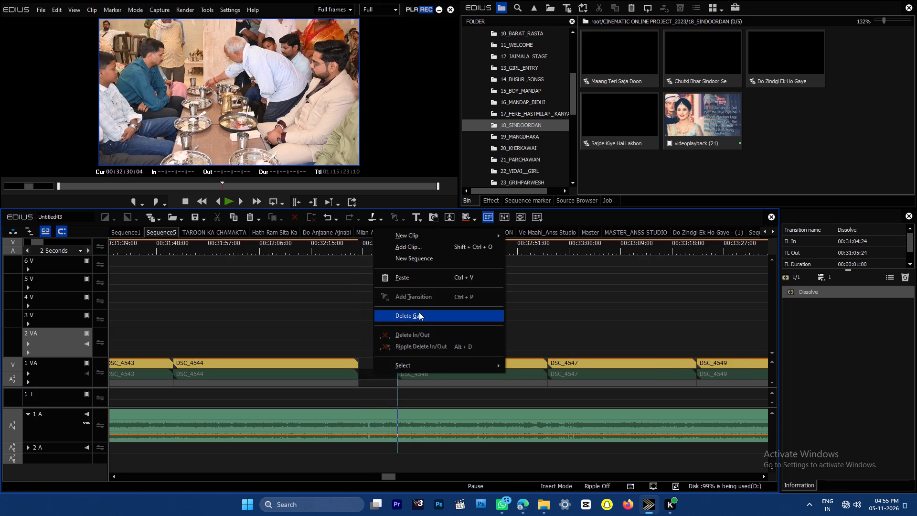
click(419, 312)
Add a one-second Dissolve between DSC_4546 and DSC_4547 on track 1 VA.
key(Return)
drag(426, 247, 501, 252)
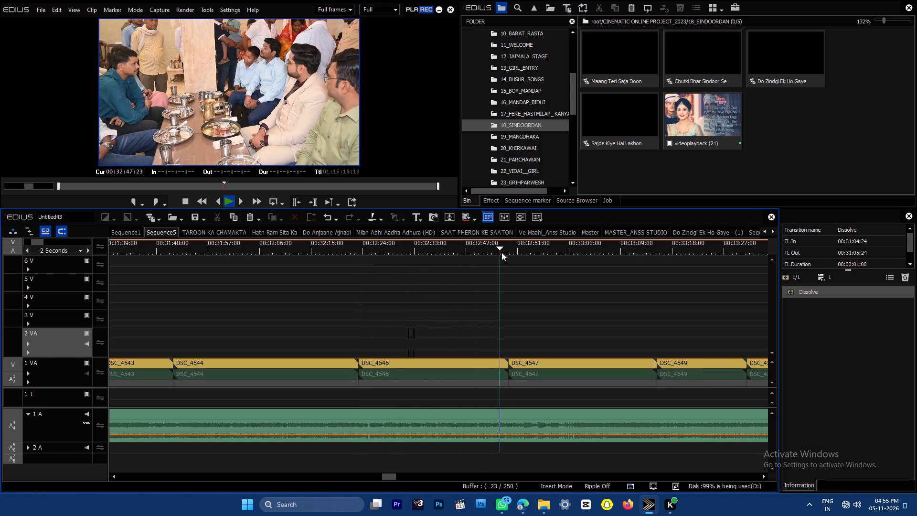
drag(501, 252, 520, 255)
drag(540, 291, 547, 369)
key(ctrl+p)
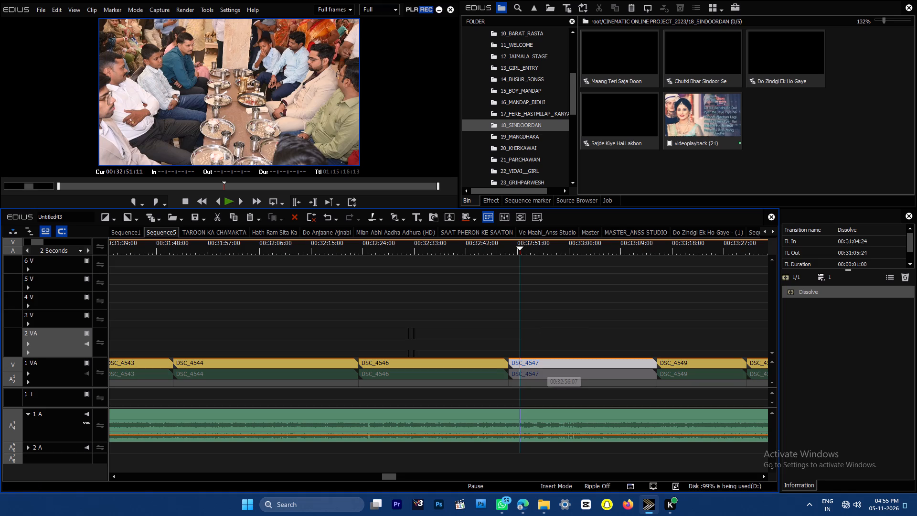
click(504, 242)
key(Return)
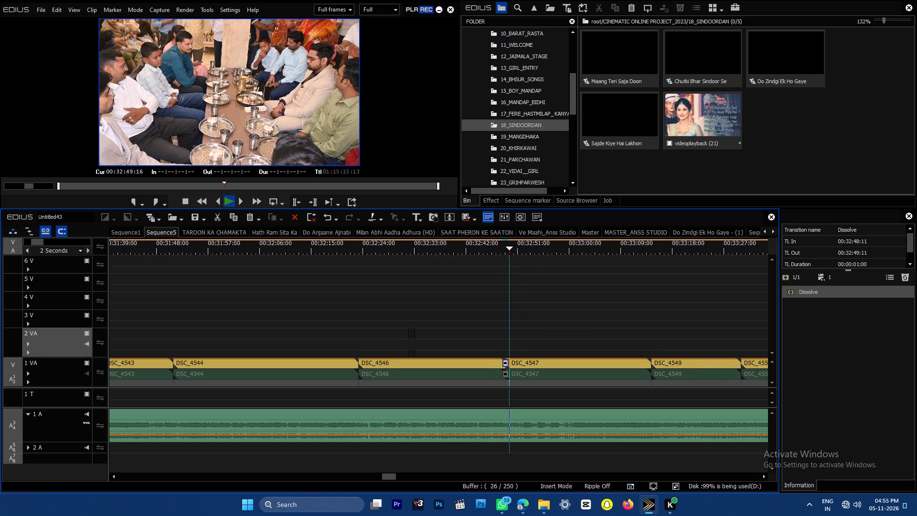
Delete clip DSC_4547 from track 1 VA and close the gap it leaves.
drag(533, 248, 639, 255)
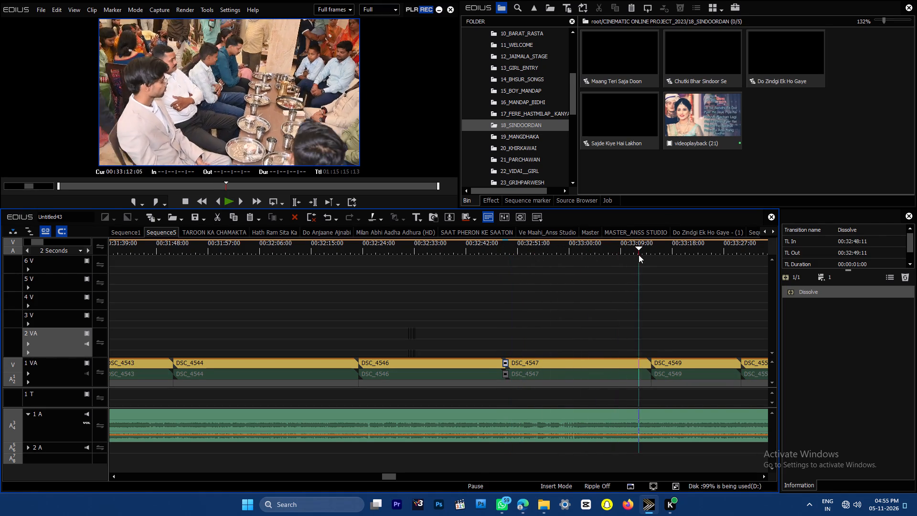
drag(639, 255, 591, 267)
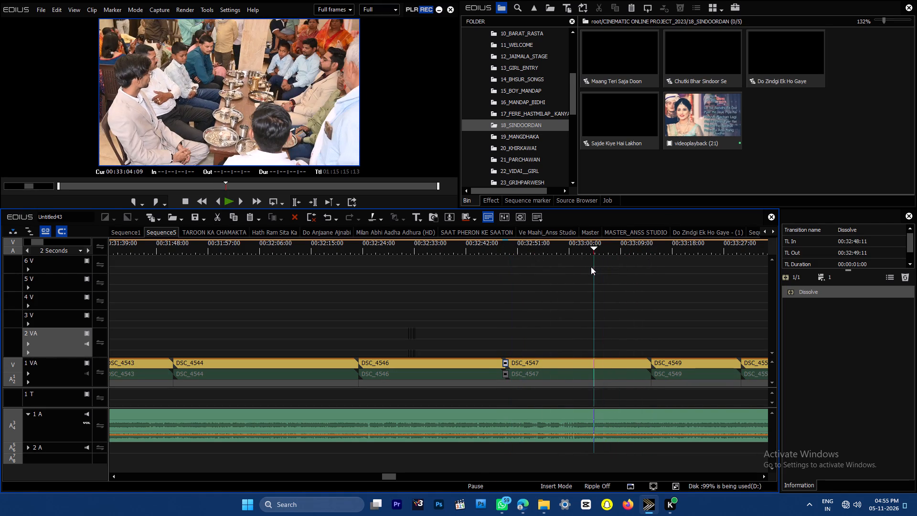
drag(591, 267, 568, 273)
drag(574, 301, 575, 372)
key(Delete)
right_click(565, 365)
click(600, 301)
click(603, 308)
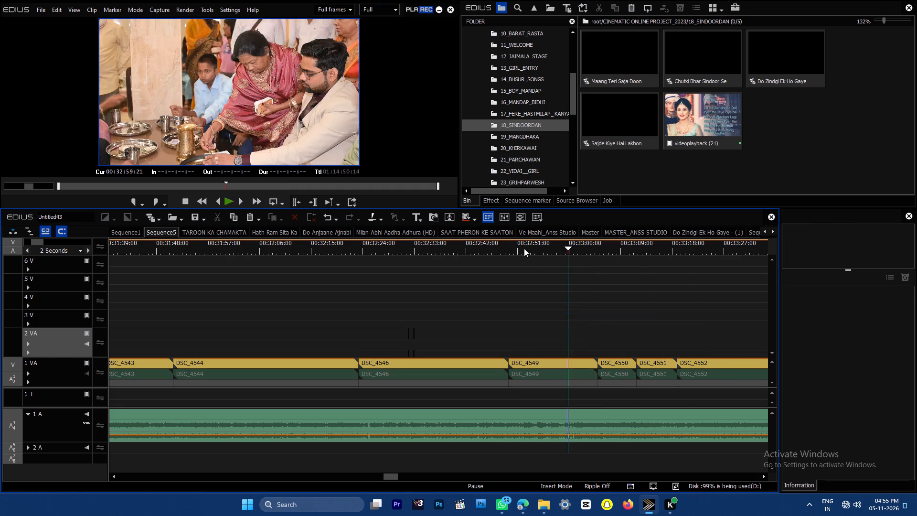
Add a one-second Dissolve between DSC_4546 and DSC_4549 on track 1 VA.
click(508, 243)
drag(553, 313, 554, 376)
key(ctrl+p)
Add a one-second Dissolve between DSC_4552 and DSC_4553 on track 1 VA.
drag(527, 248, 533, 248)
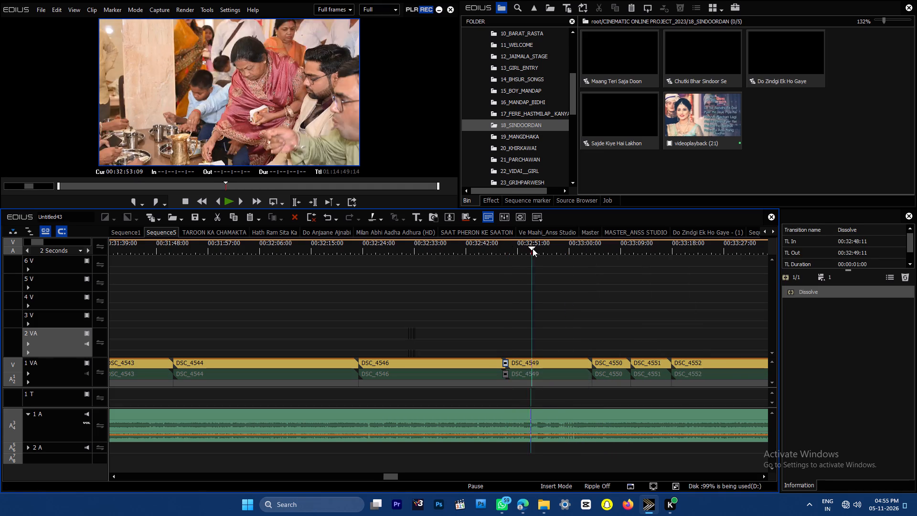
drag(533, 248, 580, 247)
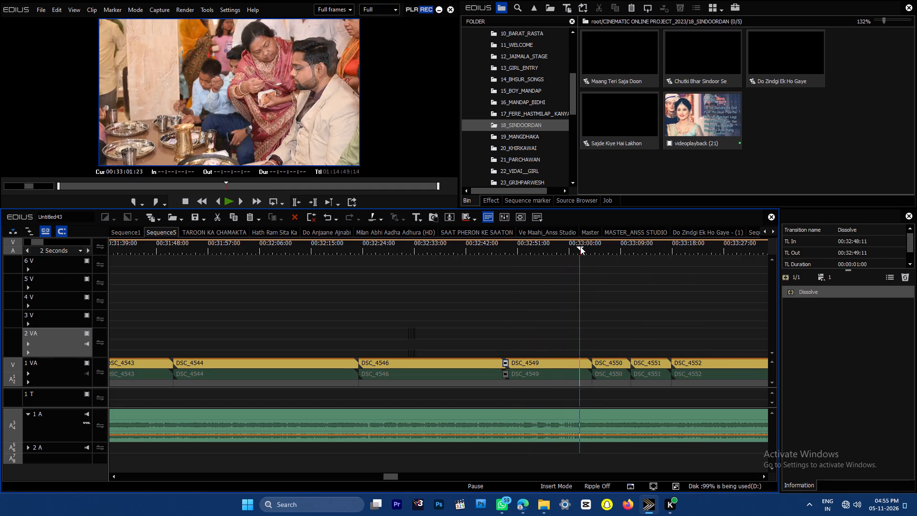
drag(580, 247, 627, 247)
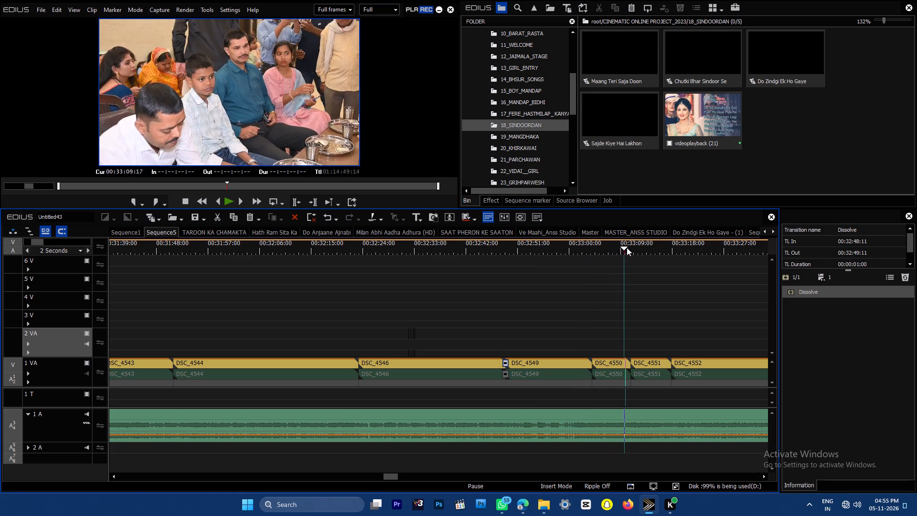
drag(627, 247, 783, 256)
key(Return)
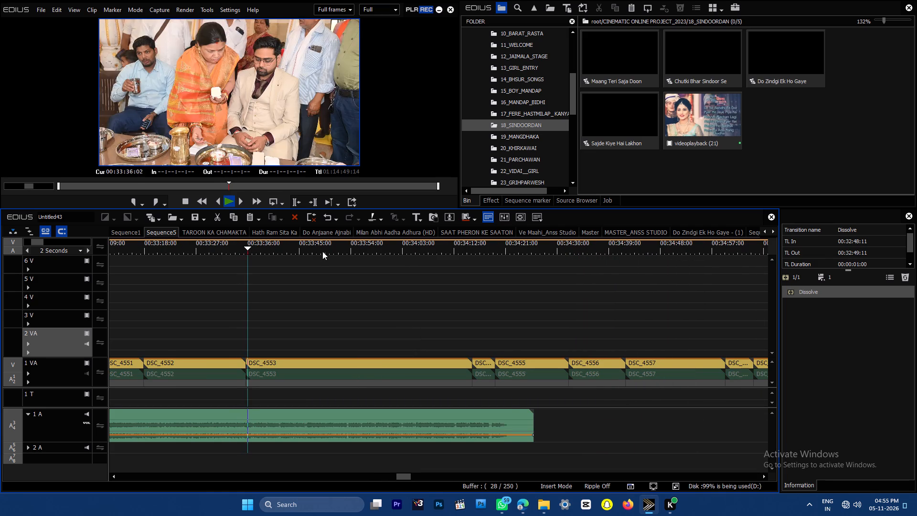
drag(294, 300, 297, 321)
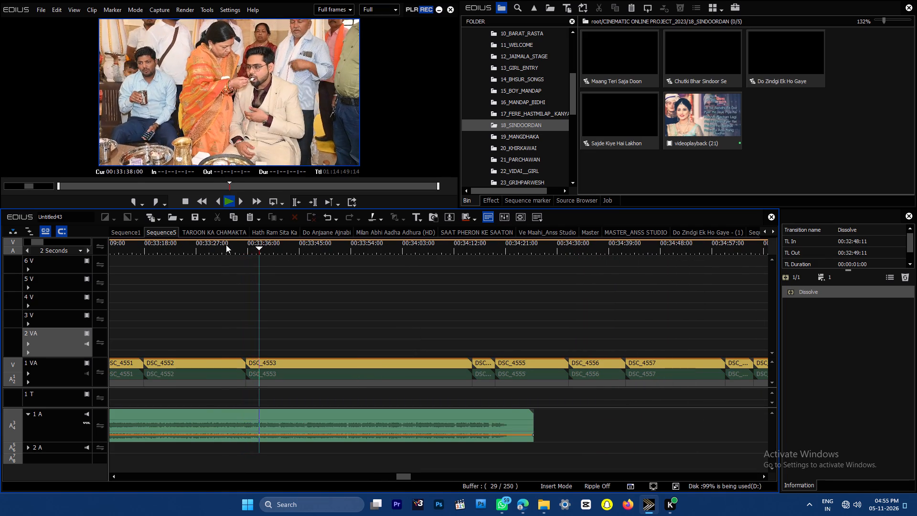
drag(225, 247, 242, 249)
drag(283, 270, 317, 368)
key(ctrl+p)
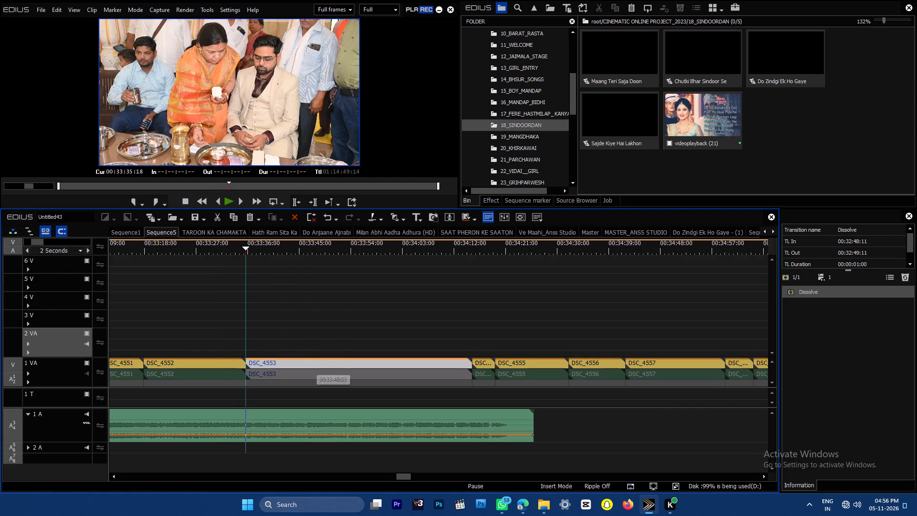
Split the song on track 1 A at 00:34:18:05, where DSC_4555 starts, and delete the part after the cut.
click(238, 247)
key(Return)
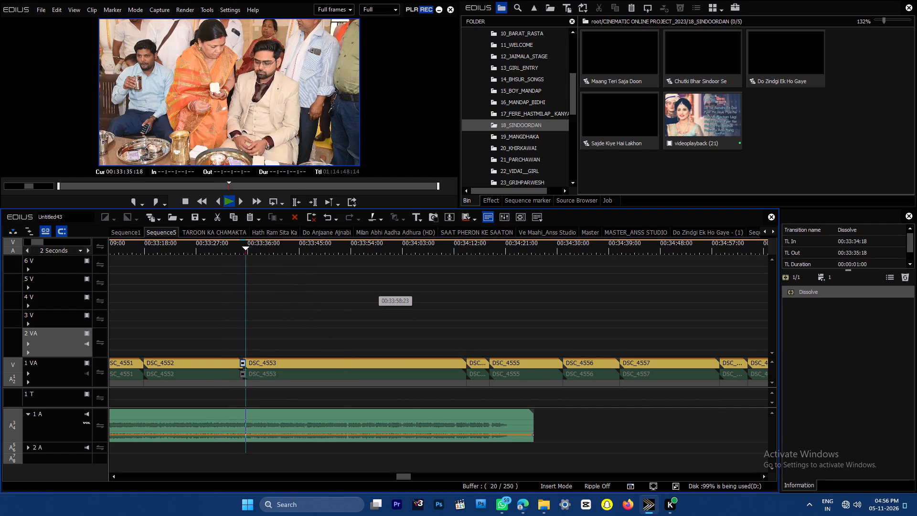
drag(342, 247, 517, 263)
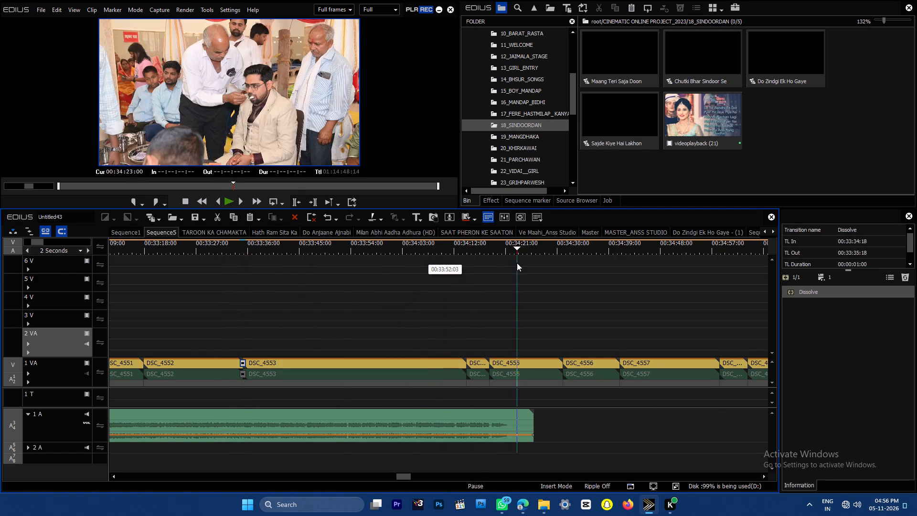
drag(517, 263, 476, 274)
drag(472, 312, 472, 359)
click(462, 253)
key(Return)
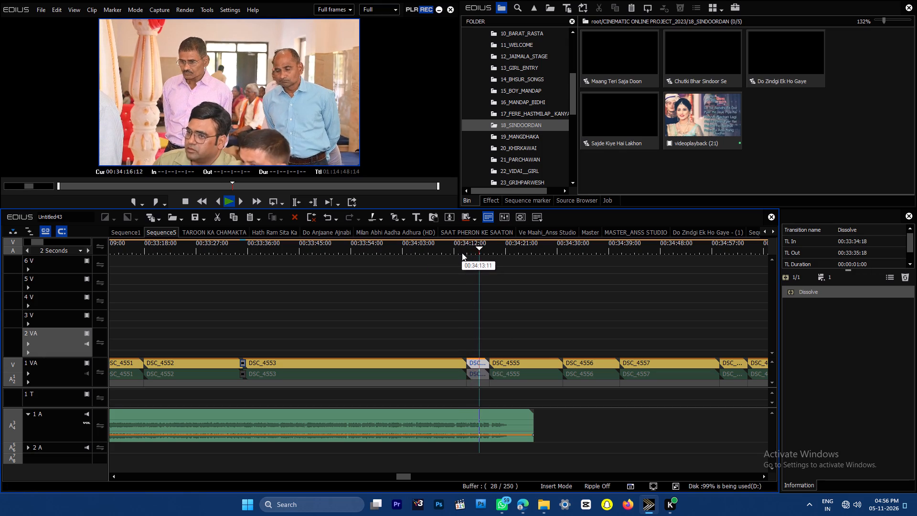
key(Return)
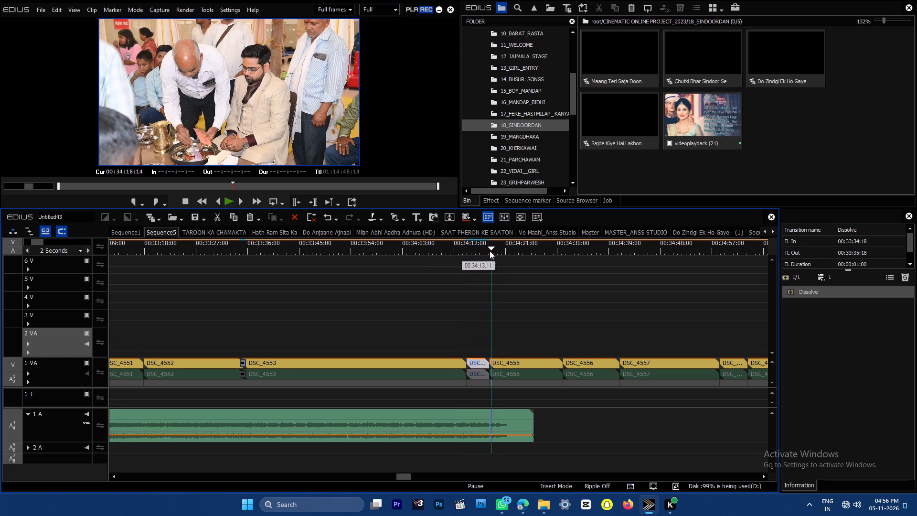
click(490, 250)
drag(499, 265, 504, 446)
key(c)
key(Delete)
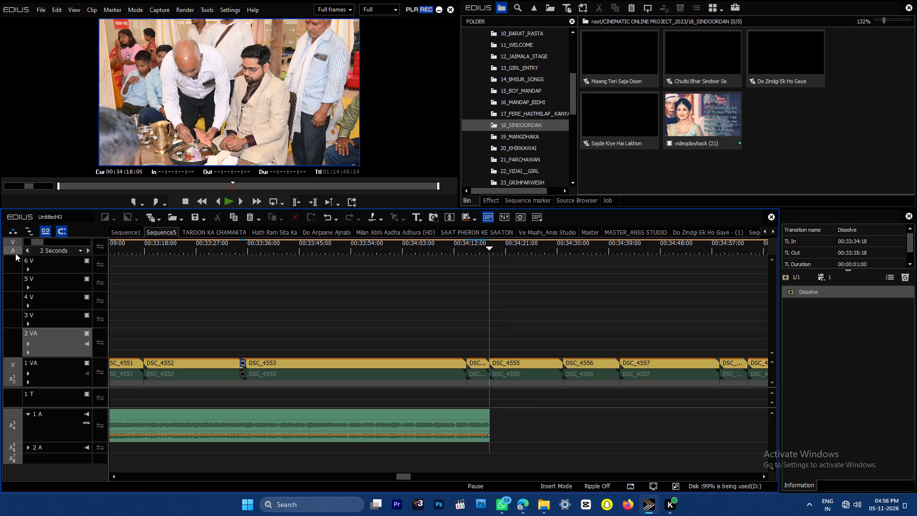
Fade out the song's volume over about the last three seconds before its new end on track 1 A.
click(26, 251)
click(451, 434)
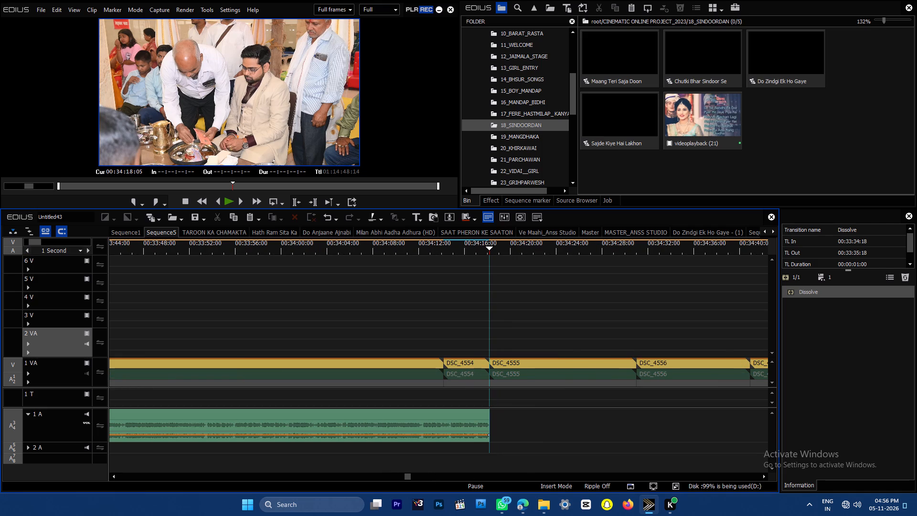
drag(488, 437, 558, 473)
Import the Duleh-Ki-Saaliyon song from the download folder inside NEW 01 into the 18_SINDOORDAN bin.
double_click(816, 168)
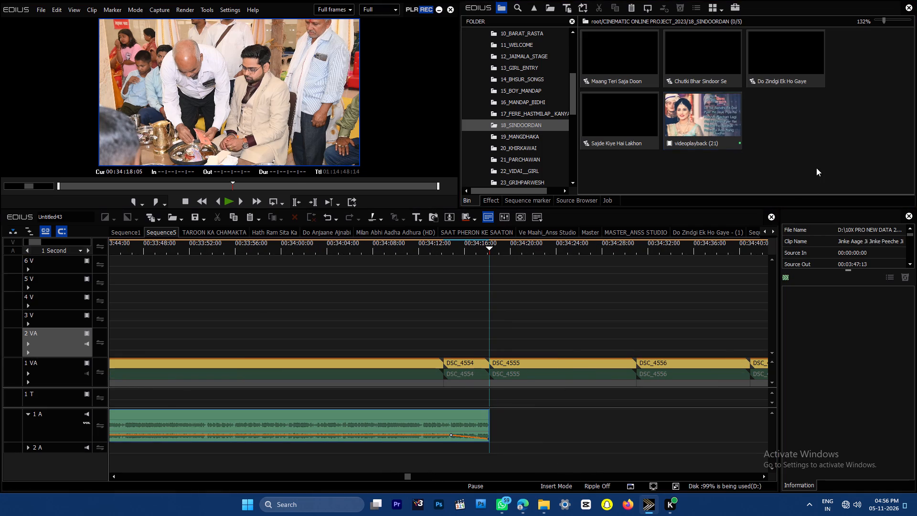
click(198, 25)
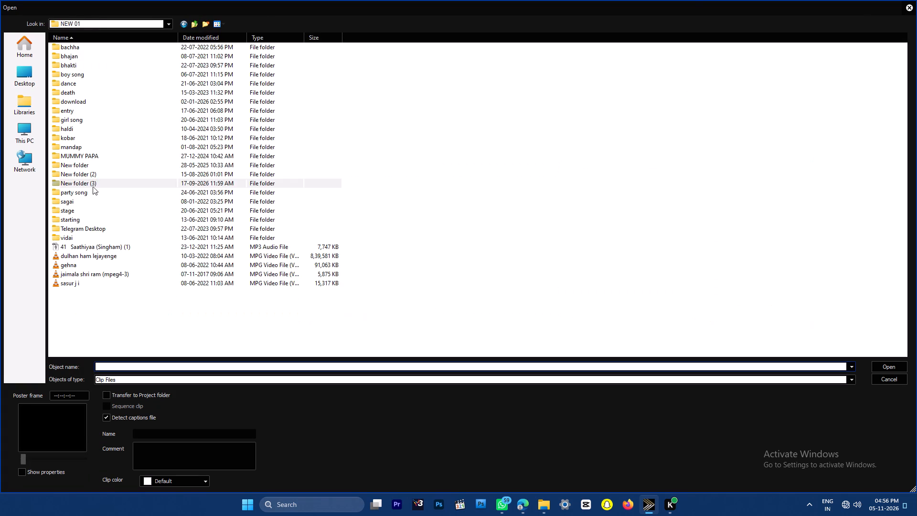
double_click(90, 172)
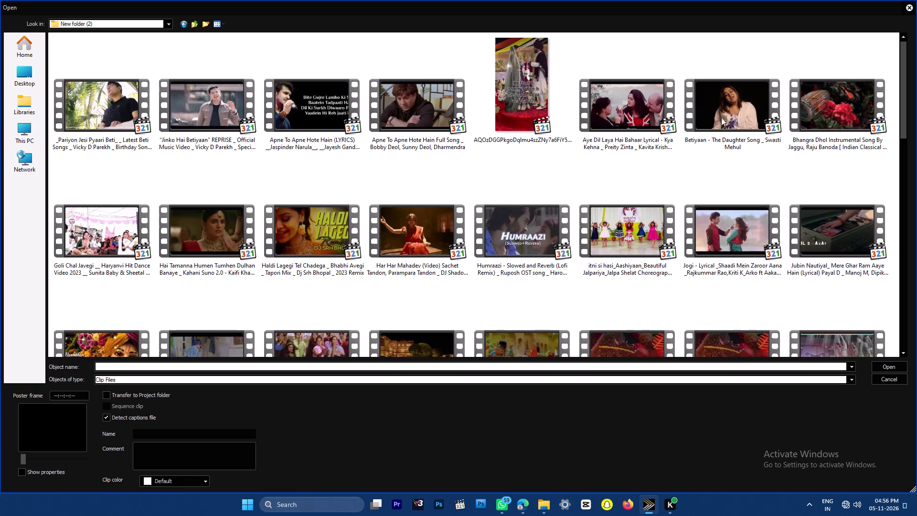
key(BackSpace)
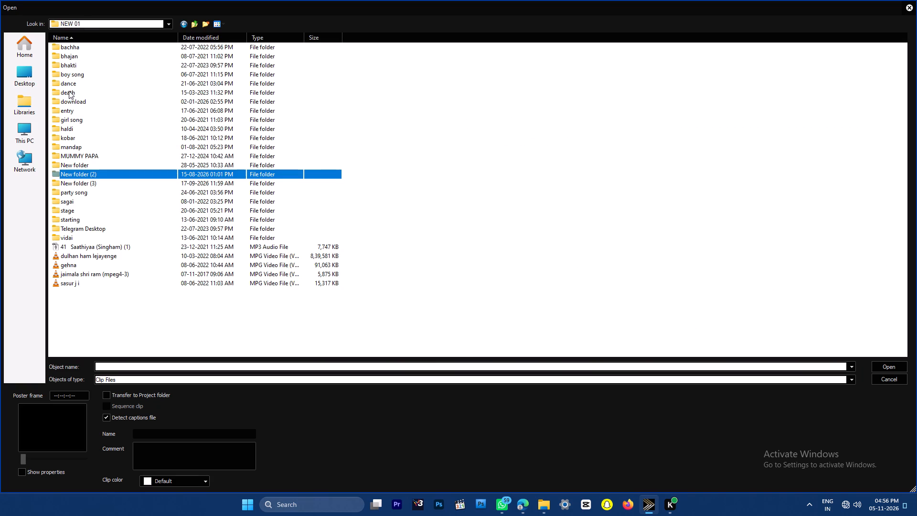
click(94, 74)
key(Down)
key(Down)
key(Down)
key(Return)
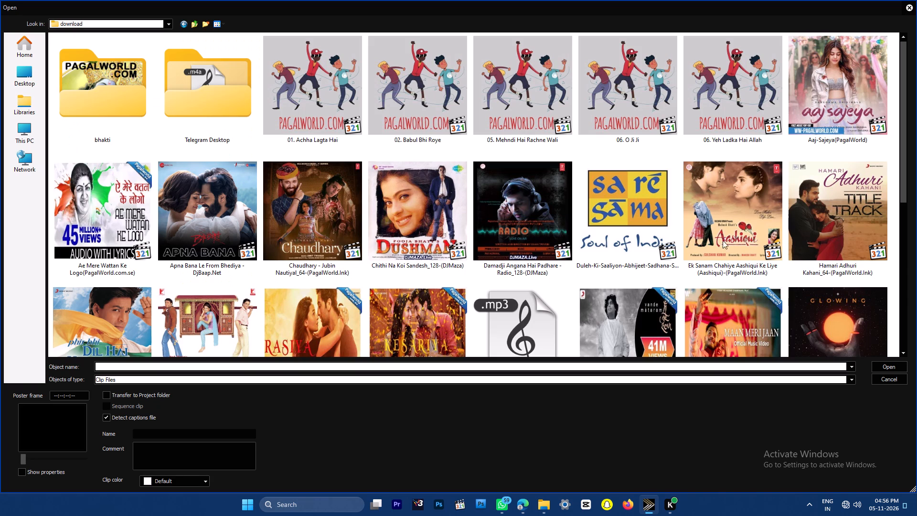
click(592, 221)
key(Return)
Place the Duleh-Ki-Saaliyon song on track 1 A at 00:34:18:05, directly after the faded song, and play its opening.
drag(765, 132, 492, 414)
key(Return)
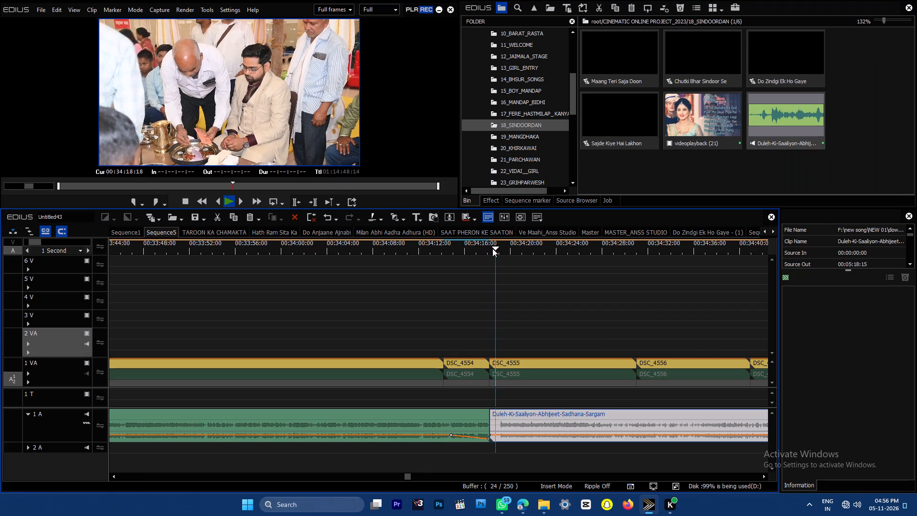
key(space)
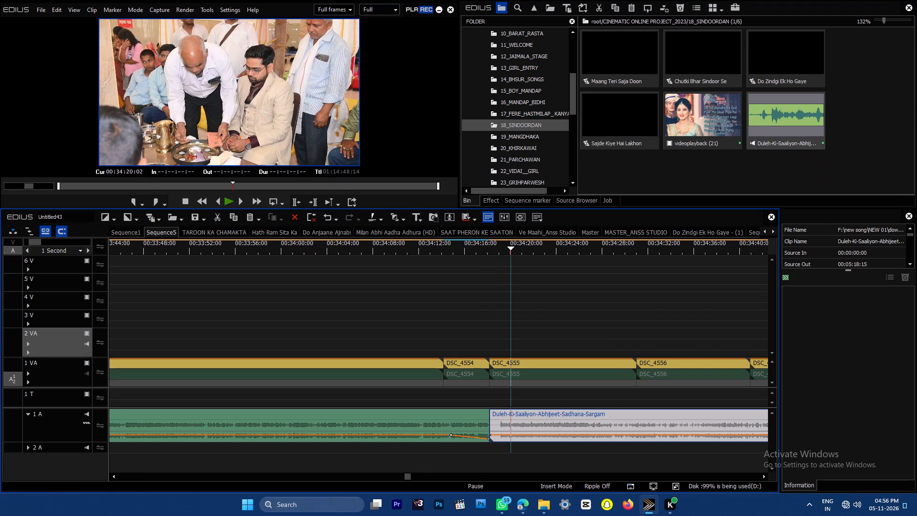
Split DSC_4555 and the new song at 00:34:20:00, delete the parts before the cut, and move everything following back to close the gap.
click(512, 273)
click(512, 264)
click(507, 245)
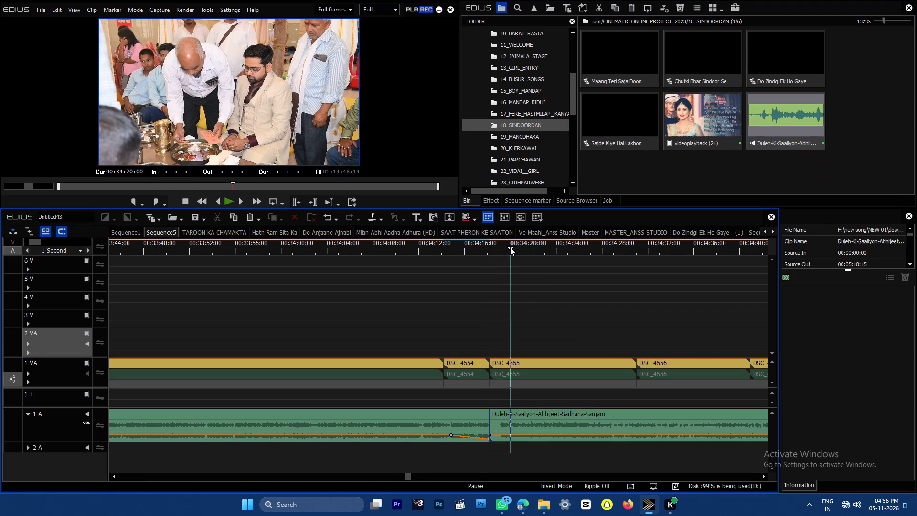
drag(519, 277, 508, 508)
key(c)
drag(497, 337, 495, 462)
key(Delete)
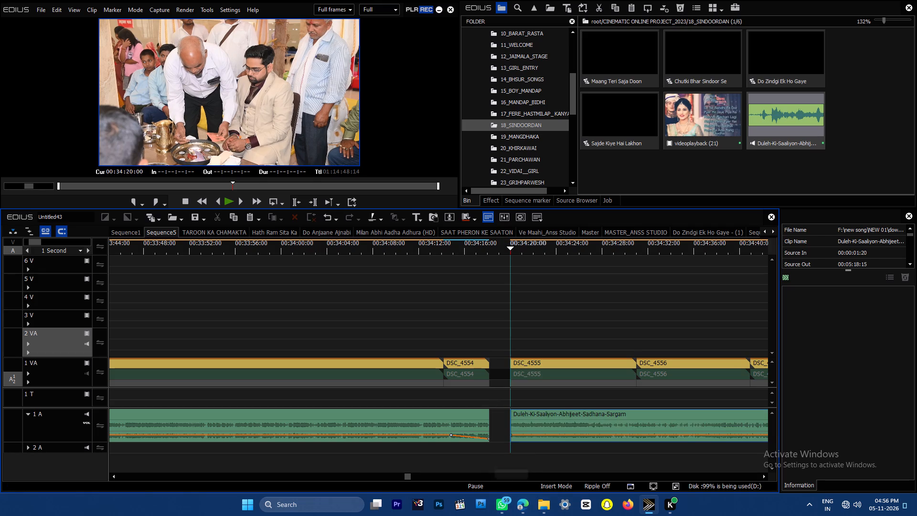
key(shift+End)
drag(540, 371, 523, 374)
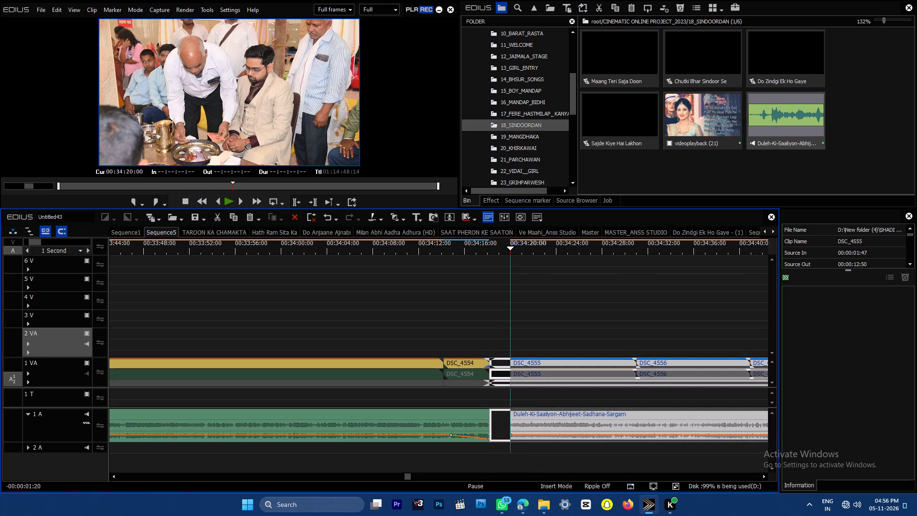
key(Return)
Review DSC_4555 for an unwanted section and split the clip on track 1 VA at 00:34:21:12.
double_click(89, 250)
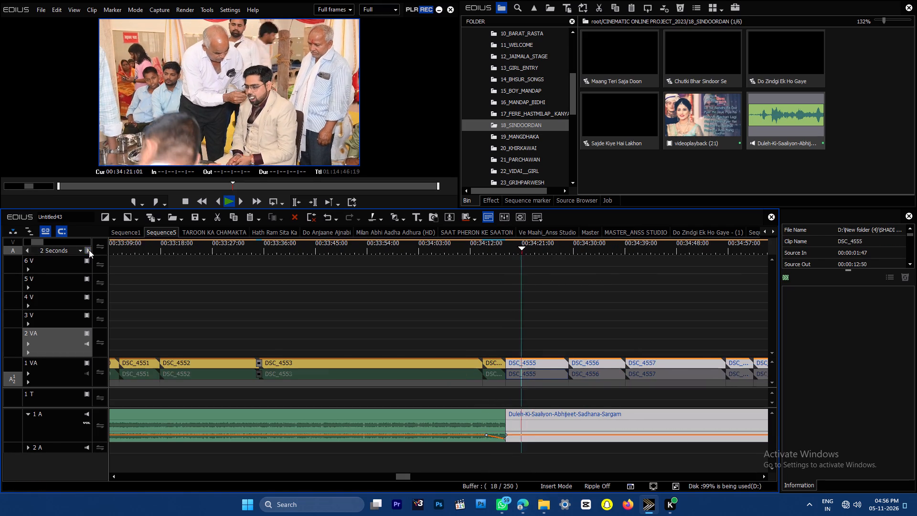
click(555, 296)
key(ctrl+plus)
key(ctrl+plus)
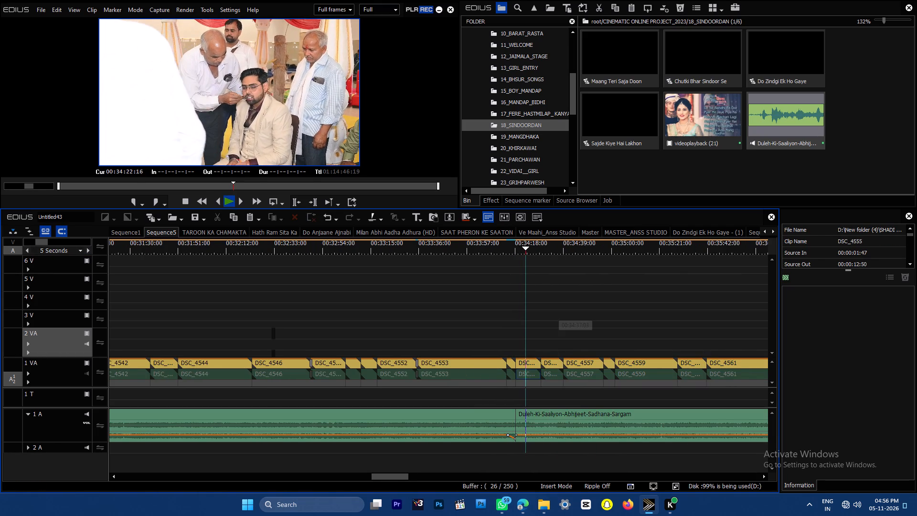
key(Return)
drag(538, 248, 548, 248)
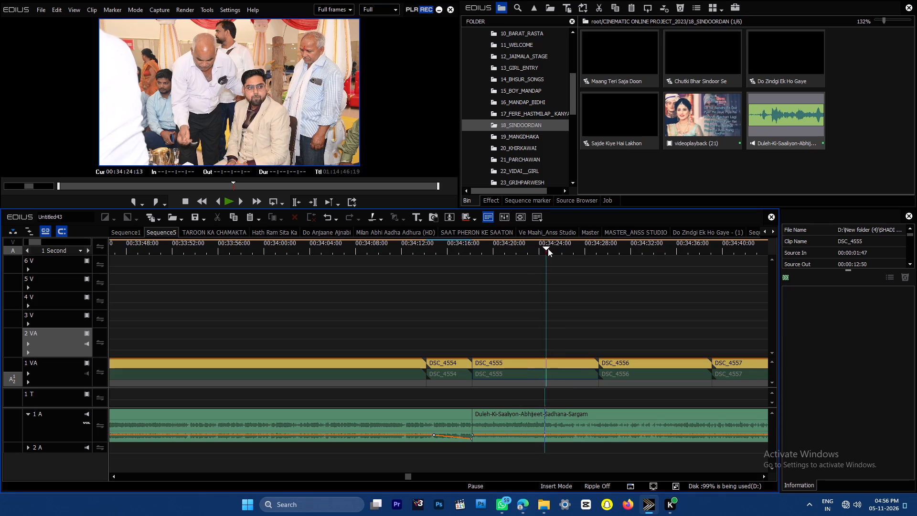
drag(548, 248, 605, 256)
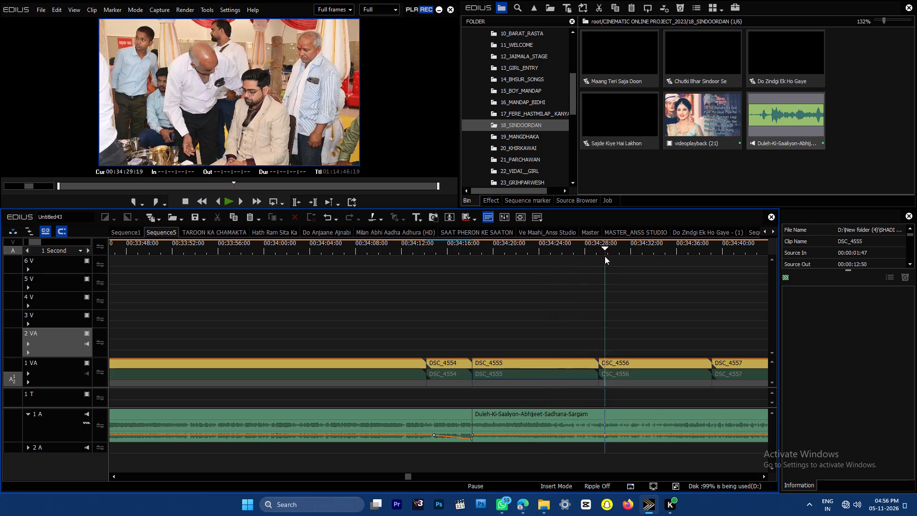
drag(605, 256, 524, 266)
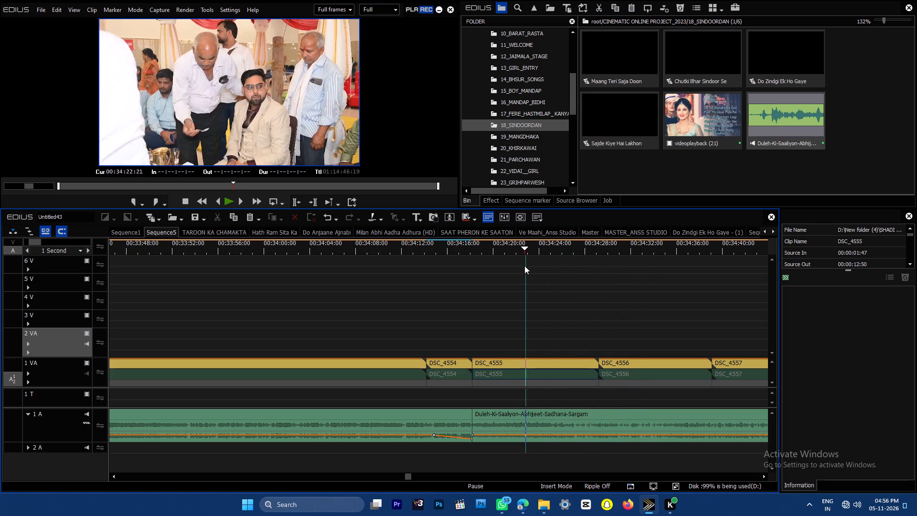
drag(524, 266, 505, 269)
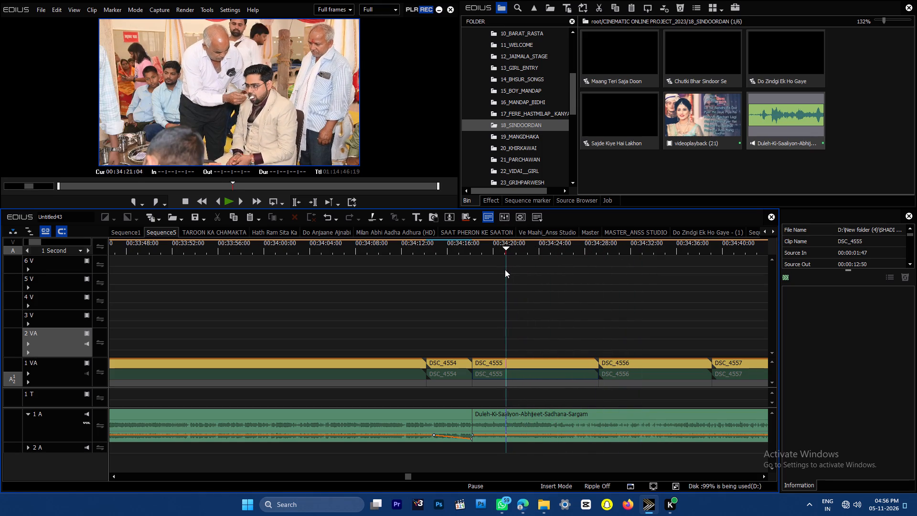
drag(505, 269, 503, 271)
key(space)
key(ctrl+plus)
key(ctrl+plus)
key(space)
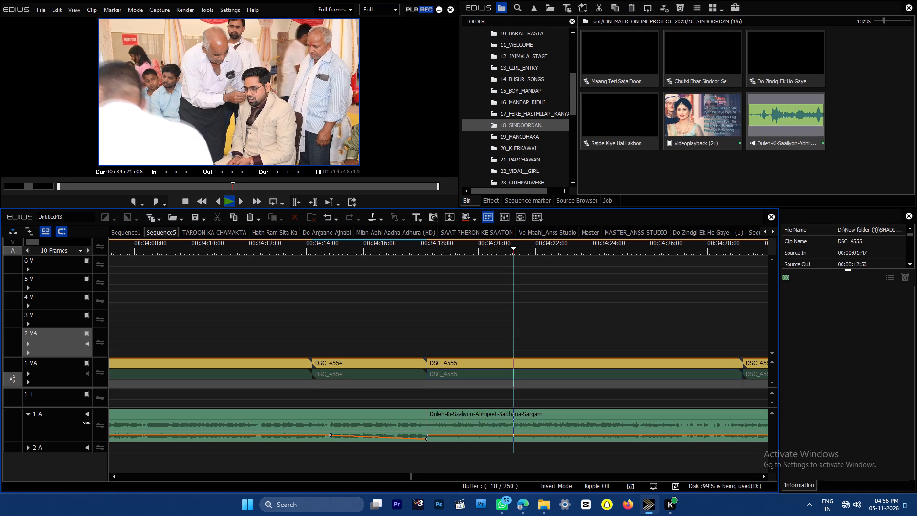
drag(567, 308, 569, 356)
key(c)
drag(533, 325, 541, 381)
key(c)
key(space)
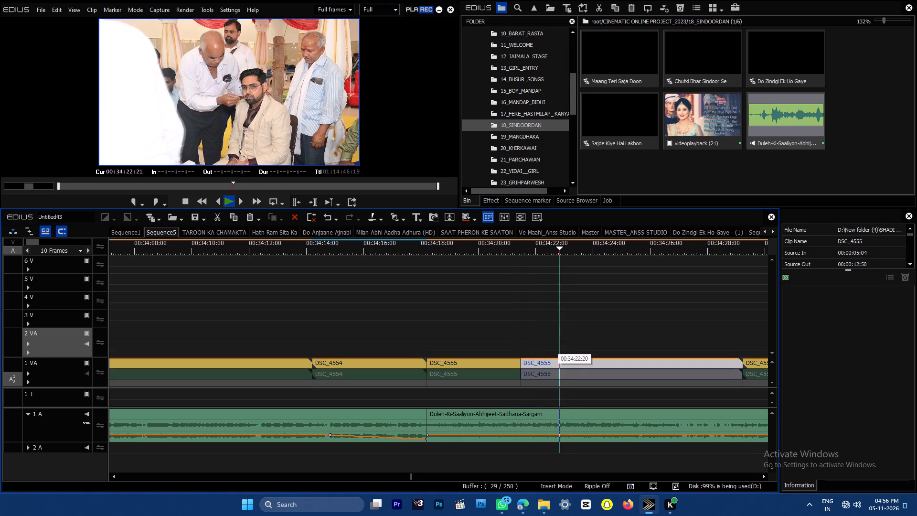
Split DSC_4555 again at 00:34:23:06, delete the section between the two cuts, and close the gap.
key(space)
key(c)
drag(545, 334, 544, 371)
key(Delete)
key(shift+End)
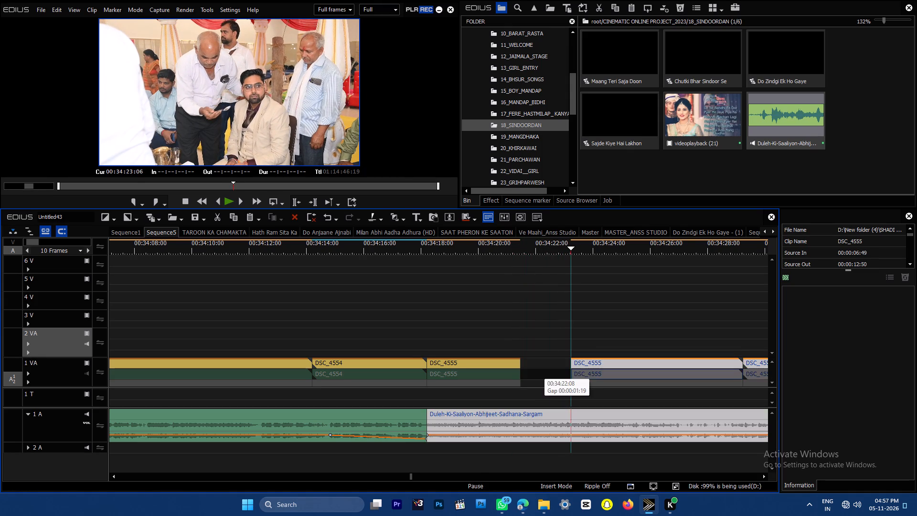
click(549, 365)
right_click(549, 365)
click(591, 306)
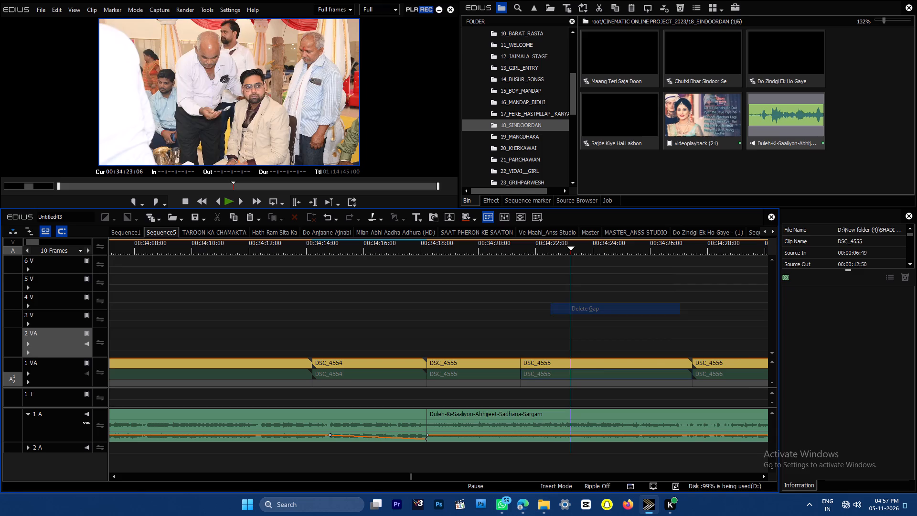
Play across the new cut in DSC_4555 and examine the footage that follows through DSC_4557.
click(517, 245)
key(space)
drag(512, 247, 507, 248)
key(space)
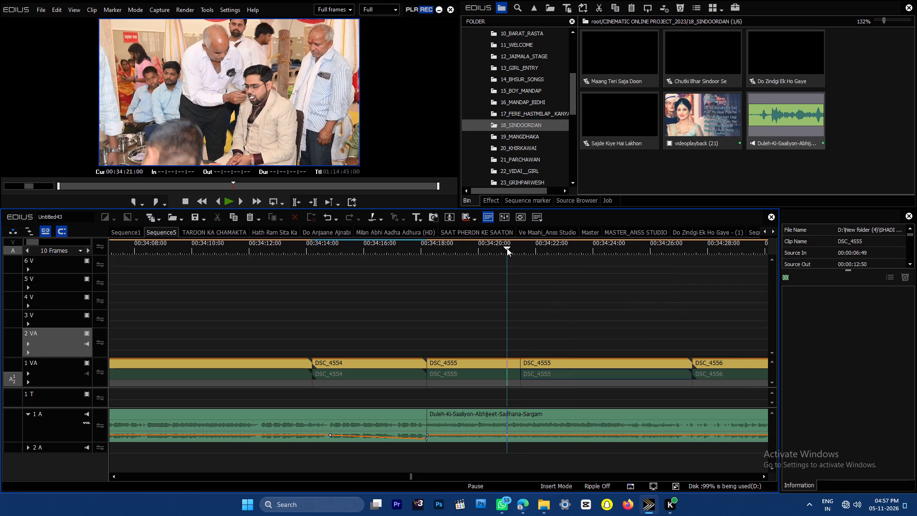
key(space)
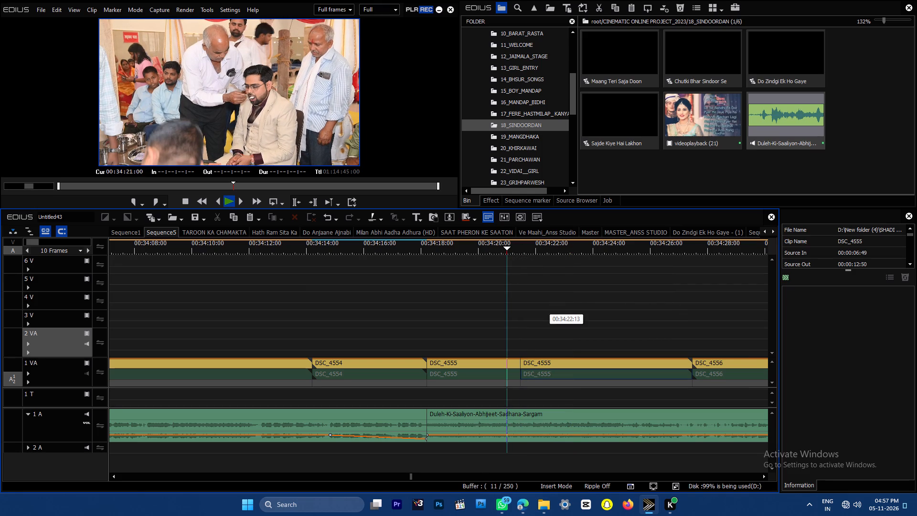
double_click(89, 249)
drag(605, 247, 744, 254)
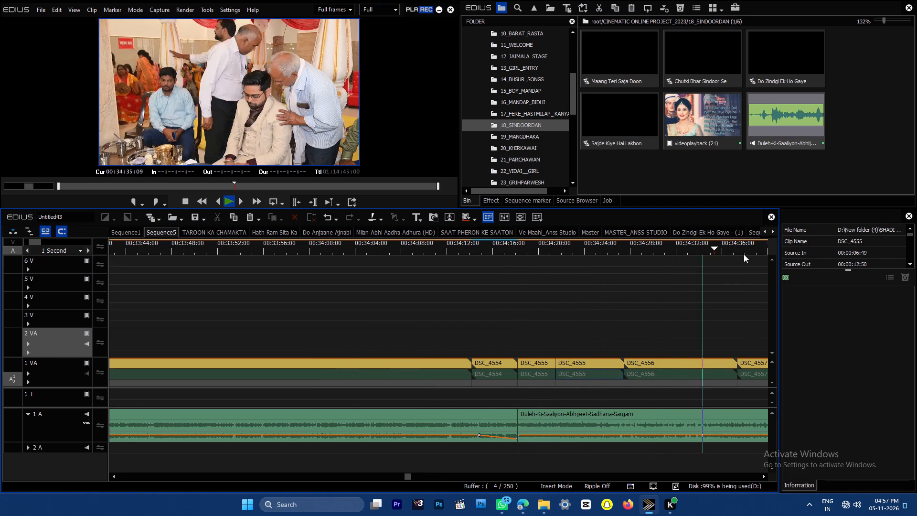
drag(744, 254, 862, 264)
key(Return)
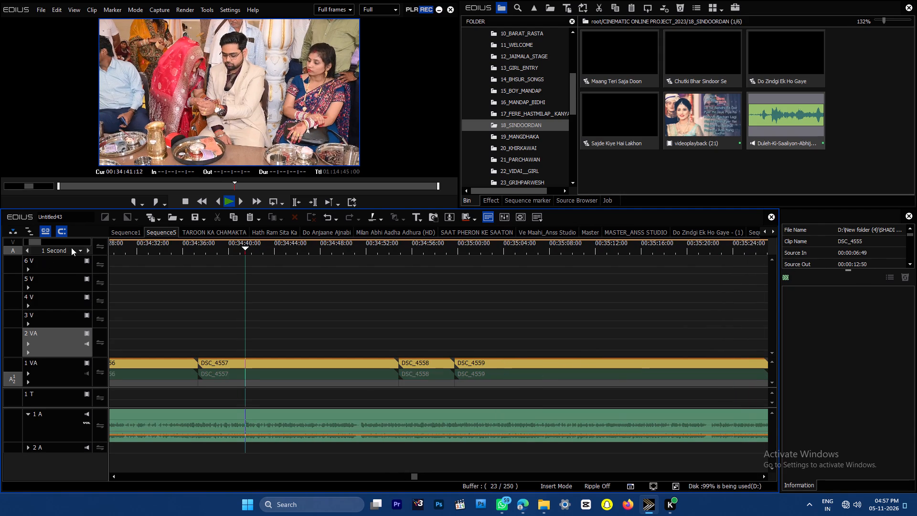
double_click(88, 248)
key(Return)
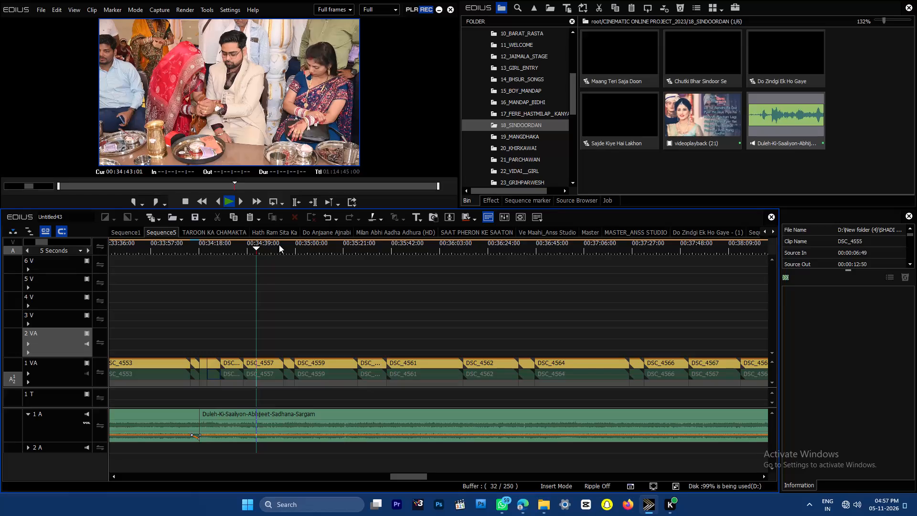
Delete the short clip between DSC_4559 and DSC_4561 on track 1 VA and close its gap.
drag(279, 245, 382, 270)
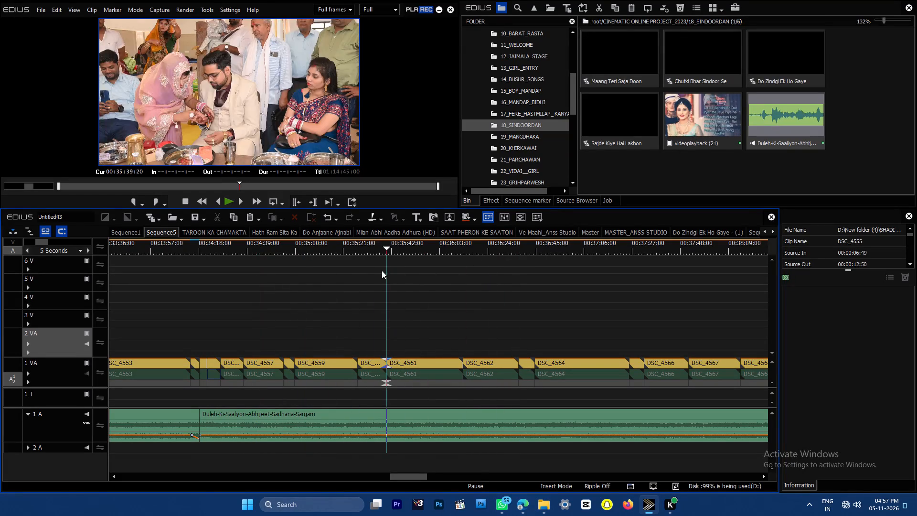
drag(382, 270, 374, 279)
drag(372, 320, 375, 387)
key(Delete)
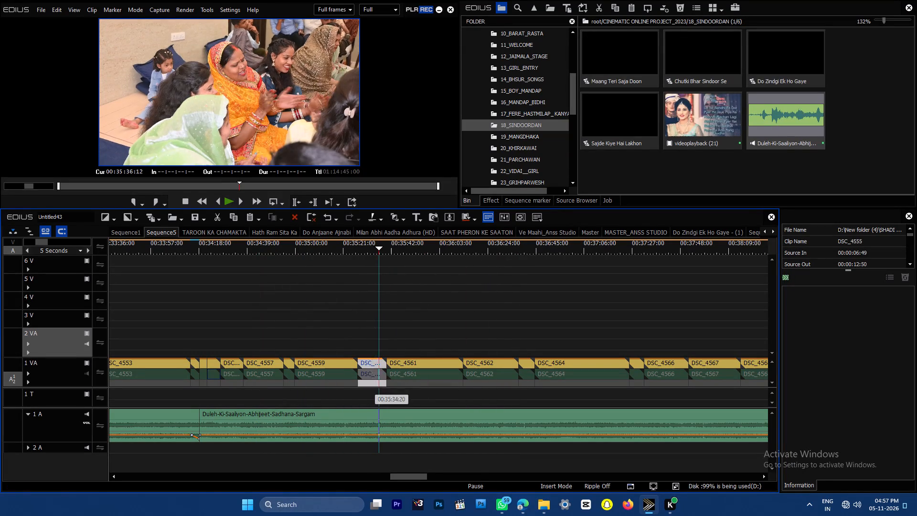
right_click(371, 366)
click(402, 313)
Split the Duleh-Ki-Saaliyon song on track 1 A at 00:39:20:00, where DSC_4571 starts, and delete the part after the cut.
click(364, 249)
key(Left)
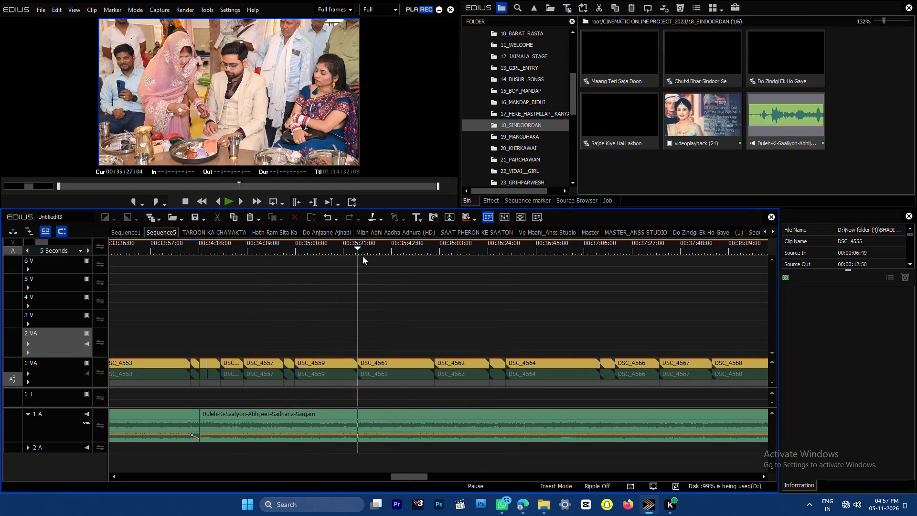
drag(386, 307, 391, 356)
drag(420, 244, 522, 244)
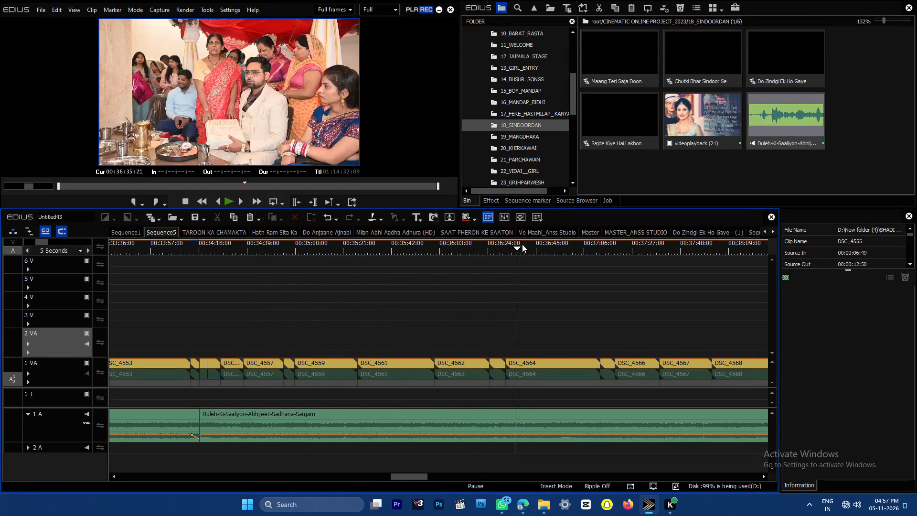
drag(522, 244, 626, 244)
key(Return)
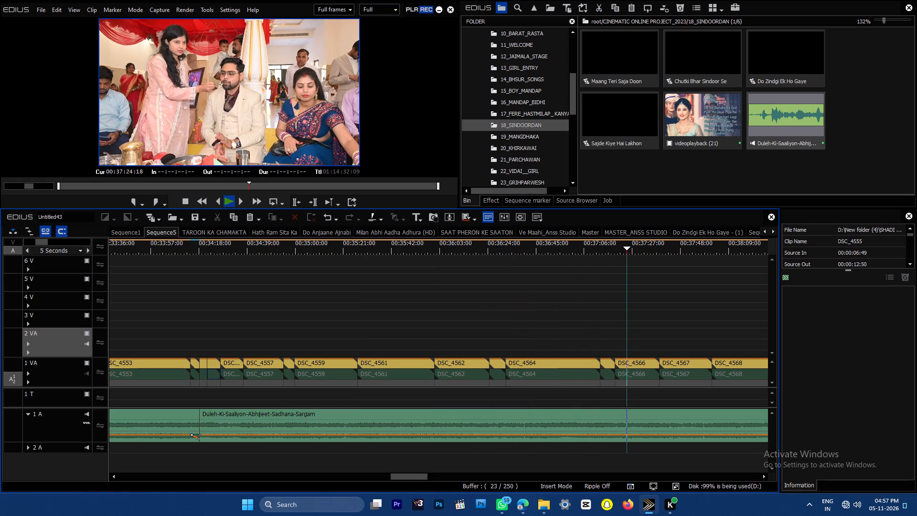
drag(419, 476, 448, 473)
drag(172, 245, 176, 244)
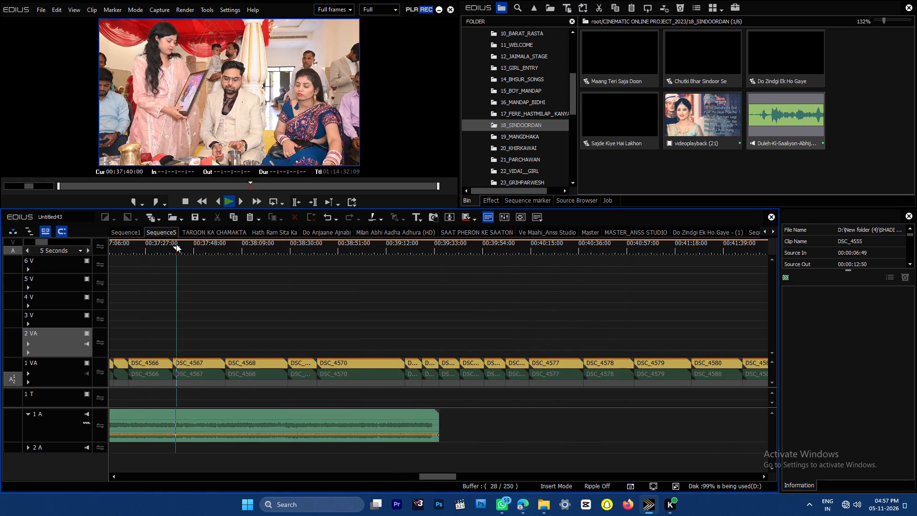
drag(176, 244, 391, 255)
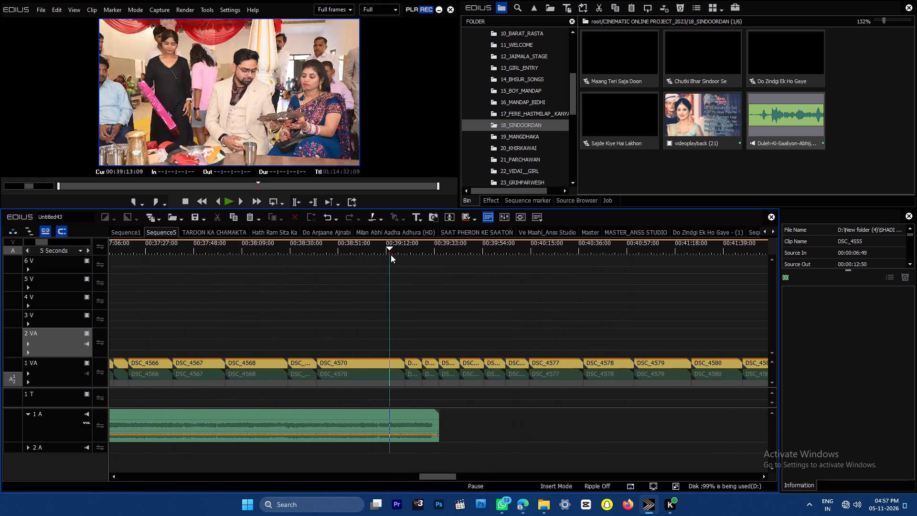
drag(391, 255, 406, 255)
drag(440, 298, 272, 495)
key(c)
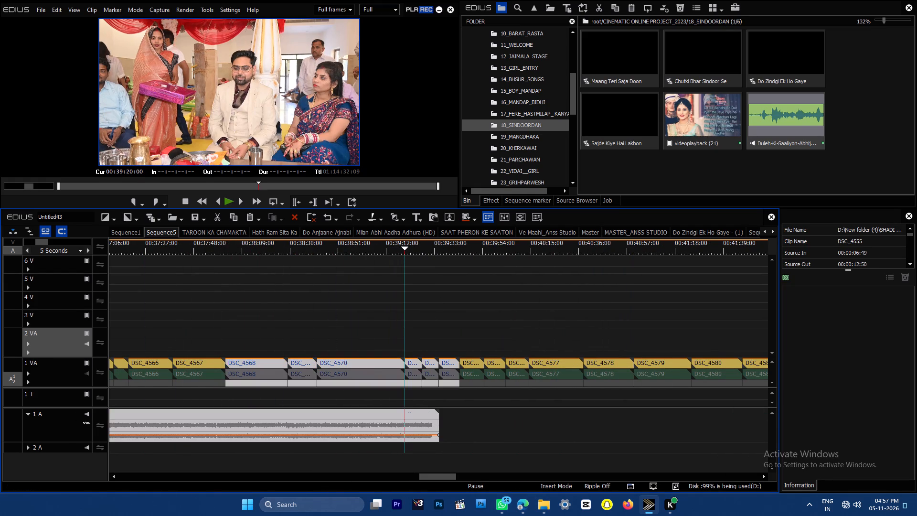
key(Delete)
Fade out the Duleh-Ki-Saaliyon song's volume over about the last three seconds before its new end on track 1 A.
key(ctrl+plus)
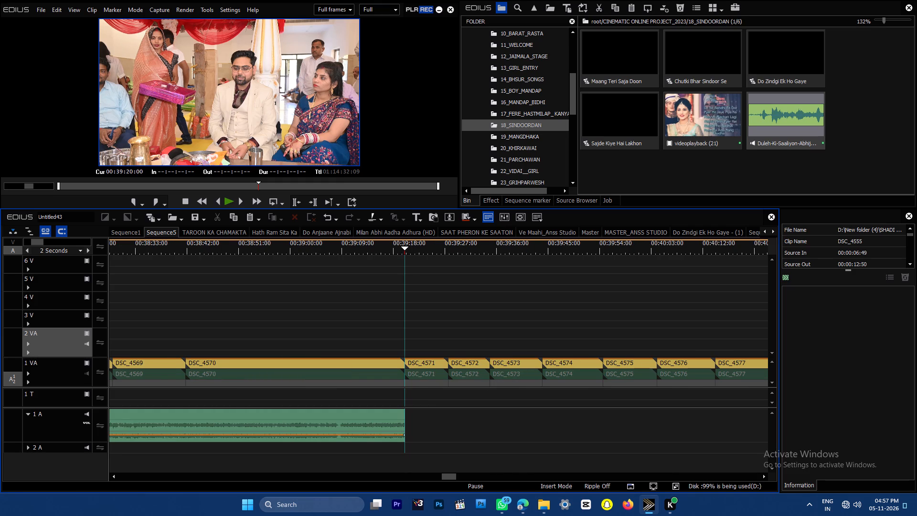
click(386, 437)
drag(405, 435, 449, 469)
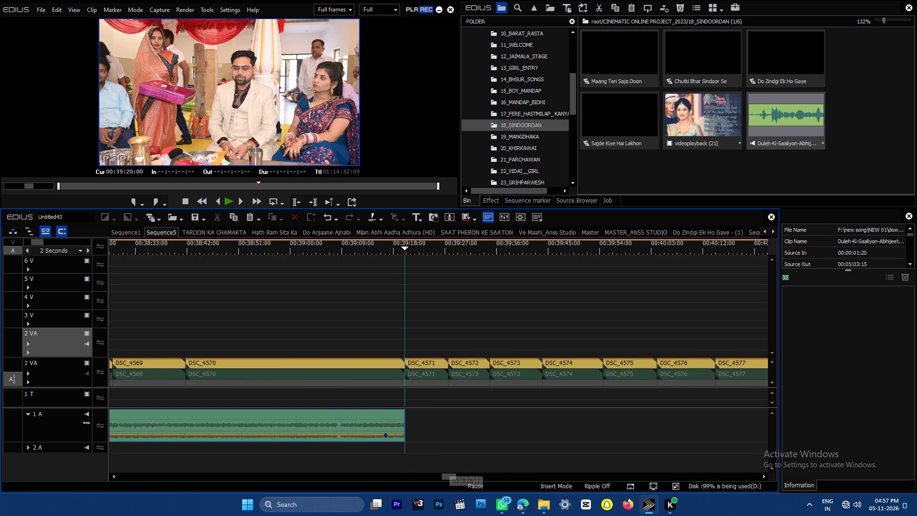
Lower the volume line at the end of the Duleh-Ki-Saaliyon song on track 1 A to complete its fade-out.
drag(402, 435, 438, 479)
Add a one-second dissolve at the cut between DSC_4569 and DSC_4570 on track 1 VA.
drag(174, 245, 184, 245)
key(Left)
drag(268, 303, 278, 357)
key(ctrl+p)
drag(238, 319, 247, 375)
key(ctrl+p)
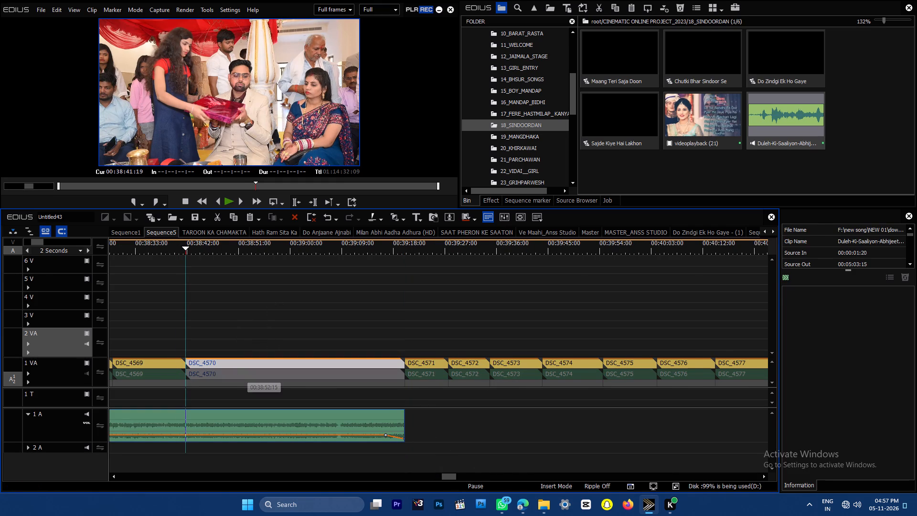
Add a one-second dissolve at the cut between DSC_4567 and DSC_4568 on track 1 VA.
drag(145, 246, 37, 259)
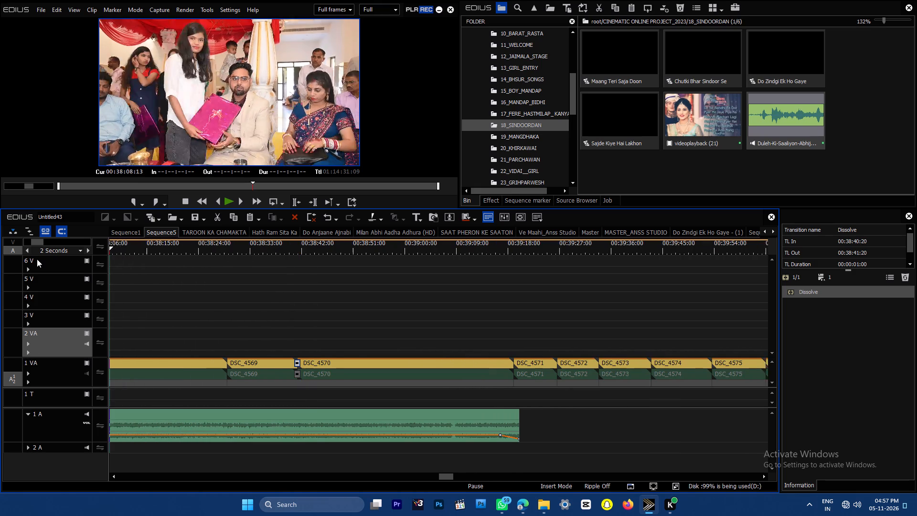
drag(37, 259, 163, 286)
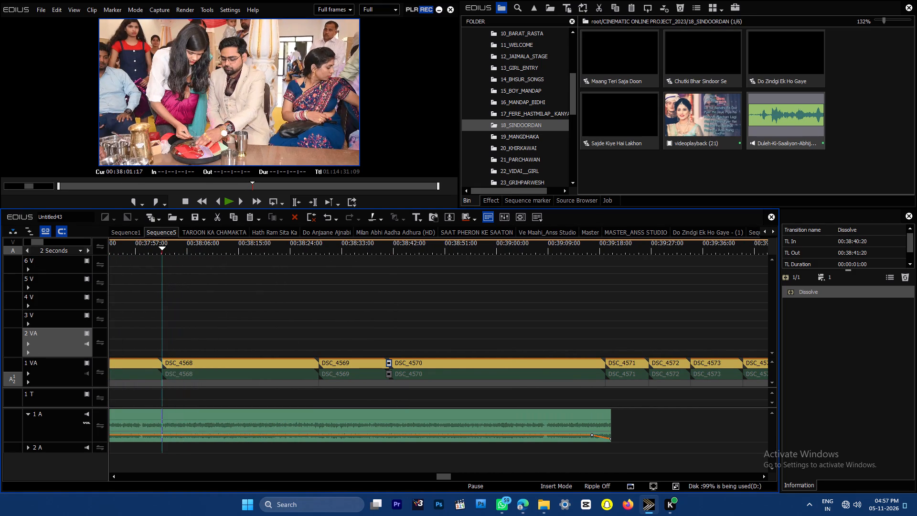
key(Left)
drag(189, 313, 202, 371)
key(ctrl+p)
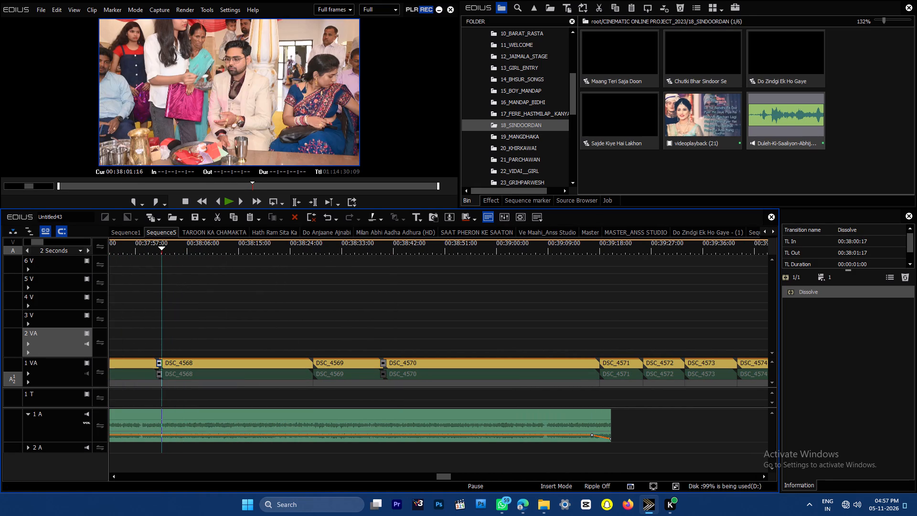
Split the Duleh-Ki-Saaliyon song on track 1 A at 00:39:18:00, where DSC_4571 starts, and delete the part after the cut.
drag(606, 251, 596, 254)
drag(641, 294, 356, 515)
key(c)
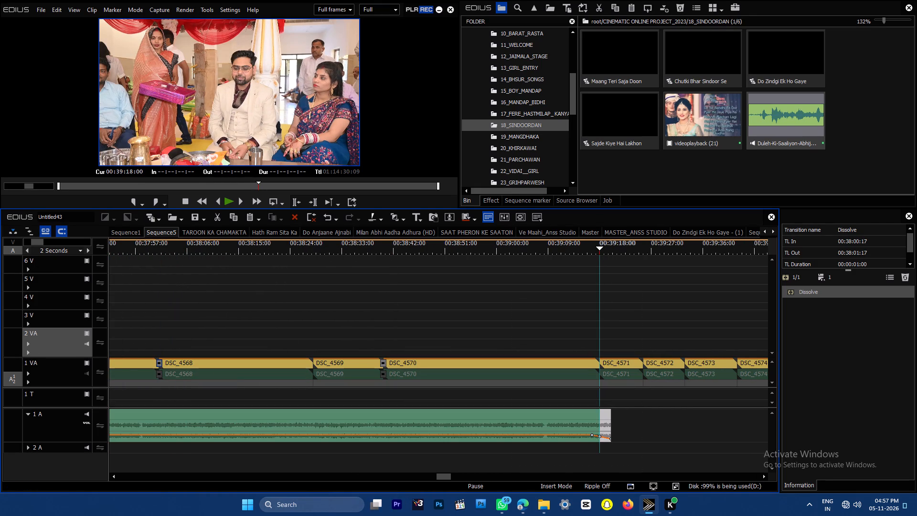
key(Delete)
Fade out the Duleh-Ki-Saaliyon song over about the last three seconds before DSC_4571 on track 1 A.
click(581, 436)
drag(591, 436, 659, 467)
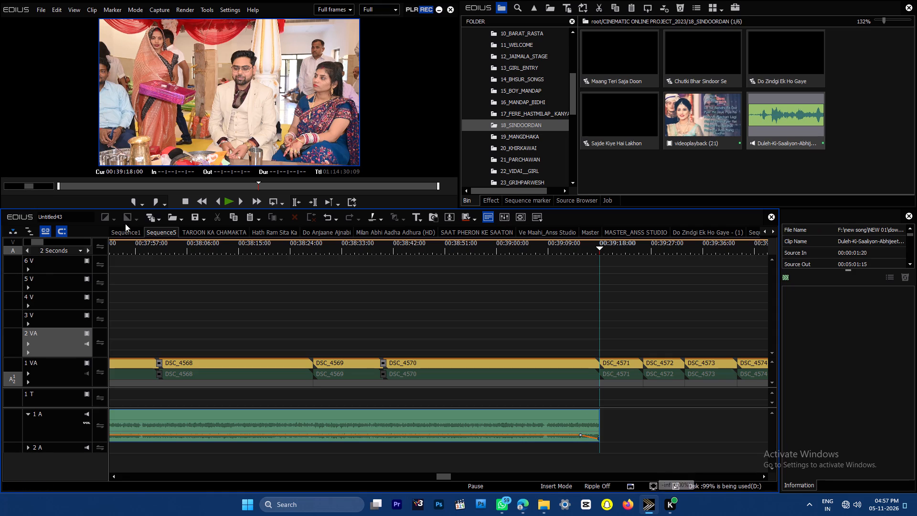
Import the Joote De Do Paise Le Lo sequence from its project in 28_OLD_SONG_ANSS STUDIO, including its bin and clips copied to the project folder.
click(180, 218)
click(293, 247)
click(293, 246)
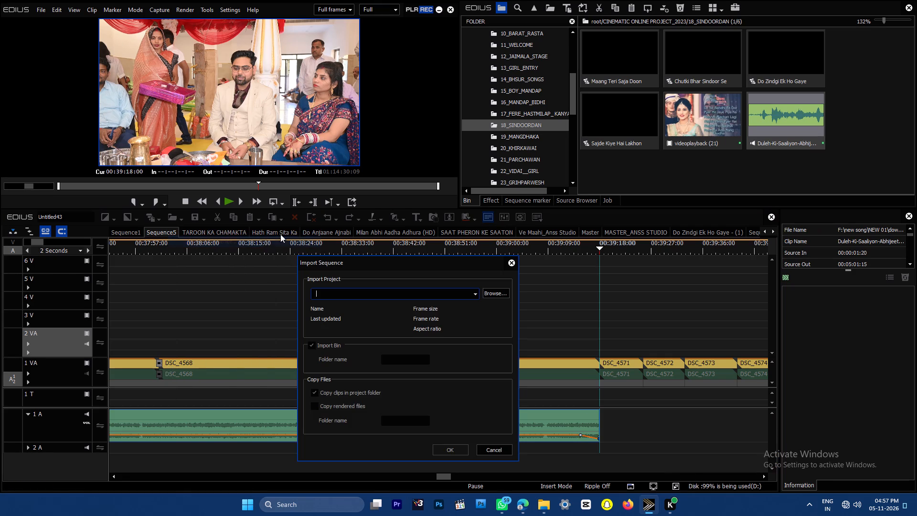
click(502, 291)
click(502, 291)
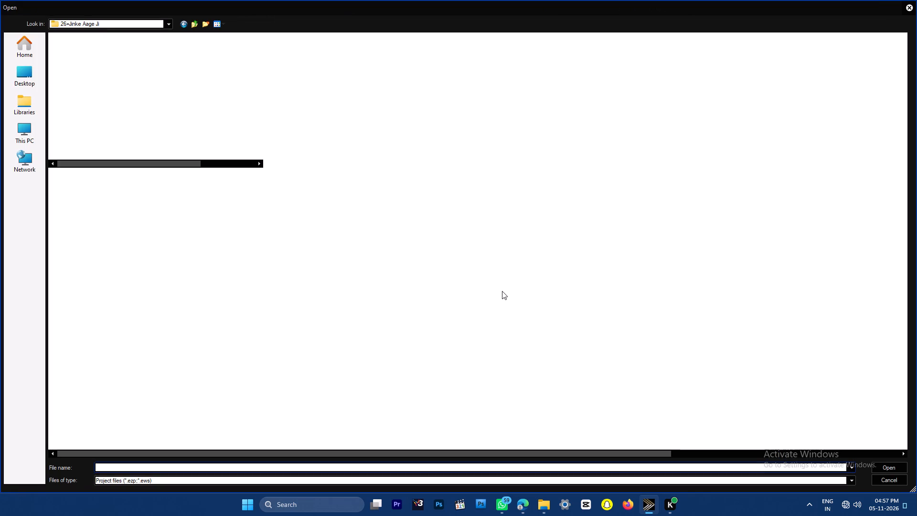
click(506, 297)
key(BackSpace)
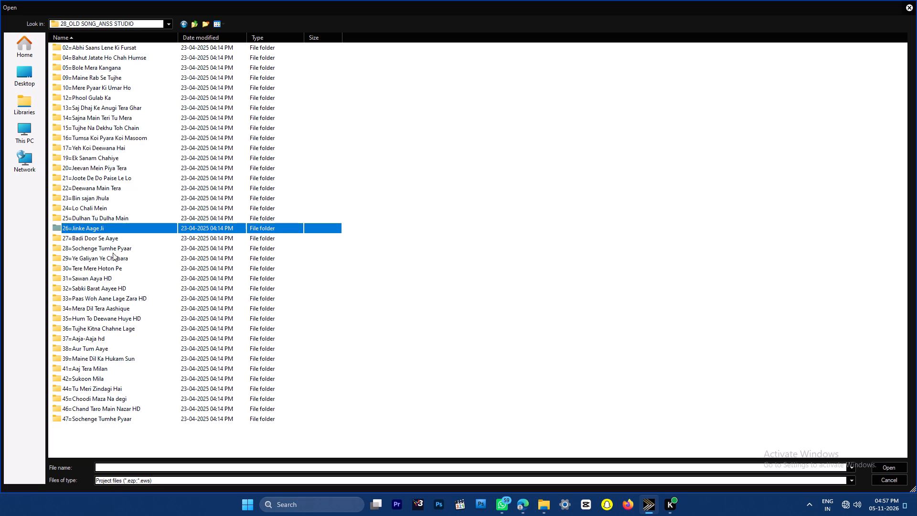
click(101, 173)
key(Return)
key(Down)
key(Return)
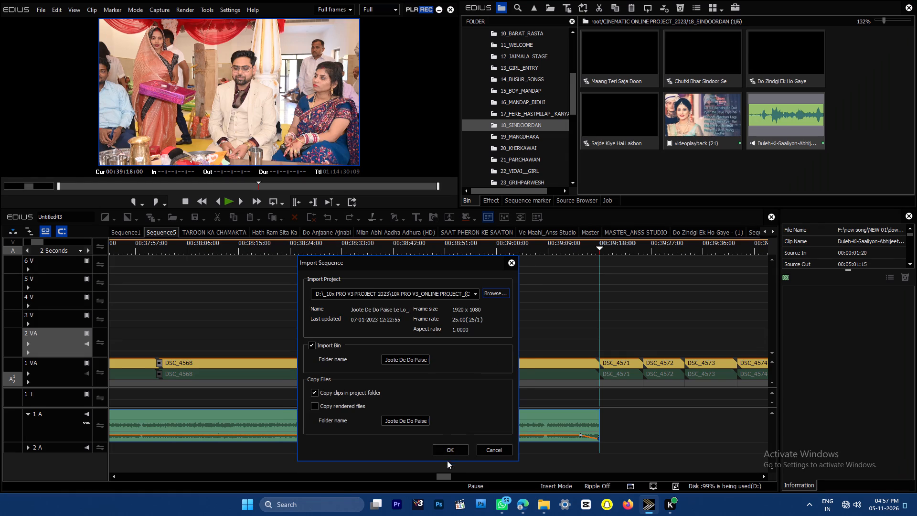
click(451, 450)
key(Return)
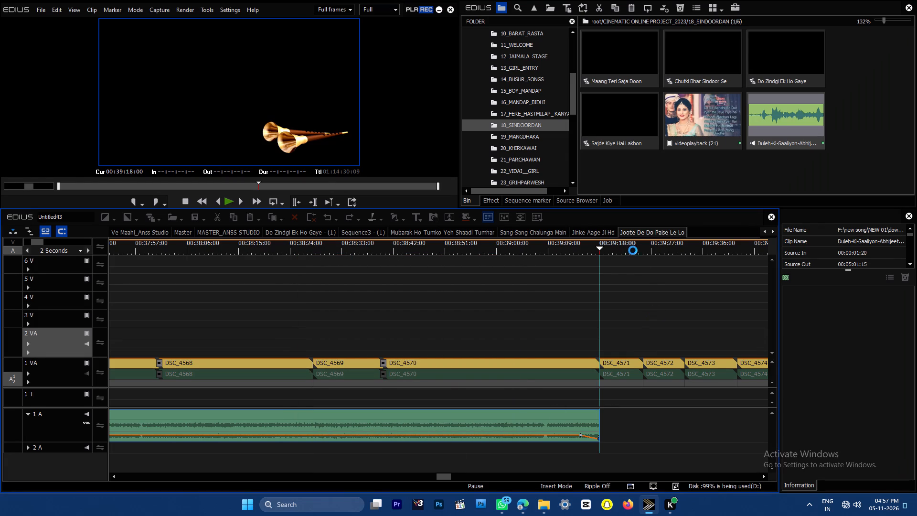
In the imported sequence, select the Joote De Do Paise Le Lo song, the ADS Sahnai clip and several short overlays on 2 V and 4 V, and copy them.
drag(290, 353, 294, 366)
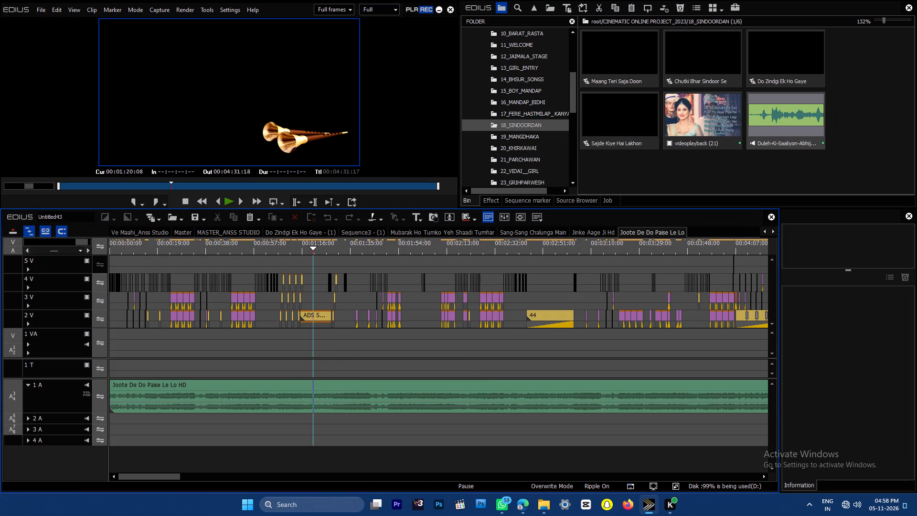
drag(313, 294, 326, 419)
ctrl+drag(138, 260, 124, 282)
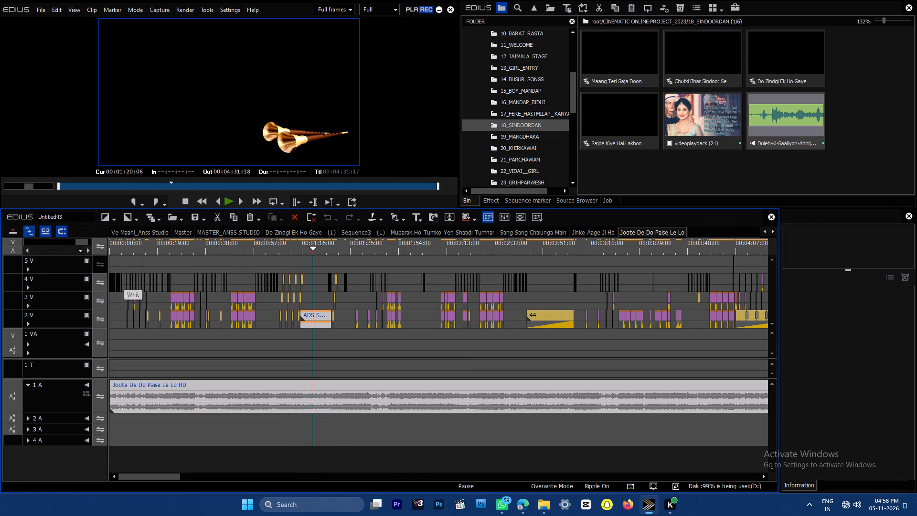
ctrl+drag(467, 264, 452, 281)
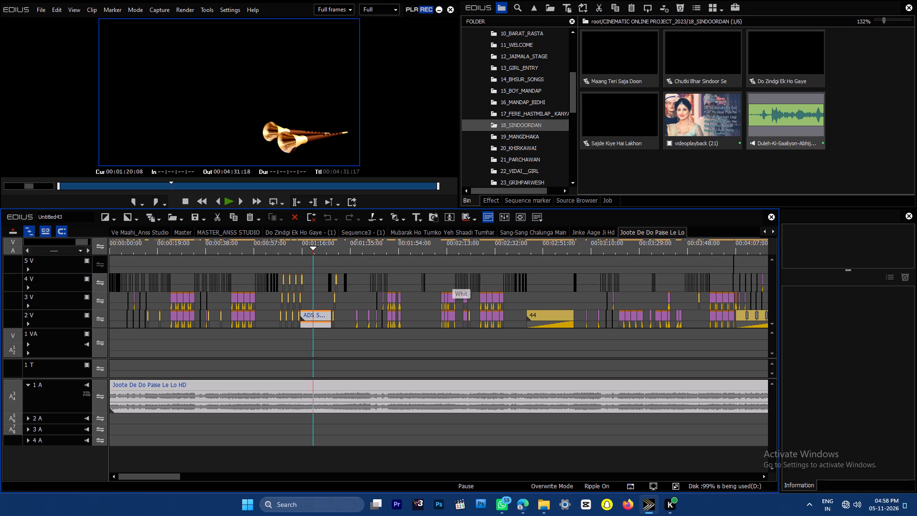
ctrl+drag(293, 244, 233, 253)
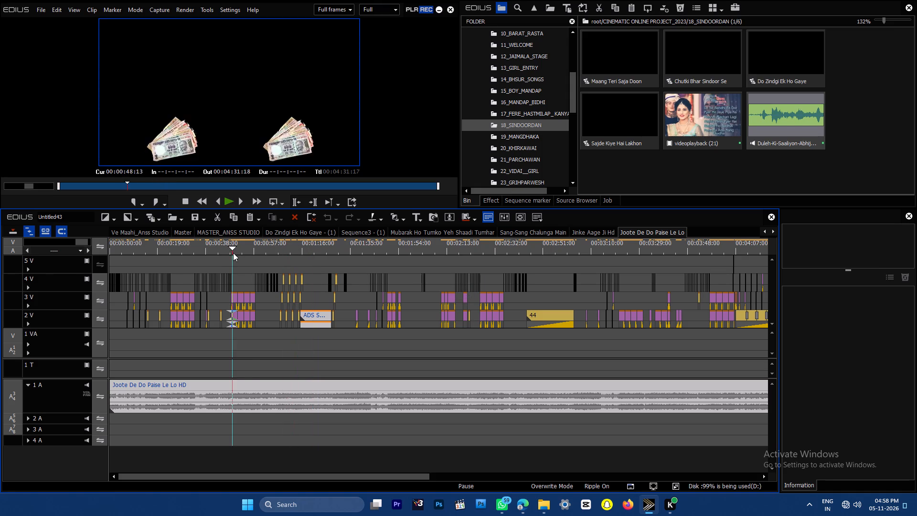
ctrl+drag(233, 253, 221, 261)
ctrl+drag(220, 341, 226, 305)
ctrl+click(161, 240)
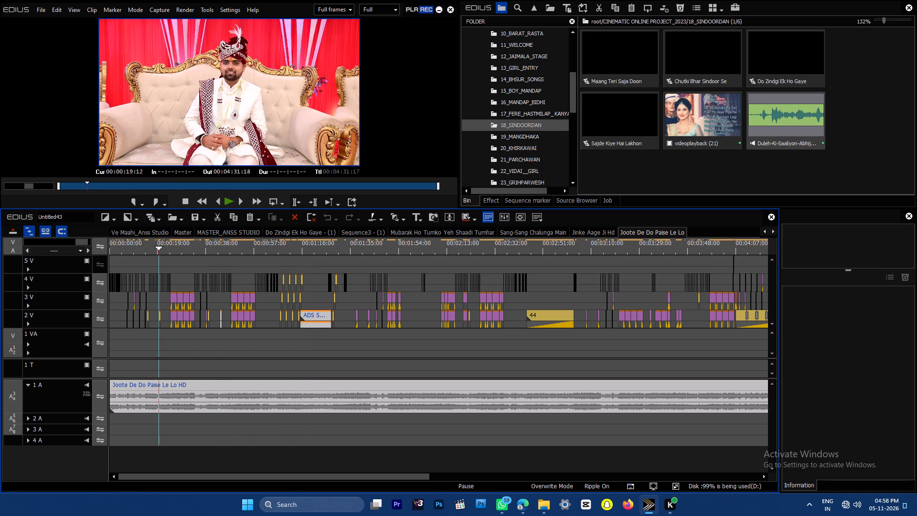
ctrl+drag(152, 344, 165, 302)
ctrl+drag(152, 340, 148, 313)
ctrl+drag(584, 248, 616, 248)
ctrl+drag(641, 266, 593, 277)
key(ctrl+c)
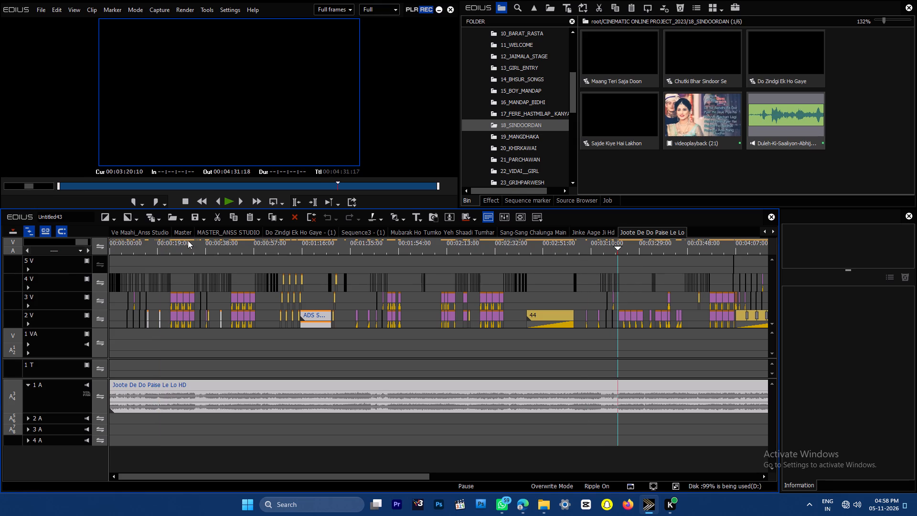
Paste the copied song and overlay clips into Sequence5 at 00:39:18:00, where DSC_4571 starts.
click(760, 231)
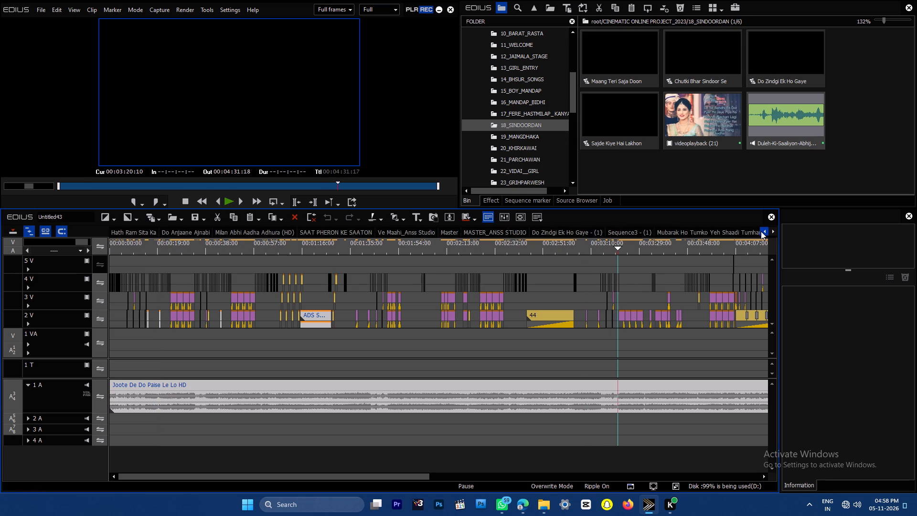
click(761, 231)
click(160, 233)
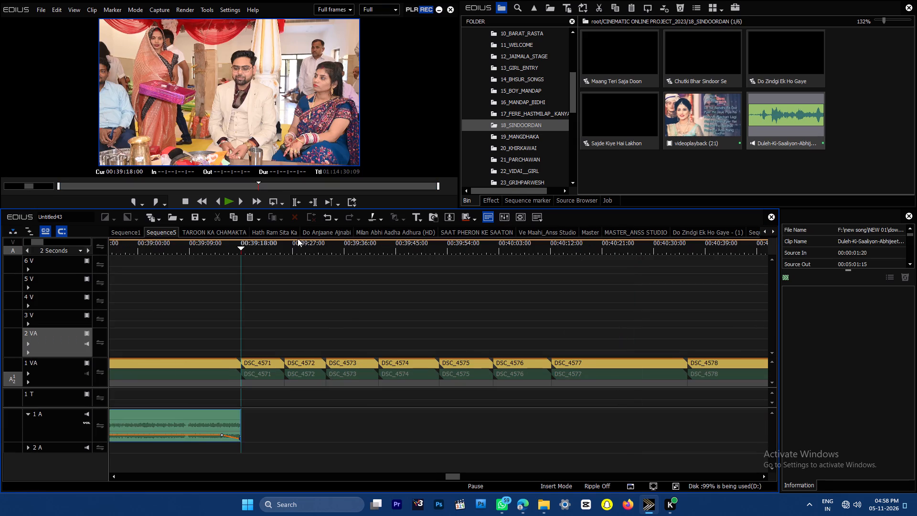
key(ctrl+v)
Play the footage under the pasted song from DSC_4571 and around the ADS Sahnai overlay at DSC_4578 to check how they fit.
key(space)
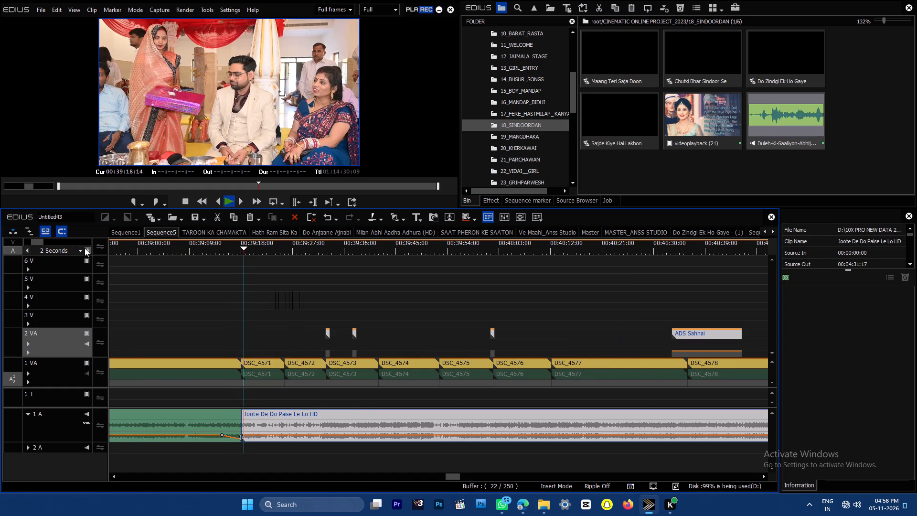
click(85, 250)
drag(252, 247, 256, 248)
key(space)
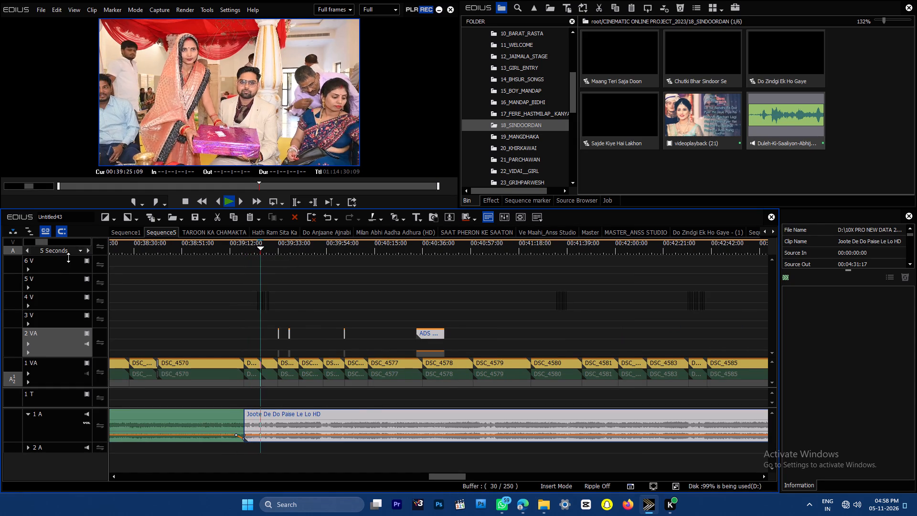
drag(412, 248, 425, 249)
click(466, 280)
key(space)
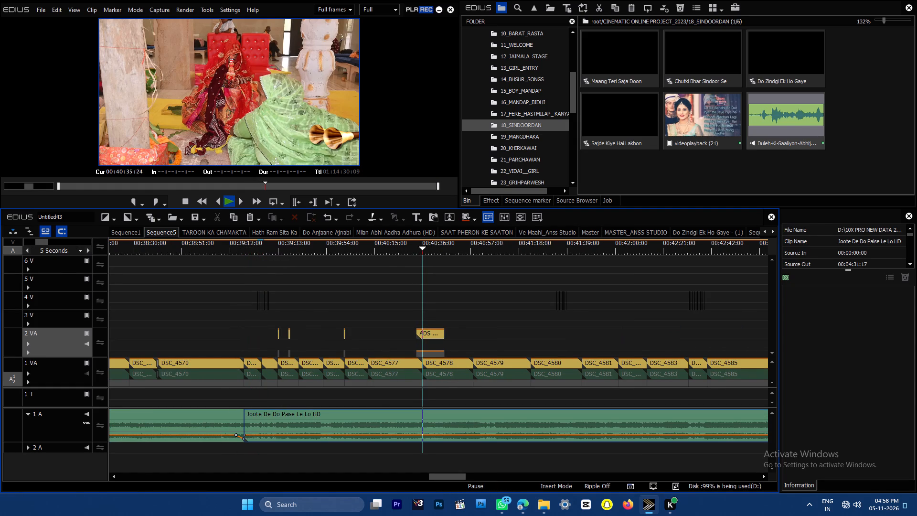
Split the Duleh-Ki-Saaliyon song on track 1 A at 00:37:38:21, where DSC_4567 starts, and delete the part up to the Joote De Do Paise Le Lo song.
drag(389, 250, 0, 296)
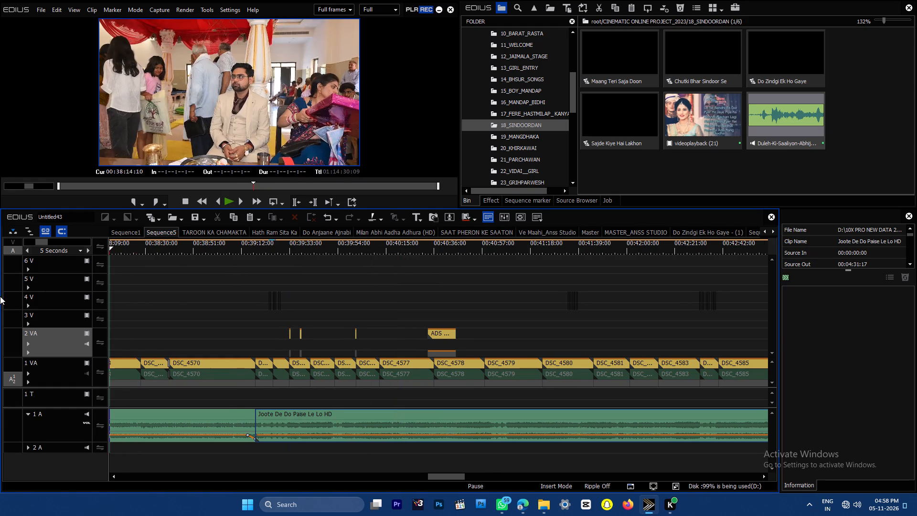
drag(0, 296, 116, 322)
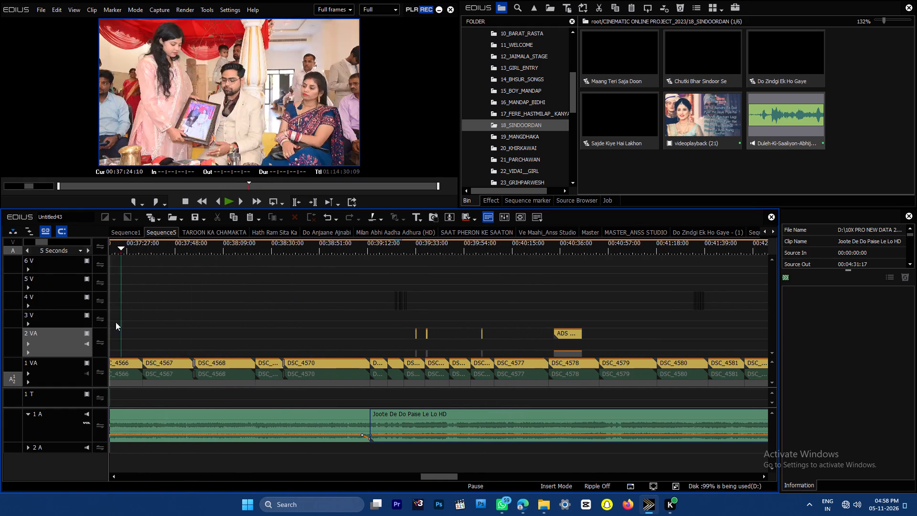
drag(116, 322, 156, 317)
drag(173, 312, 201, 480)
key(c)
key(Delete)
Move the Joote De Do Paise Le Lo song together with its overlay clips earlier so the song starts at 00:37:38:21, directly after Duleh-Ki-Saaliyon.
drag(512, 421, 423, 429)
key(ctrl+z)
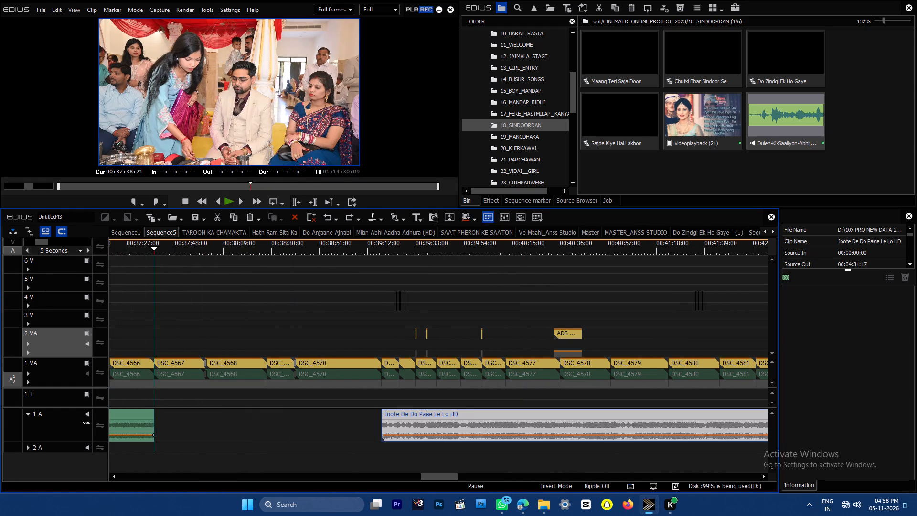
drag(360, 333, 738, 260)
ctrl+click(625, 414)
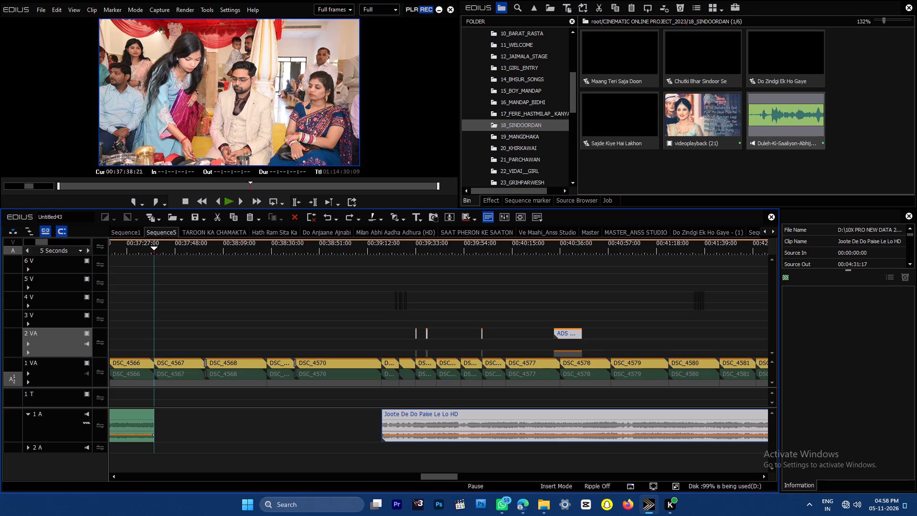
drag(405, 417, 180, 414)
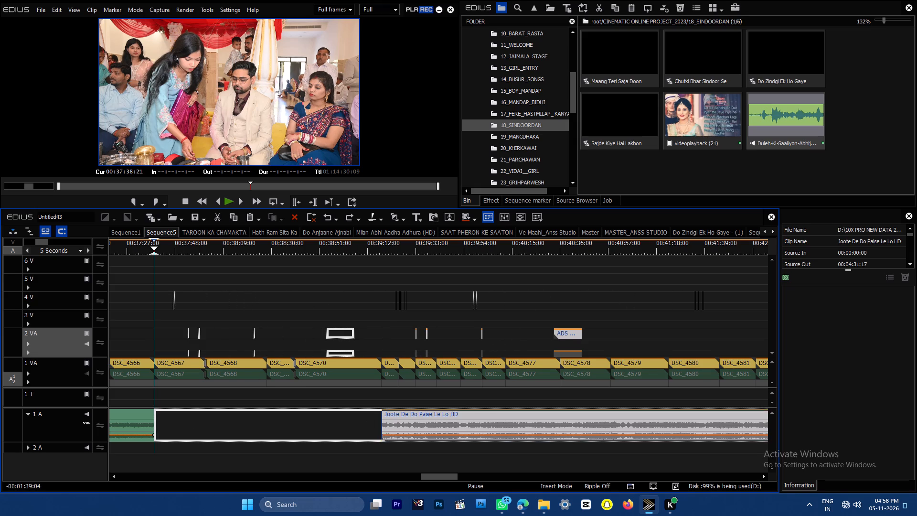
Fade out the Duleh-Ki-Saaliyon song over about its last four seconds before DSC_4567 on track 1 A.
click(28, 250)
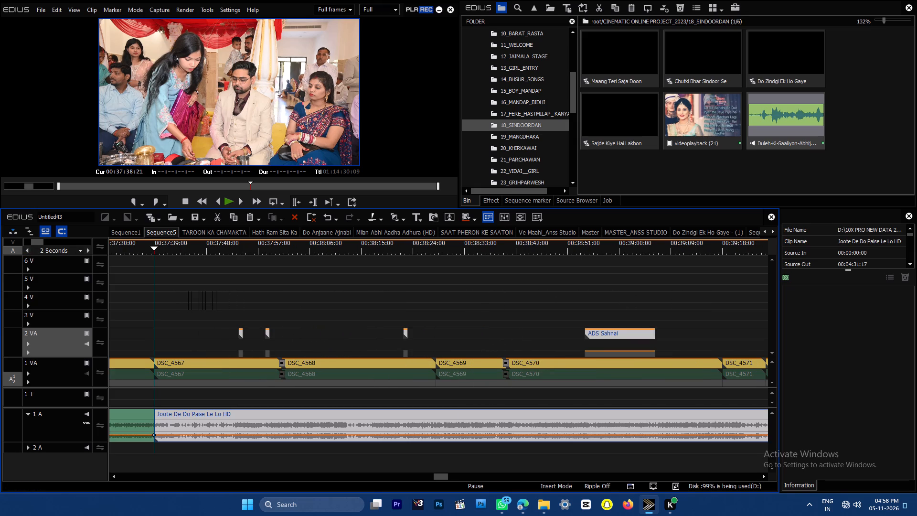
click(131, 436)
drag(149, 433, 195, 470)
Split the Joote De Do Paise Le Lo song on track 1 A at 00:40:35:24, where DSC_4578 starts, and delete the part after the cut.
key(space)
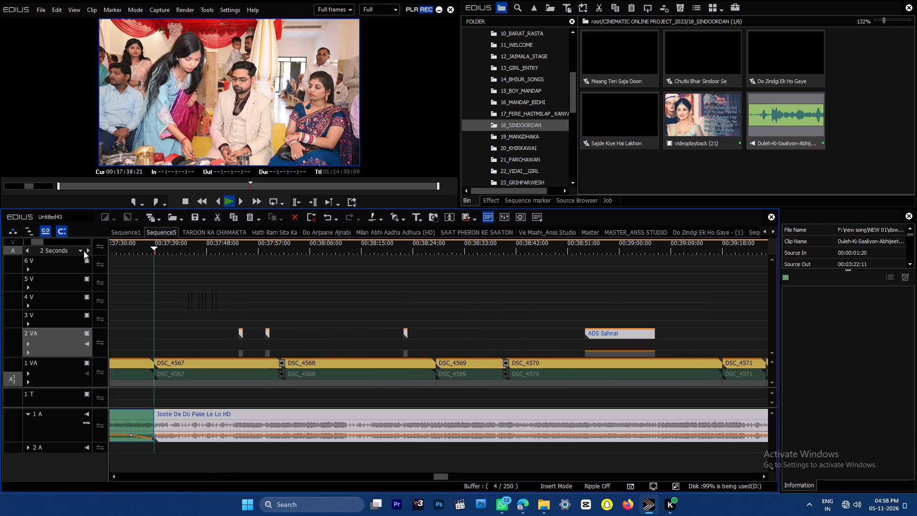
double_click(87, 248)
click(334, 250)
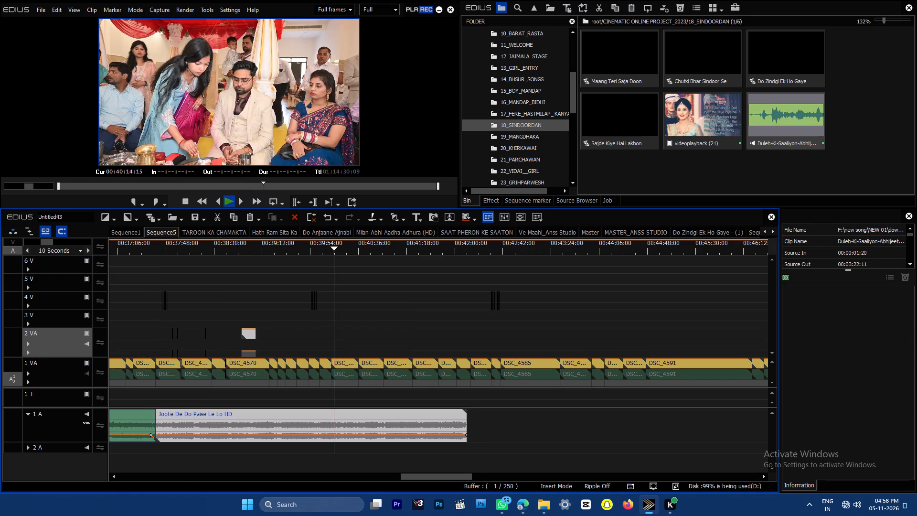
click(363, 291)
key(space)
click(35, 241)
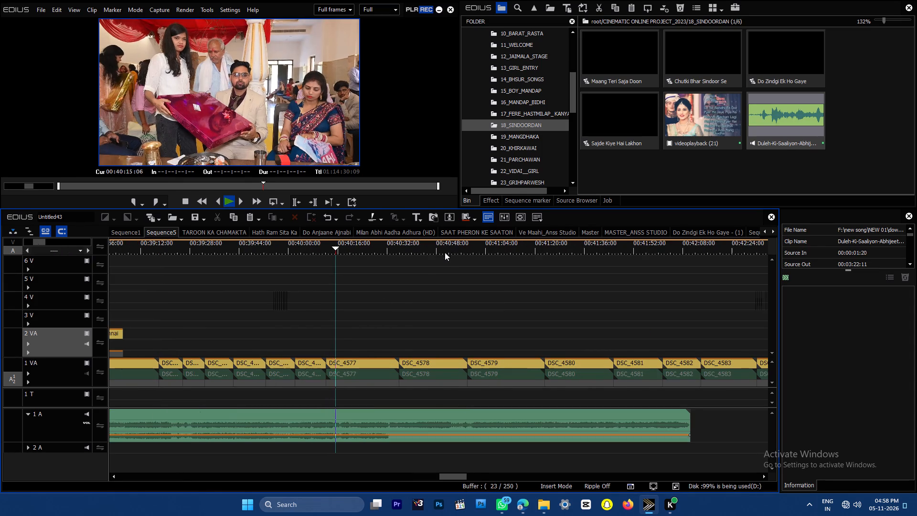
drag(447, 249, 386, 257)
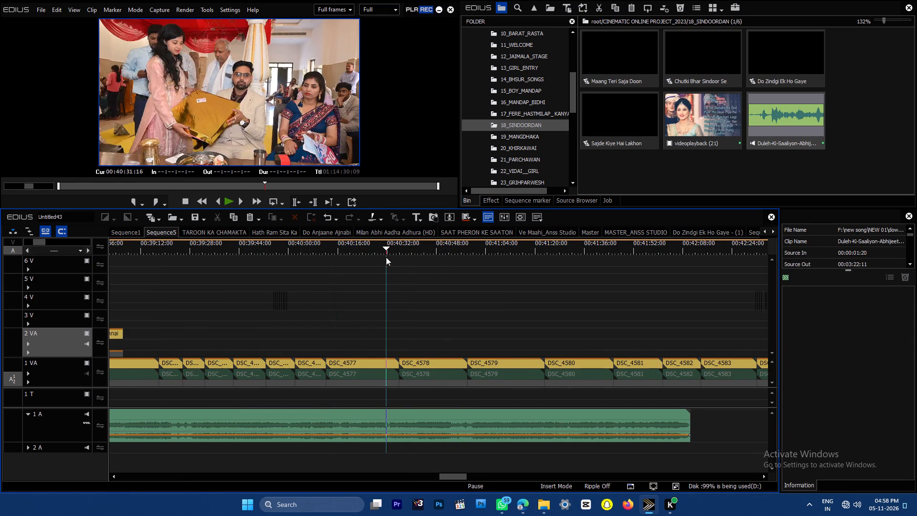
drag(386, 257, 399, 261)
drag(412, 279, 426, 490)
key(c)
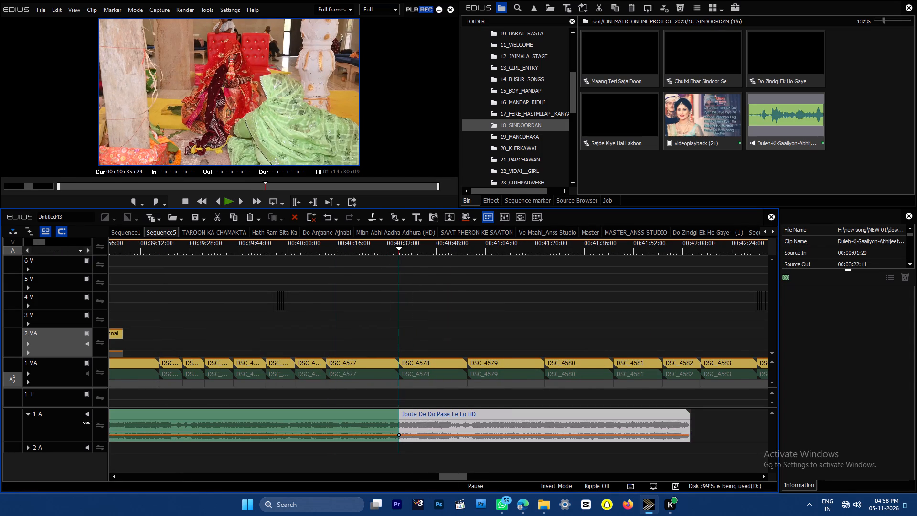
key(Delete)
Add a one-second dissolve at the cut between DSC_4577 and DSC_4578 on track 1 VA.
click(424, 363)
key(ctrl+p)
Fade out the Joote De Do Paise Le Lo song over about its last three seconds on track 1 A.
key(ctrl+plus)
key(ctrl+plus)
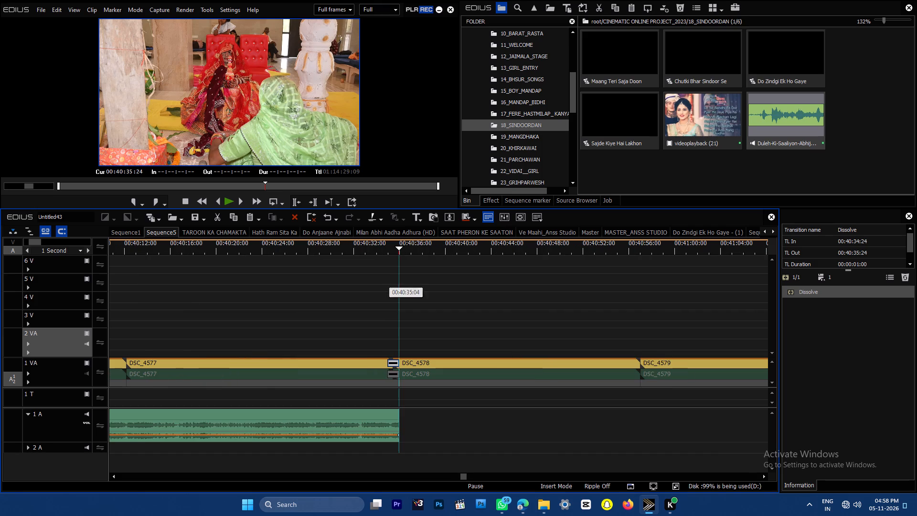
click(366, 432)
drag(397, 434, 451, 462)
Trim the Joote De Do Paise Le Lo song's end on track 1 A to 00:40:35:11 and pull its fade-out endpoint down to silence.
click(395, 248)
click(380, 418)
key(c)
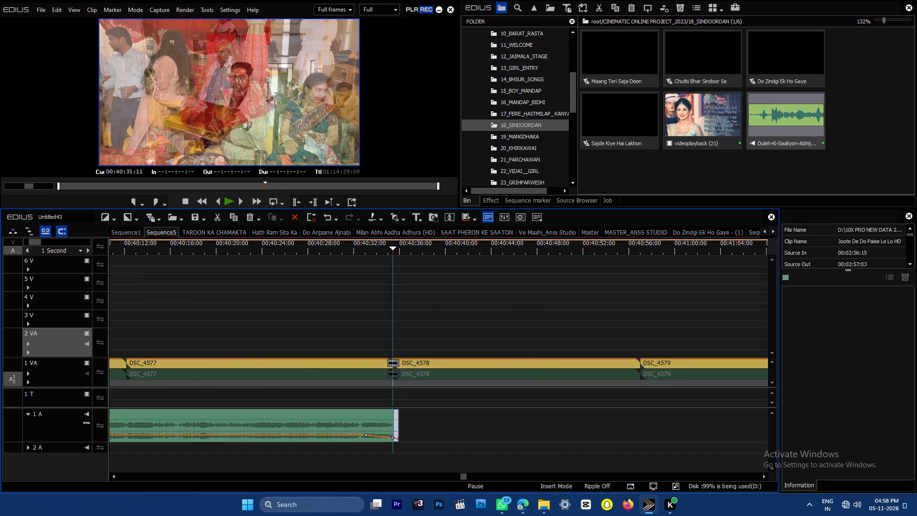
key(Delete)
drag(392, 437, 412, 472)
Delete the leftover overlay clips on the upper video tracks past the end of the Joote De Do Paise Le Lo song.
triple_click(87, 248)
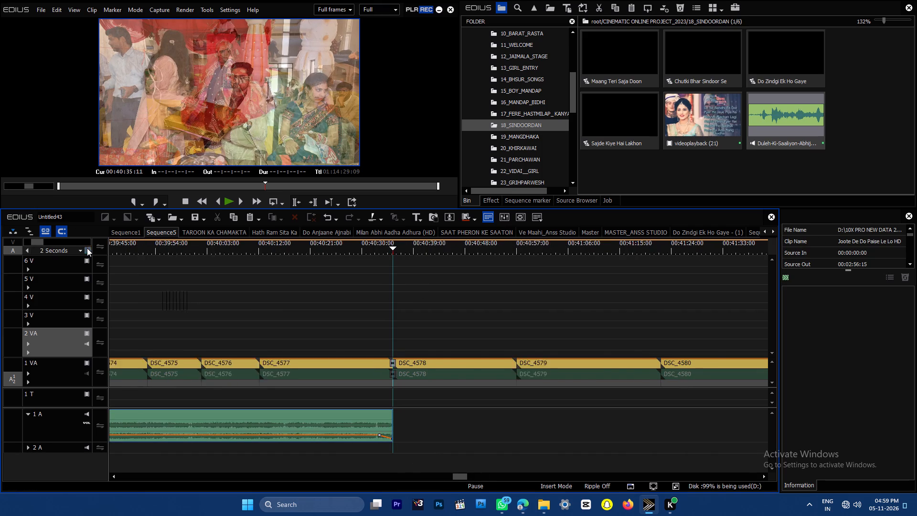
click(87, 248)
drag(484, 322, 559, 253)
key(Delete)
drag(476, 326, 529, 261)
key(Delete)
Import the Babul Ka Ghar project as a sequence from the 20_VIDAI_ANSS STUDIO folder, including its bin and copied clips.
drag(440, 249, 661, 258)
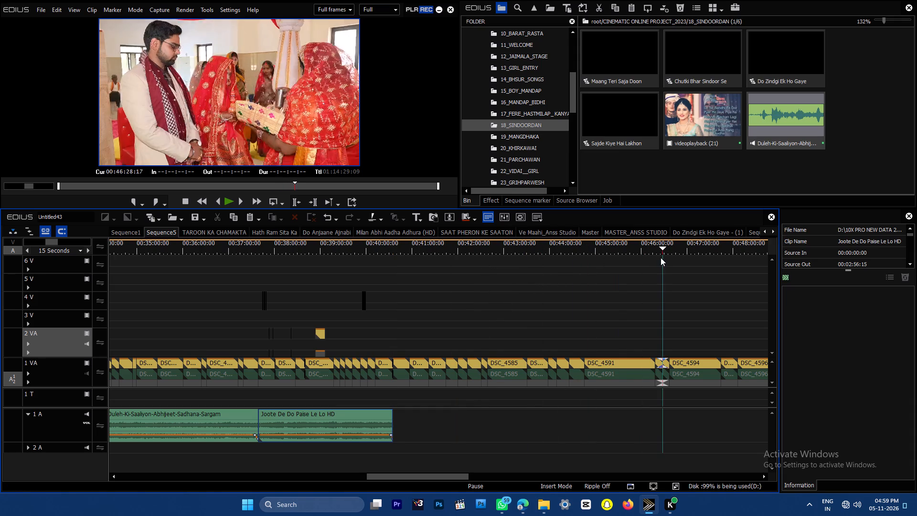
drag(661, 258, 390, 280)
key(ctrl+plus)
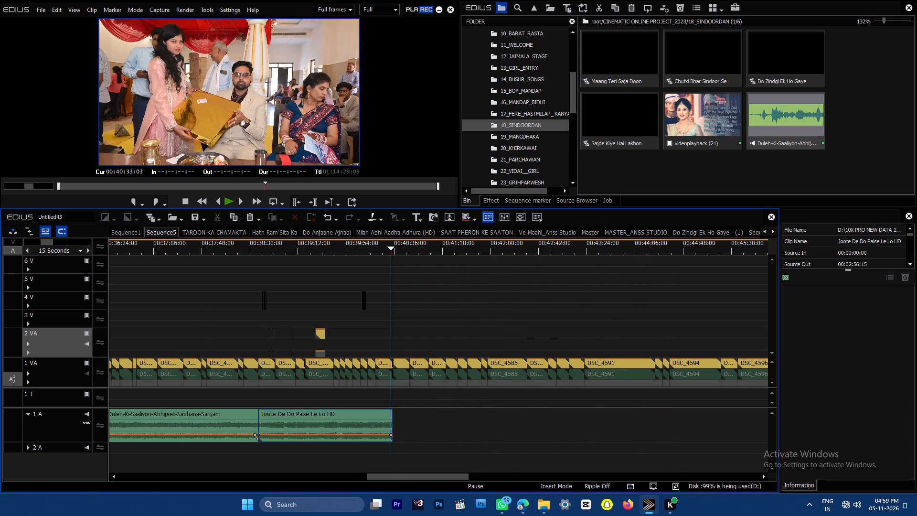
key(ctrl+plus)
key(ctrl+plus)
click(407, 251)
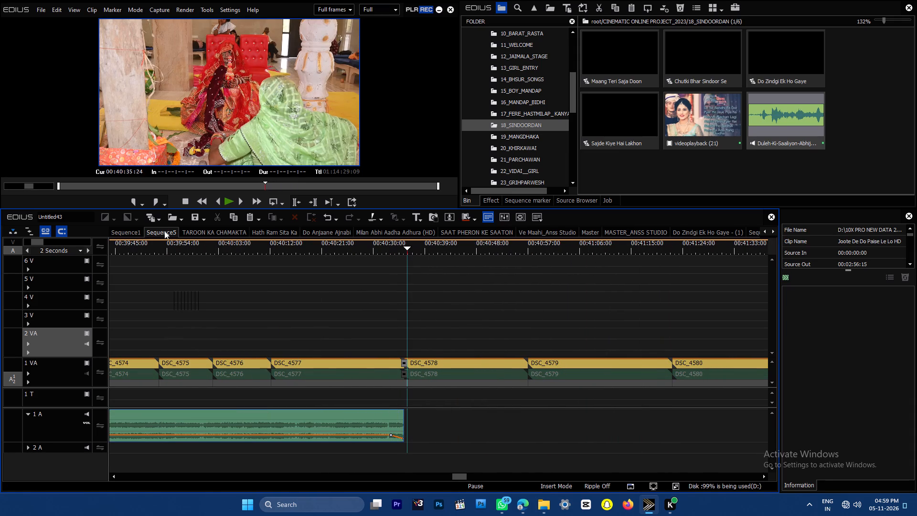
click(180, 216)
click(278, 246)
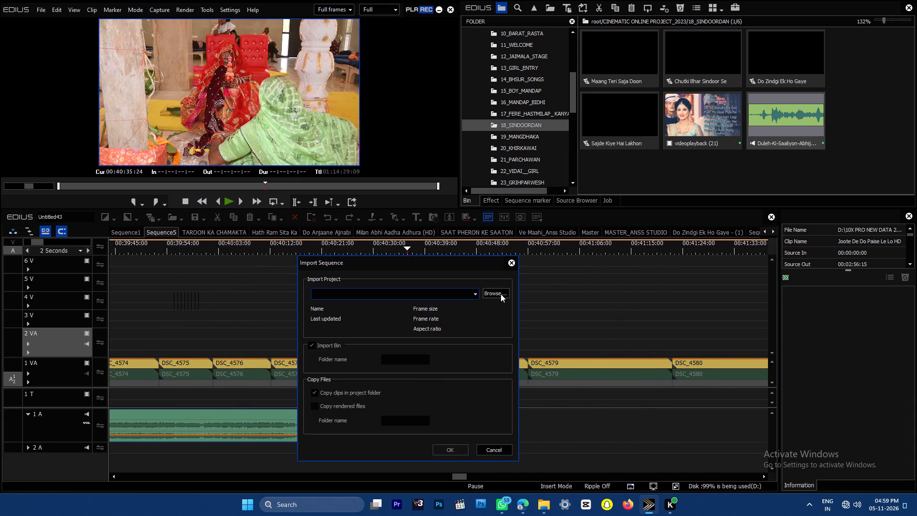
click(501, 294)
click(500, 322)
key(BackSpace)
click(500, 322)
key(BackSpace)
key(Down)
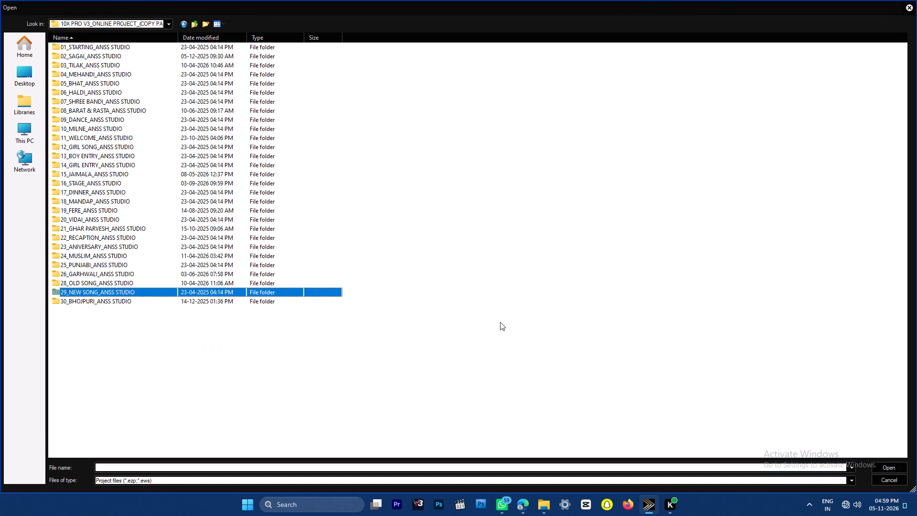
click(121, 218)
key(Return)
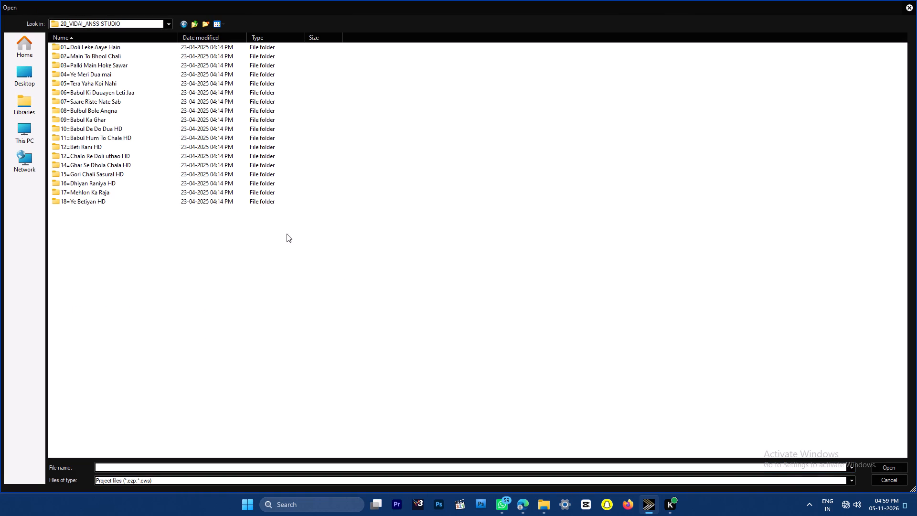
click(113, 117)
key(Return)
key(Down)
key(Return)
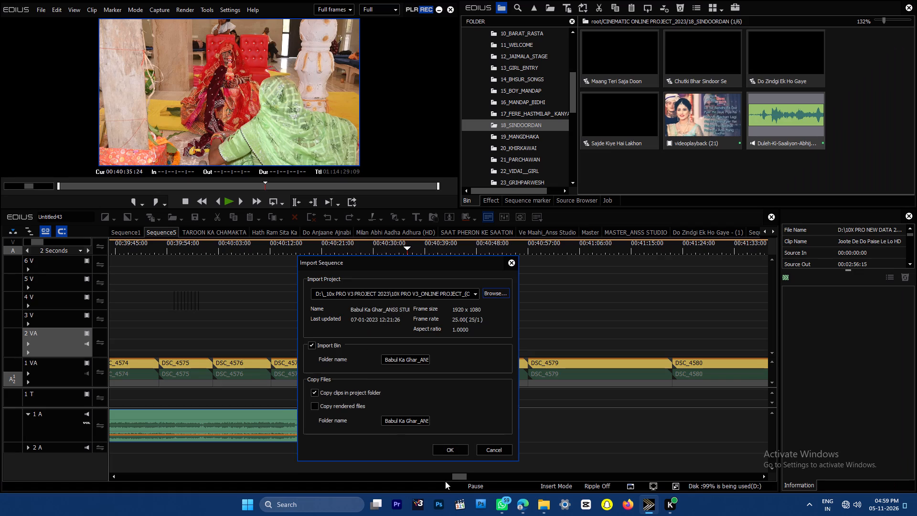
click(450, 447)
key(Return)
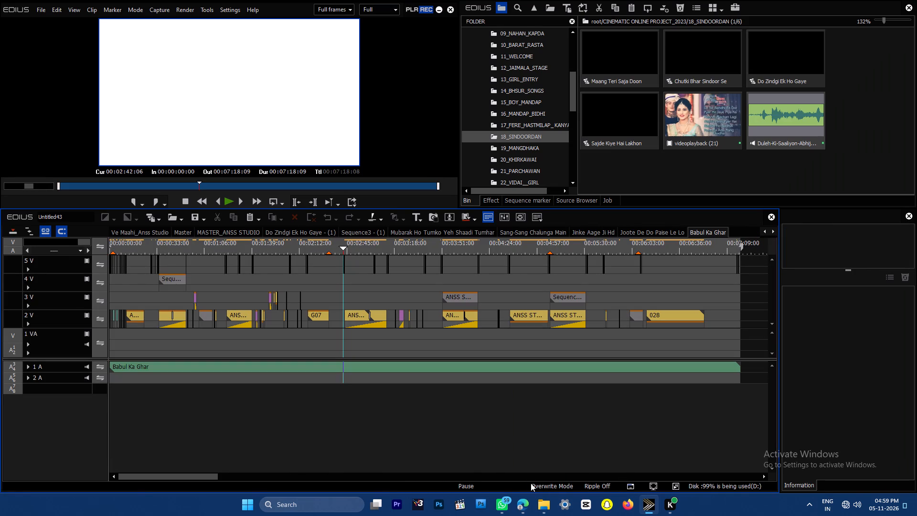
In Babul Ka Ghar, select the song, ADS Sahnai, the Sequence2 overlay, the early 5 V clips and the first short 2 V accents.
drag(152, 243, 35, 228)
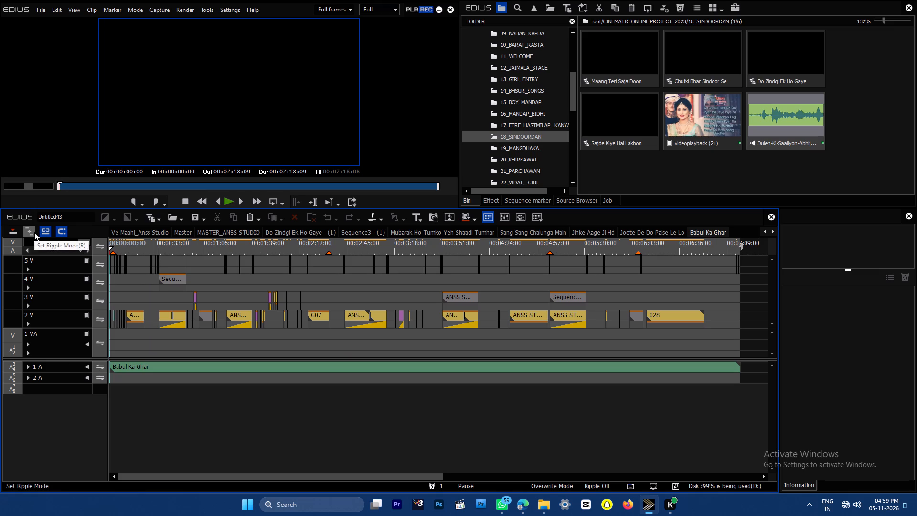
key(ctrl+plus)
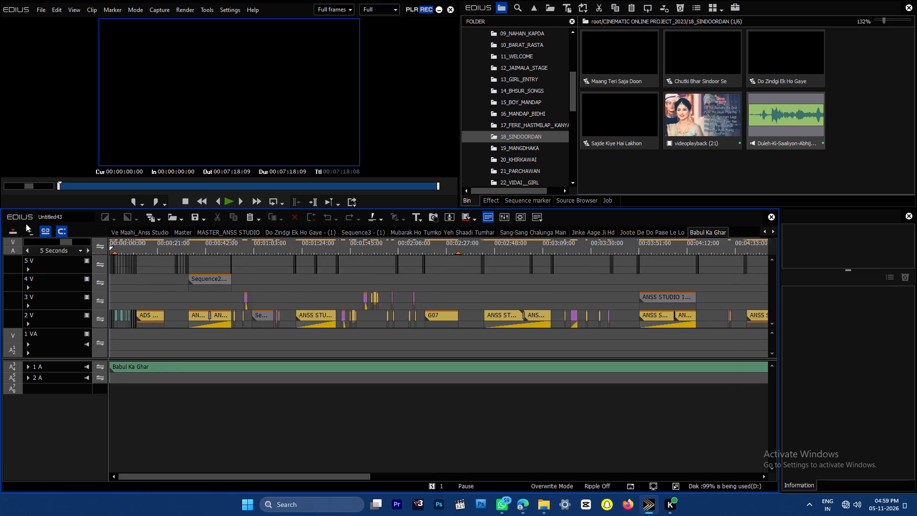
key(ctrl+plus)
key(ctrl+plus)
drag(140, 284, 71, 213)
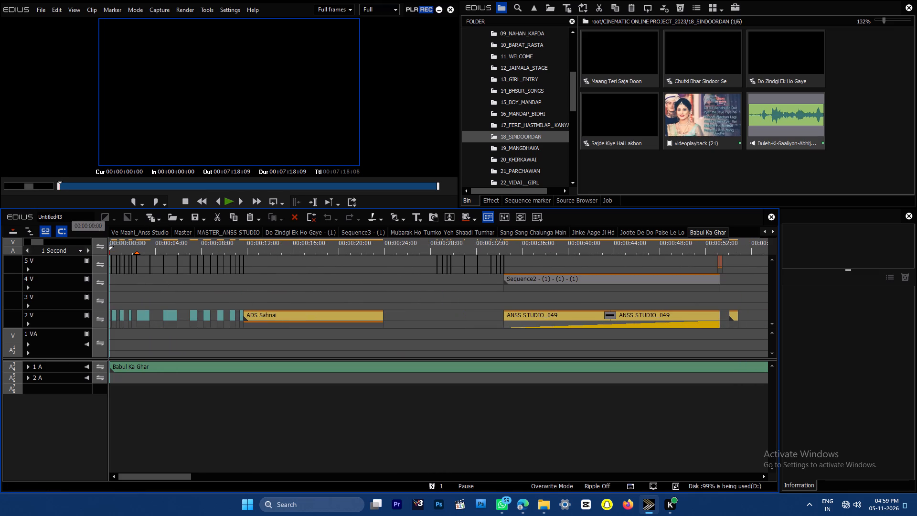
ctrl+drag(335, 255, 349, 254)
ctrl+click(332, 244)
ctrl+drag(331, 301, 335, 477)
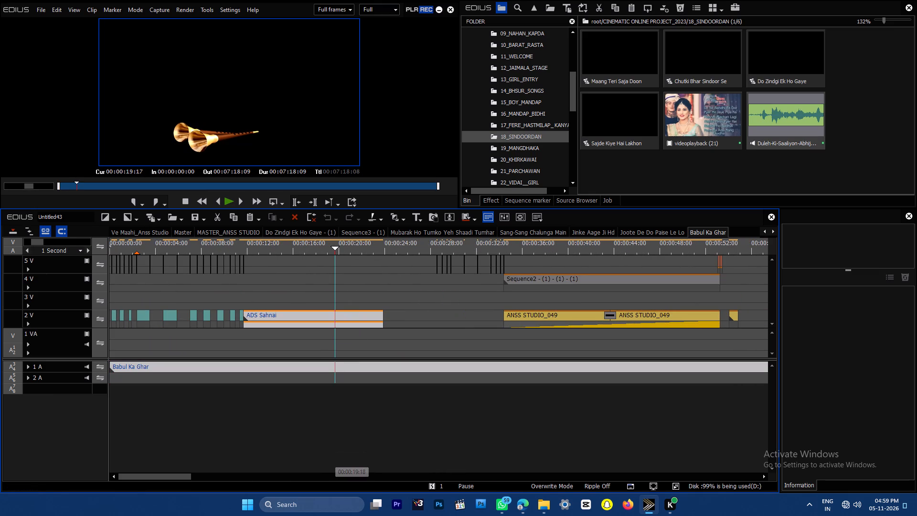
ctrl+drag(440, 288, 470, 252)
key(ctrl+minus)
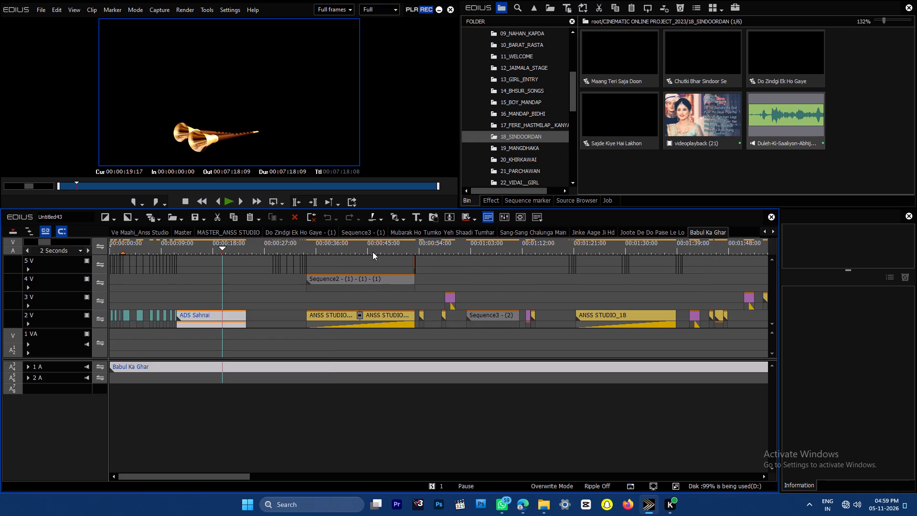
ctrl+drag(373, 244, 383, 246)
ctrl+drag(388, 282, 392, 303)
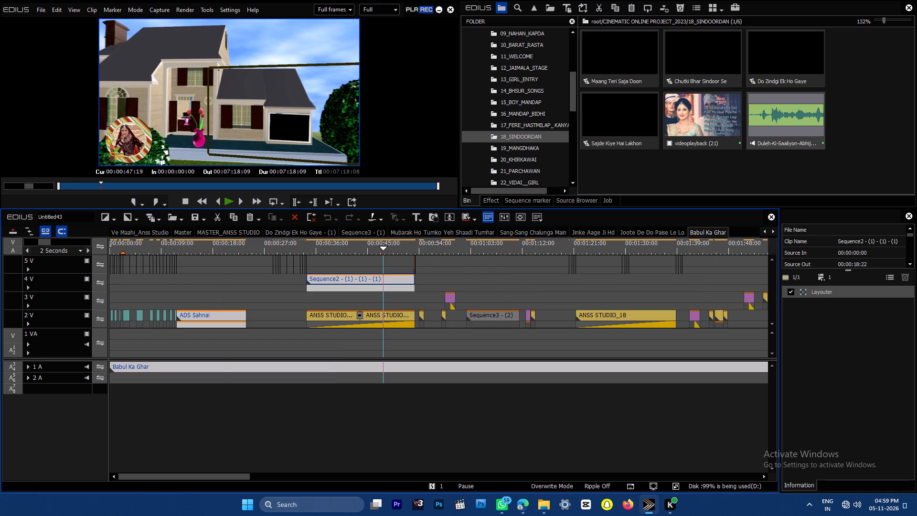
ctrl+drag(454, 334, 437, 313)
ctrl+drag(354, 248, 606, 262)
ctrl+drag(604, 283, 644, 251)
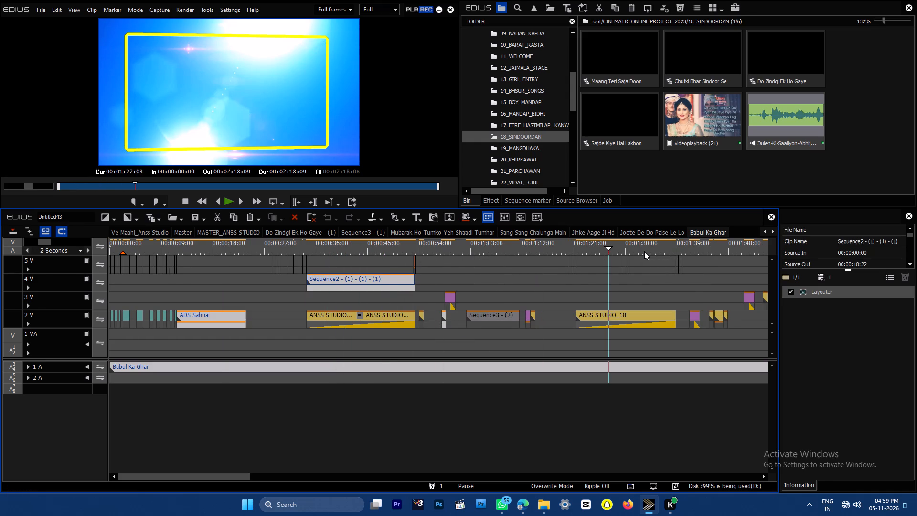
ctrl+drag(725, 291, 729, 319)
key(ctrl+minus)
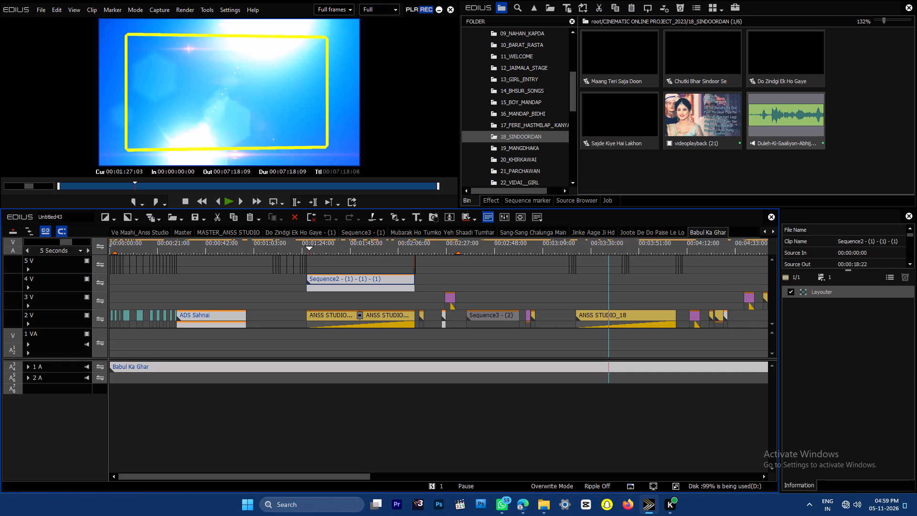
Add the remaining short 2 V accents and 5 V overlay groups up to the 028 clip to the selection, and copy everything.
ctrl+drag(394, 333, 397, 311)
ctrl+drag(418, 332, 404, 313)
ctrl+drag(491, 287, 577, 241)
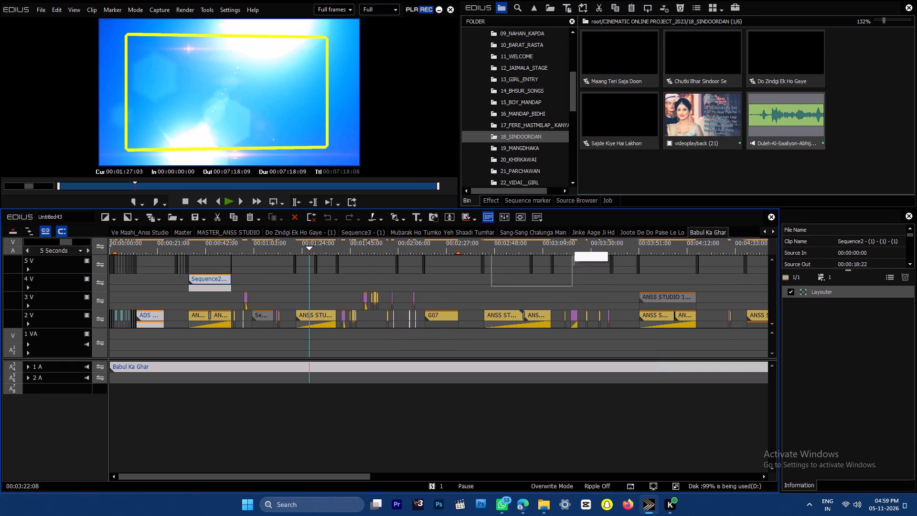
ctrl+drag(577, 241, 582, 237)
ctrl+drag(592, 293, 602, 324)
ctrl+drag(737, 296, 730, 333)
ctrl+drag(688, 275, 725, 247)
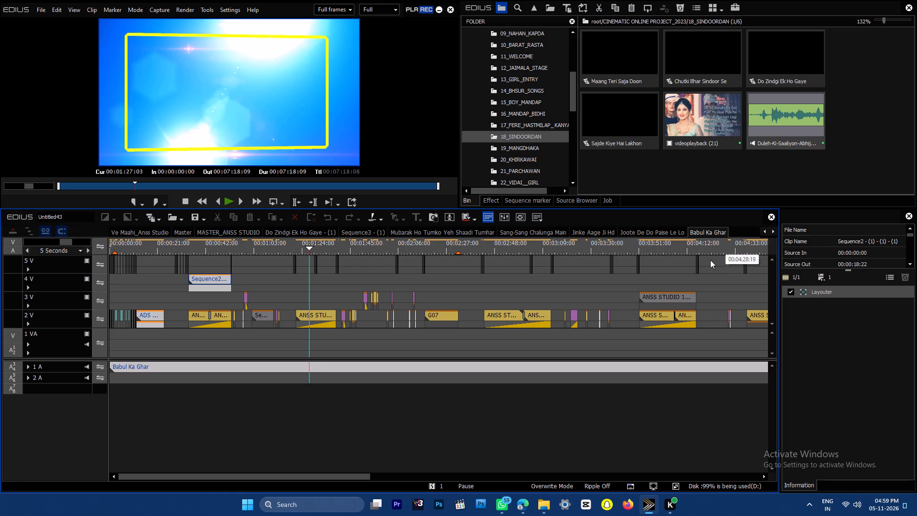
ctrl+drag(301, 477, 424, 476)
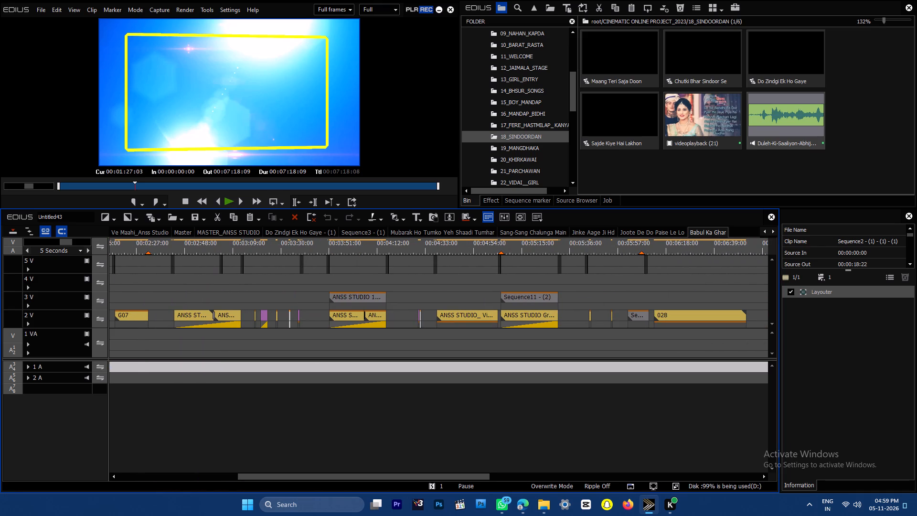
ctrl+drag(424, 284, 519, 237)
ctrl+drag(584, 294, 616, 327)
ctrl+drag(624, 295, 717, 230)
ctrl+drag(533, 247, 689, 252)
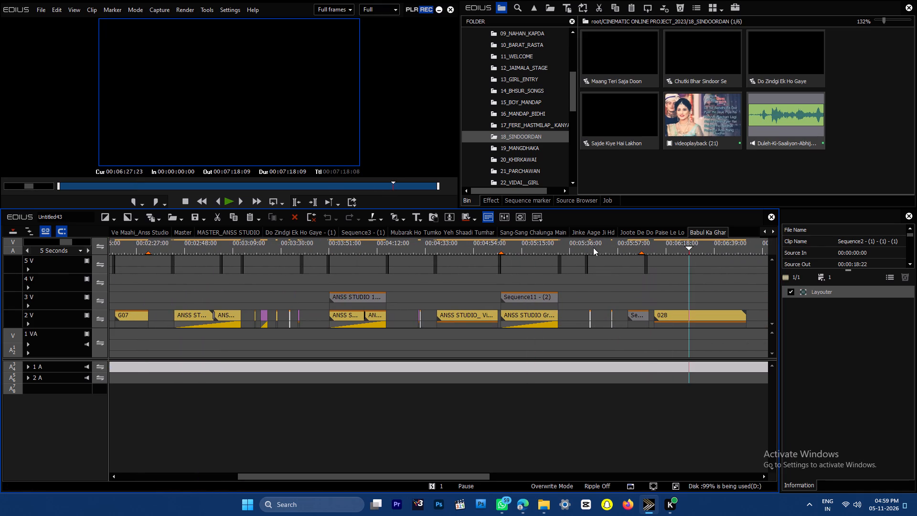
key(ctrl+c)
Paste the copied Babul Ka Ghar song and overlays into Sequence5 at 00:40:35:11, at the Joote De Do Paise Le Lo song's end.
click(360, 241)
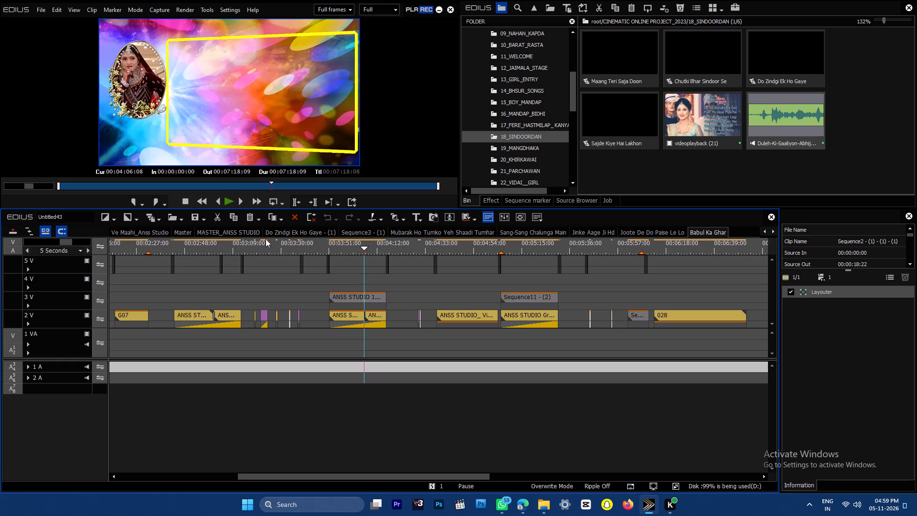
click(767, 229)
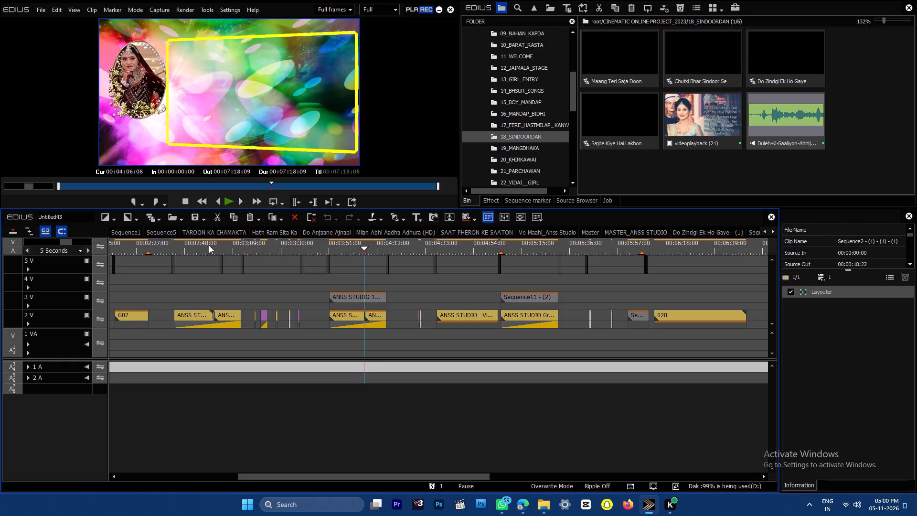
click(166, 229)
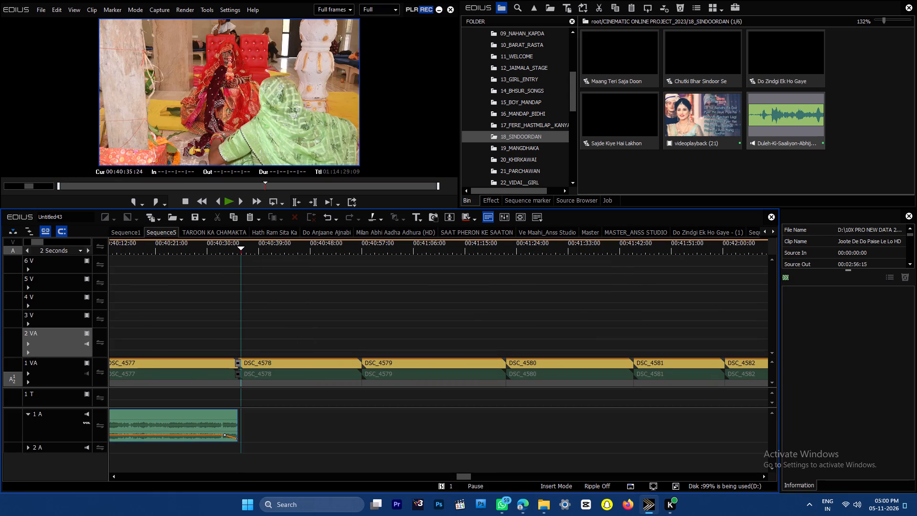
click(235, 237)
click(243, 246)
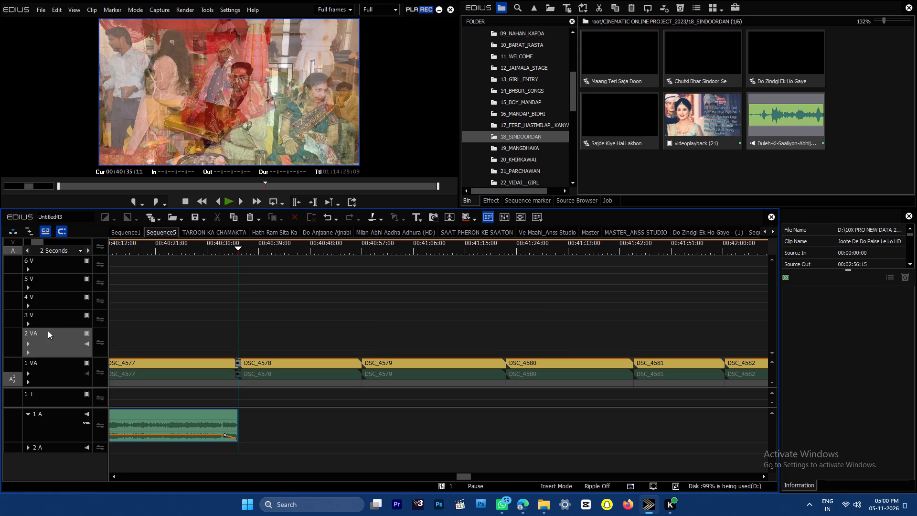
key(ctrl+v)
Play and scrub through the pasted Babul Ka Ghar section to check how its overlays sit over the ceremony footage.
key(space)
double_click(87, 251)
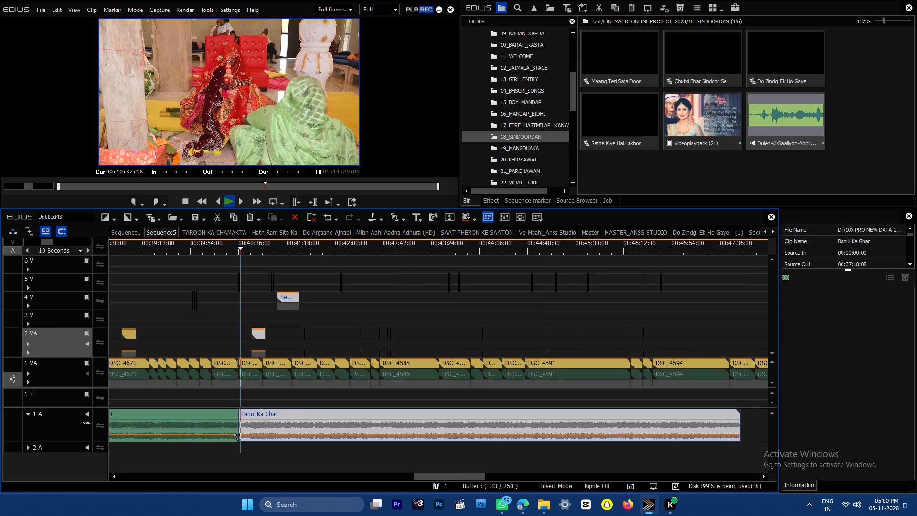
click(255, 246)
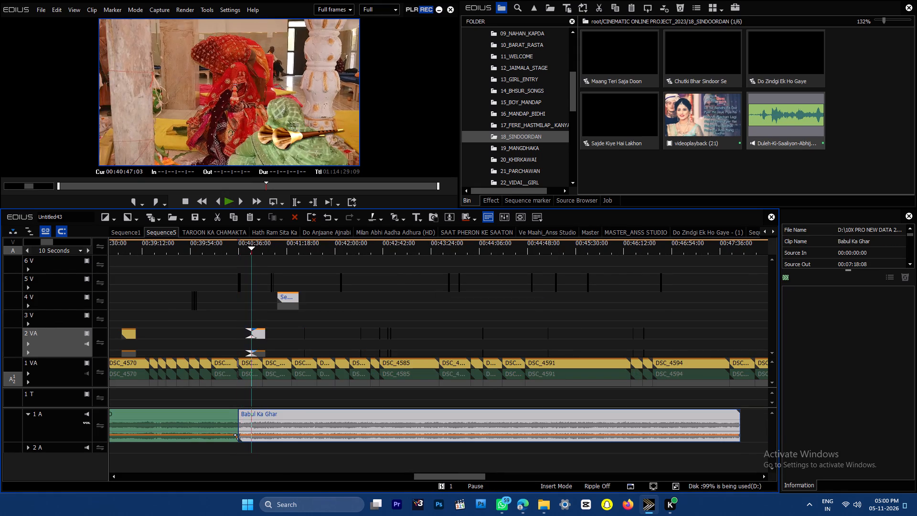
key(space)
click(324, 288)
click(284, 245)
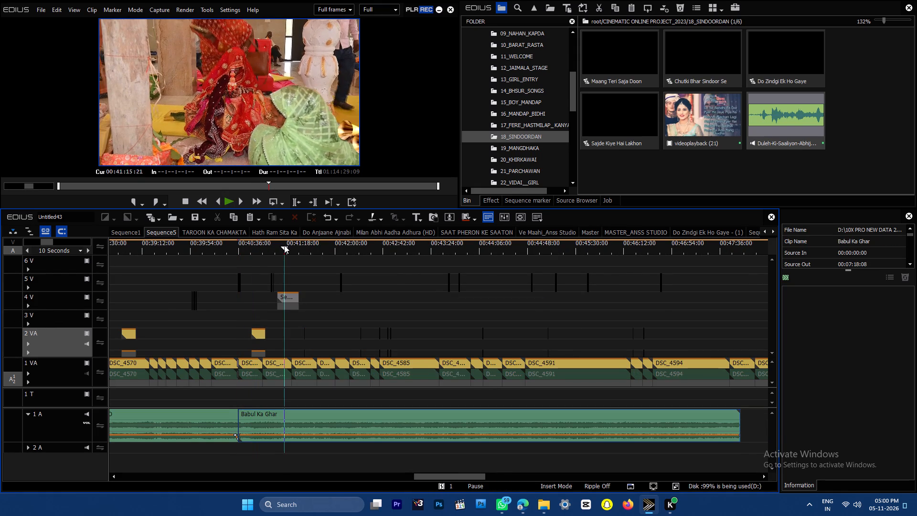
key(space)
drag(363, 247, 429, 257)
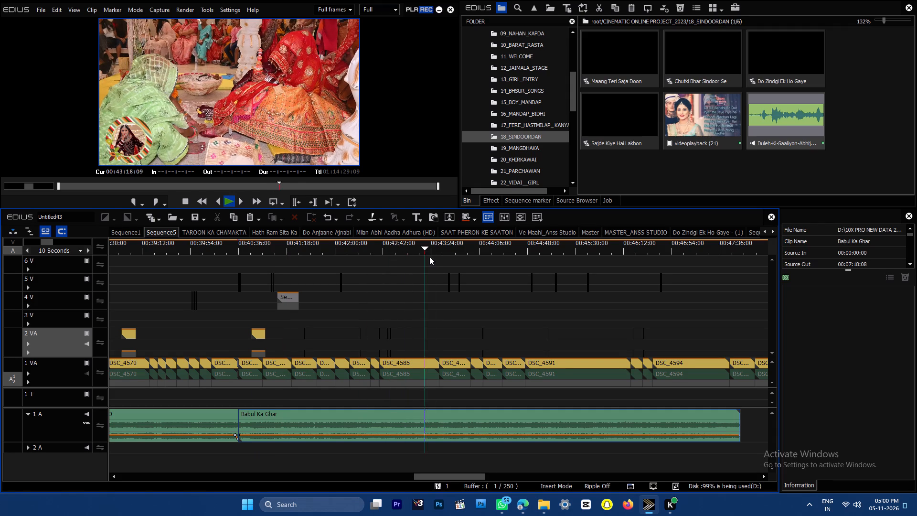
drag(429, 257, 649, 282)
key(space)
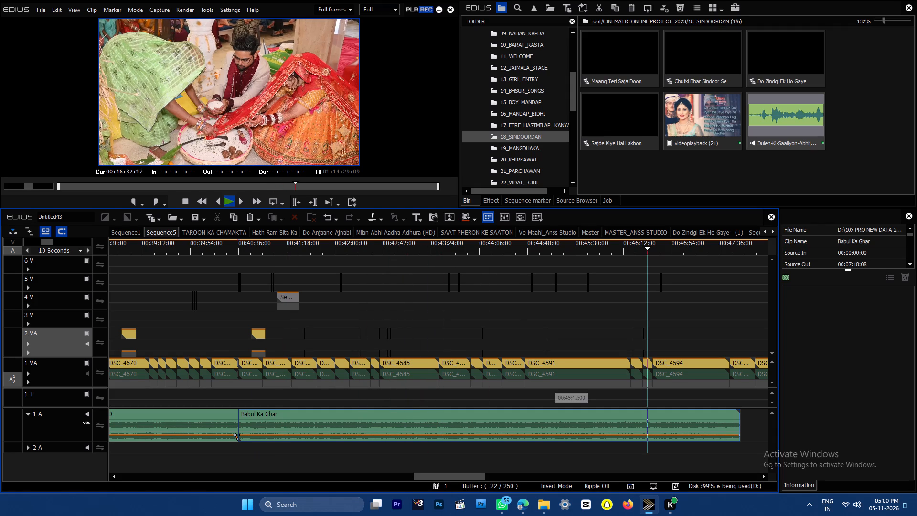
Cut the Babul Ka Ghar song at 00:47:44:14, where DSC_4595 starts, and delete the leftover end piece.
drag(456, 476, 481, 478)
drag(455, 249, 475, 250)
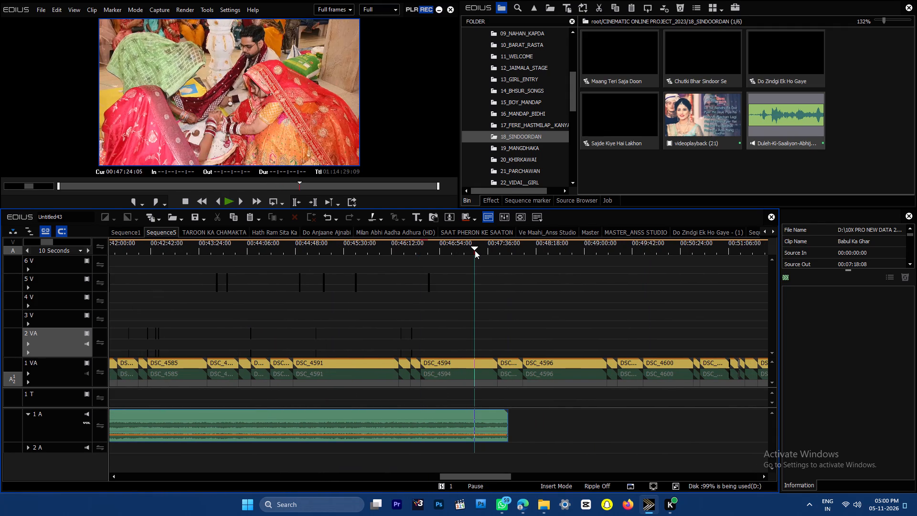
drag(475, 250, 475, 251)
key(space)
key(ctrl+plus)
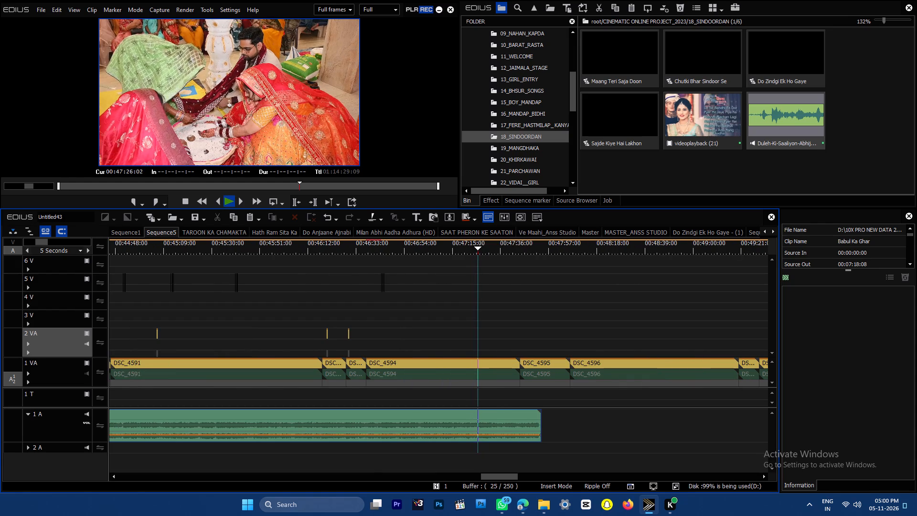
drag(507, 247, 248, 264)
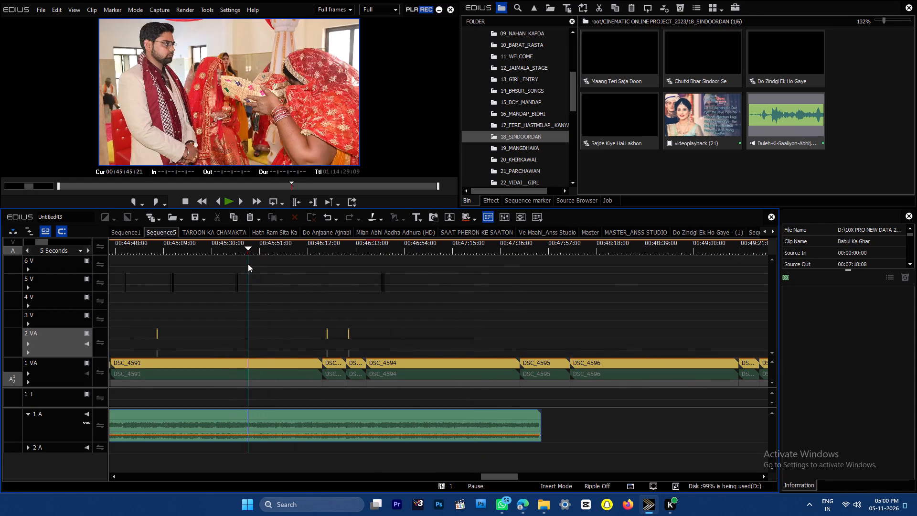
drag(248, 264, 520, 305)
drag(551, 322, 403, 515)
key(c)
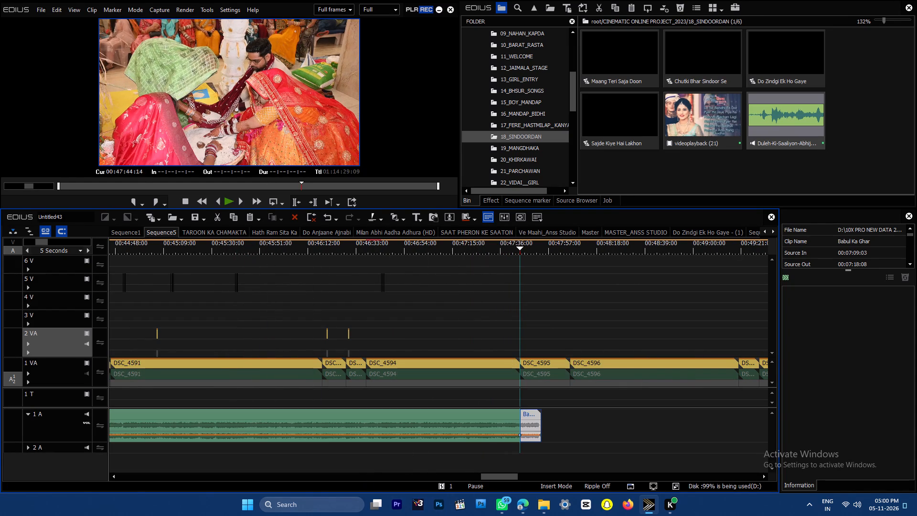
key(Delete)
Fade out the Babul Ka Ghar song's volume over about its last 2 seconds.
key(ctrl+plus)
key(ctrl+plus)
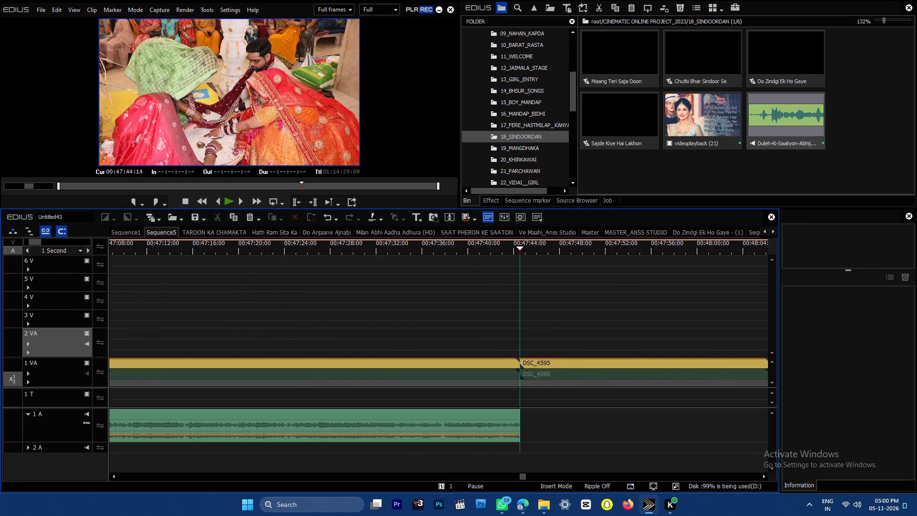
click(495, 437)
drag(519, 435, 591, 496)
click(181, 222)
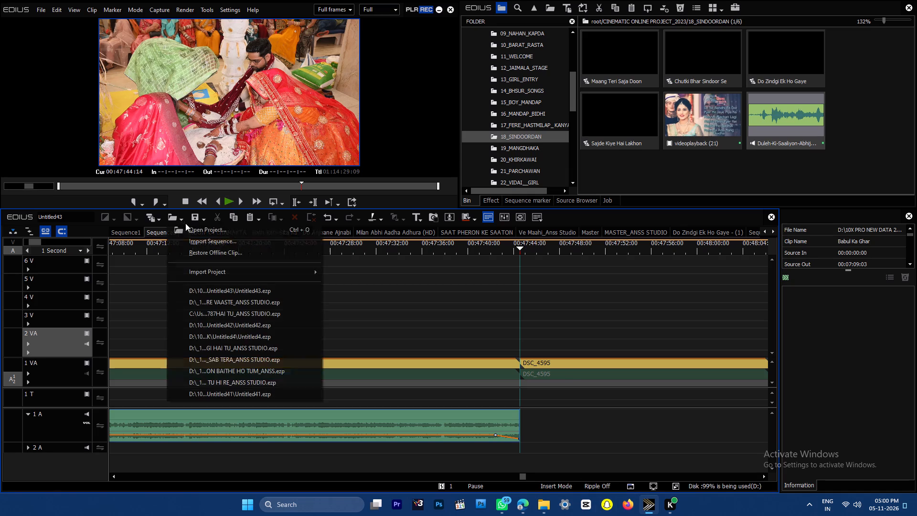
click(449, 305)
Open the Chotta Sa Sajan sequence from the 22_VIDAI__GIRL folder and copy its song, ANSS STUDIO MP3 2022_0045.
drag(572, 92, 572, 118)
click(534, 93)
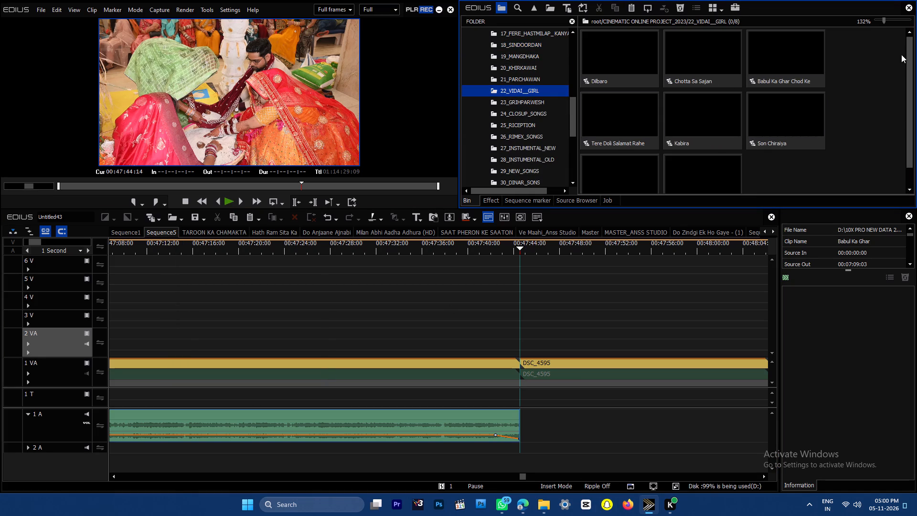
double_click(702, 66)
drag(343, 339, 363, 323)
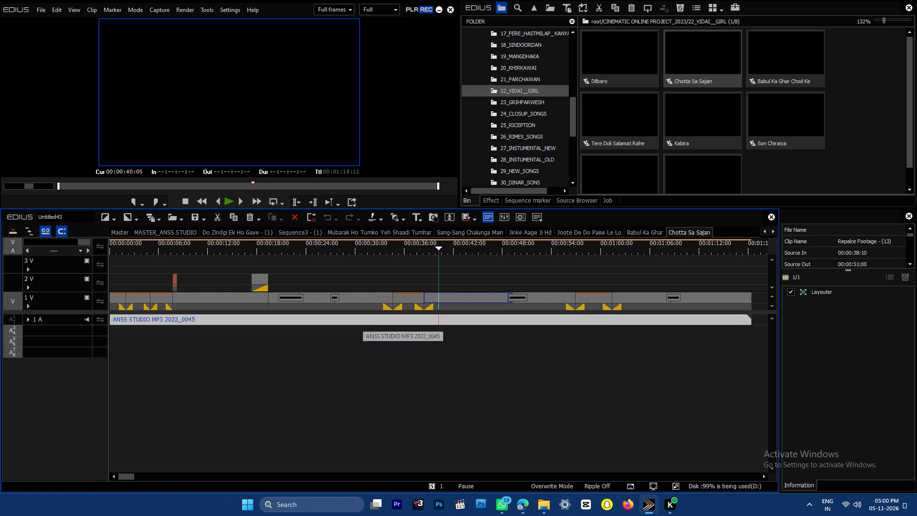
key(ctrl+c)
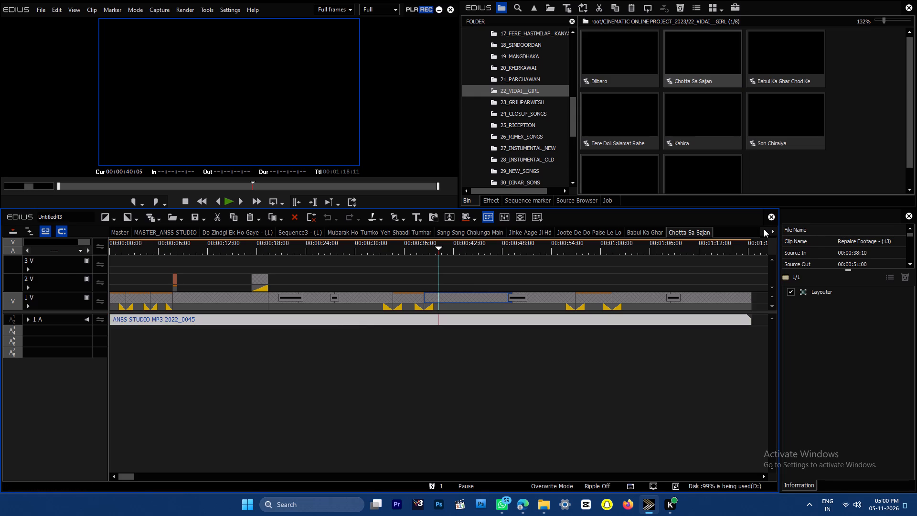
Paste the copied Chotta Sa Sajan song onto track 1 A of Sequence5 at 00:47:44:14, directly after Babul Ka Ghar.
triple_click(764, 229)
triple_click(764, 229)
triple_click(764, 229)
click(764, 229)
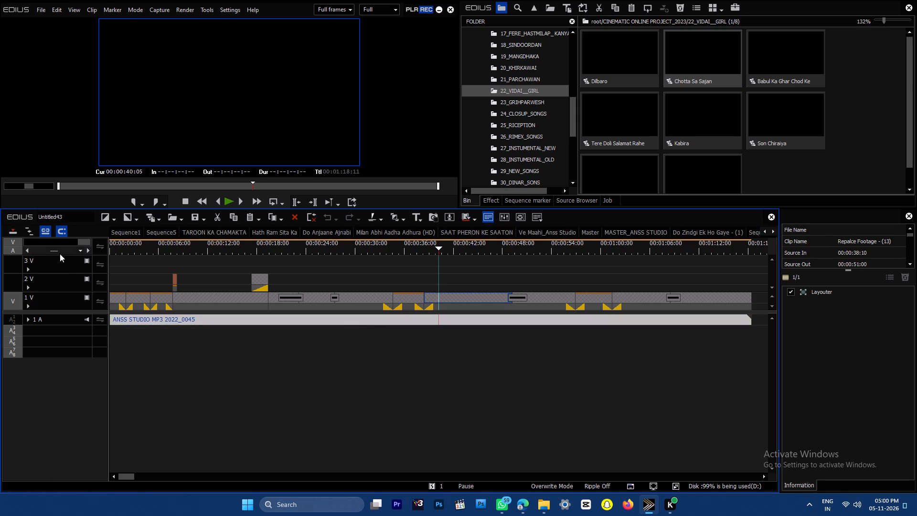
click(171, 234)
click(54, 420)
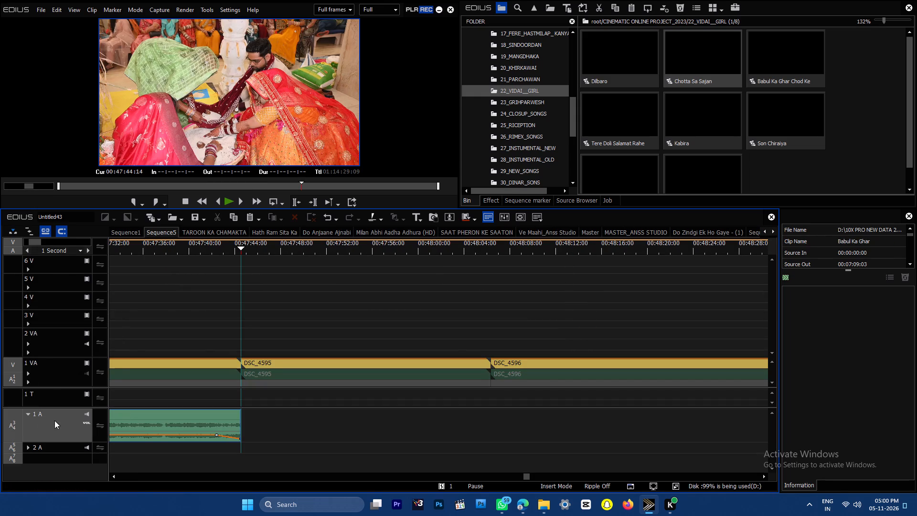
key(ctrl+v)
Cut the ANSS STUDIO MP3 2022_0045 song at 00:48:44:23 and delete the part after the cut.
key(space)
click(86, 251)
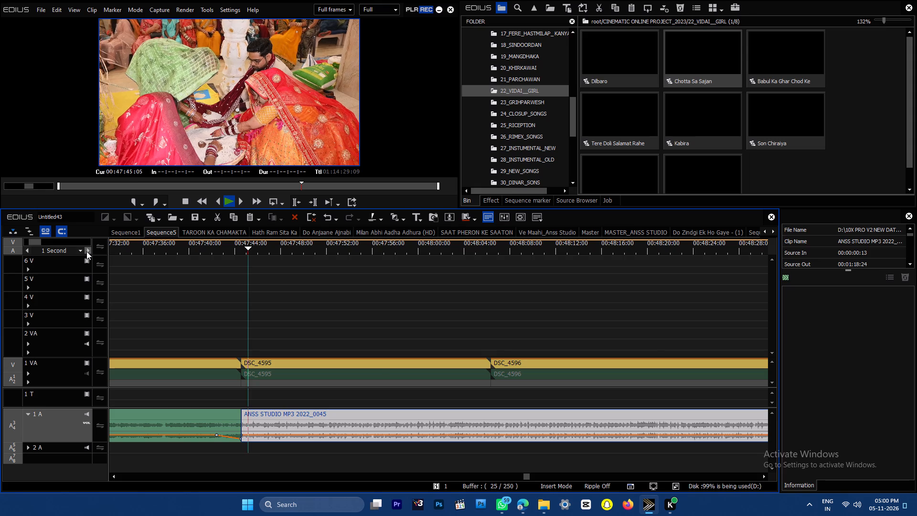
click(86, 251)
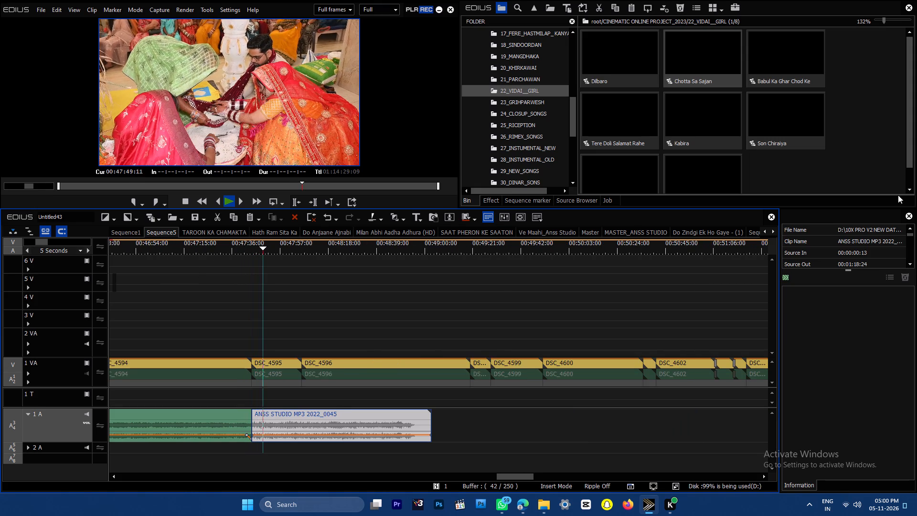
click(909, 190)
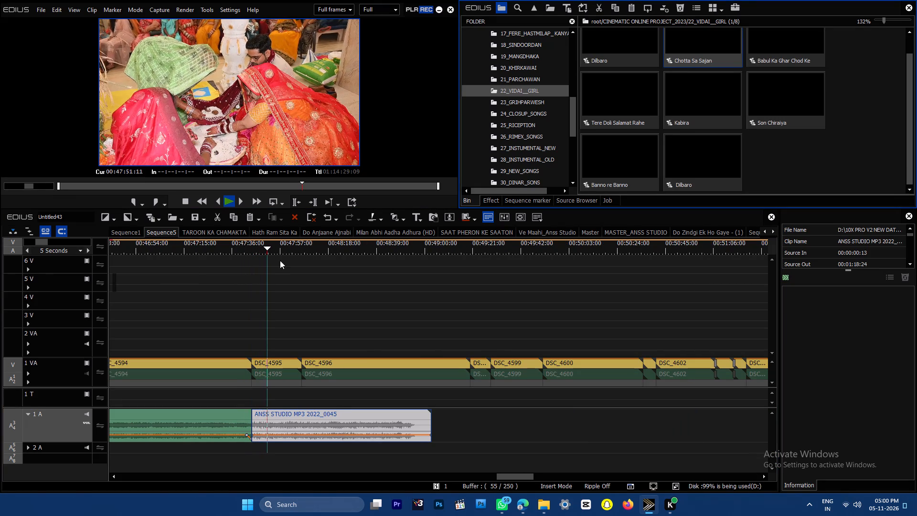
drag(326, 257, 359, 257)
drag(364, 241, 393, 243)
key(space)
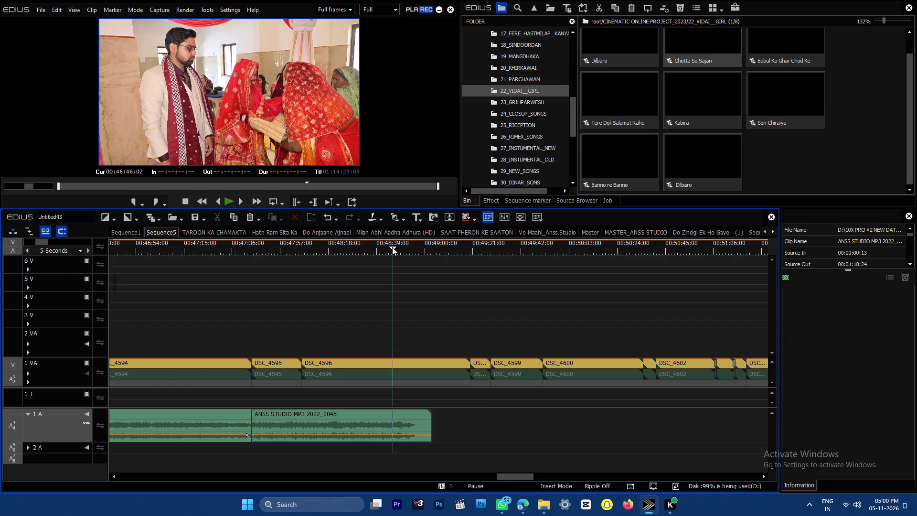
key(ctrl+plus)
drag(423, 252, 394, 260)
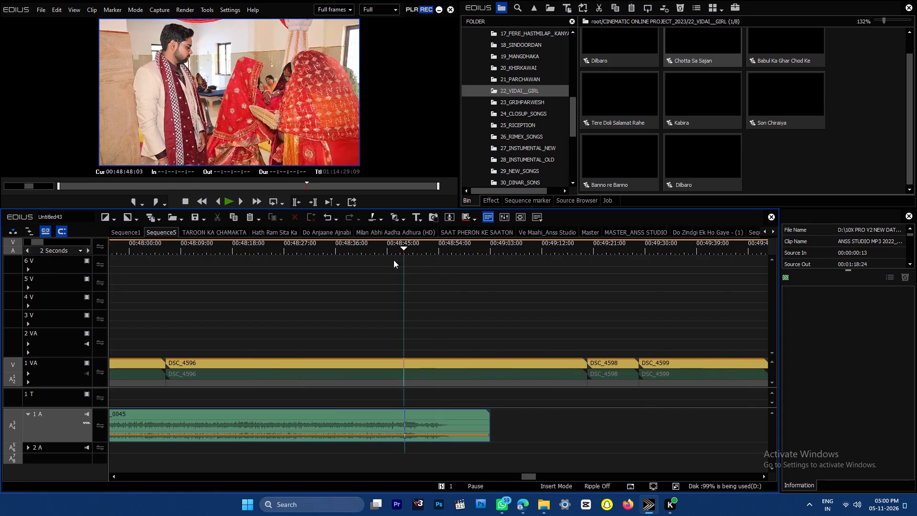
drag(394, 260, 386, 260)
click(420, 395)
click(425, 423)
key(c)
key(Delete)
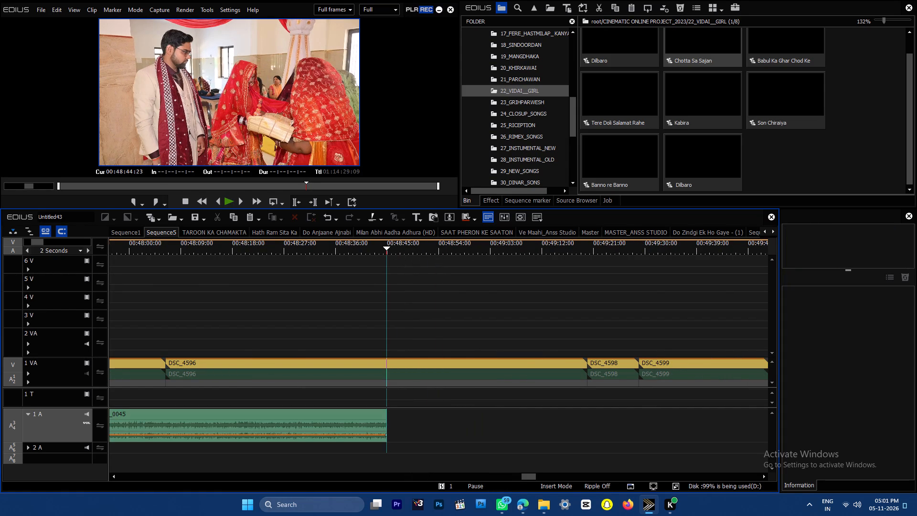
Fade out the volume of ANSS STUDIO MP3 2022_0045 over about its last 4 seconds.
click(362, 435)
drag(386, 435, 456, 469)
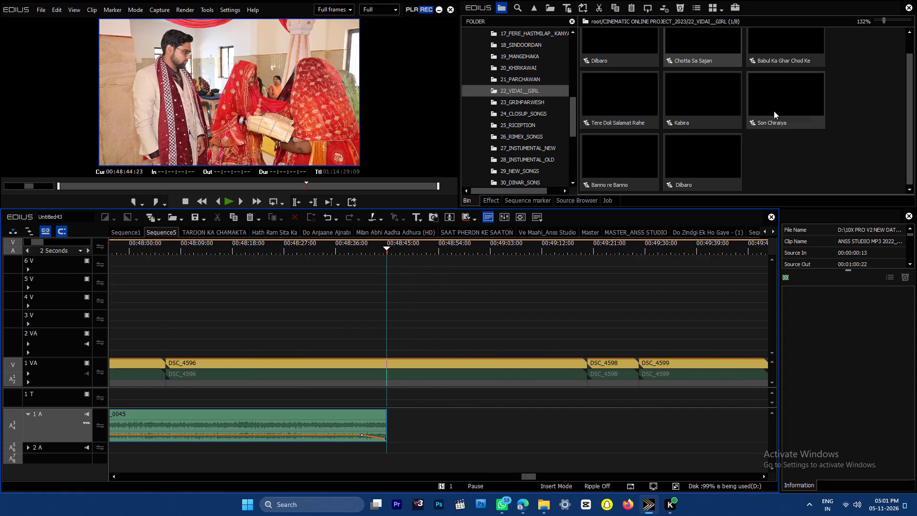
Open the Son Chiraiya sequence from the 22_VIDAI__GIRL folder, copy its song and play its opening.
double_click(772, 108)
drag(203, 406, 237, 351)
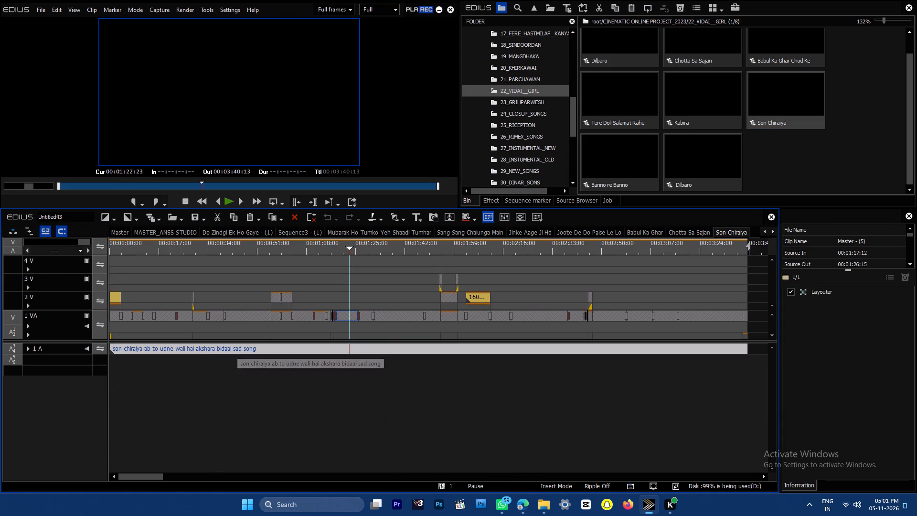
key(ctrl+c)
click(117, 244)
key(space)
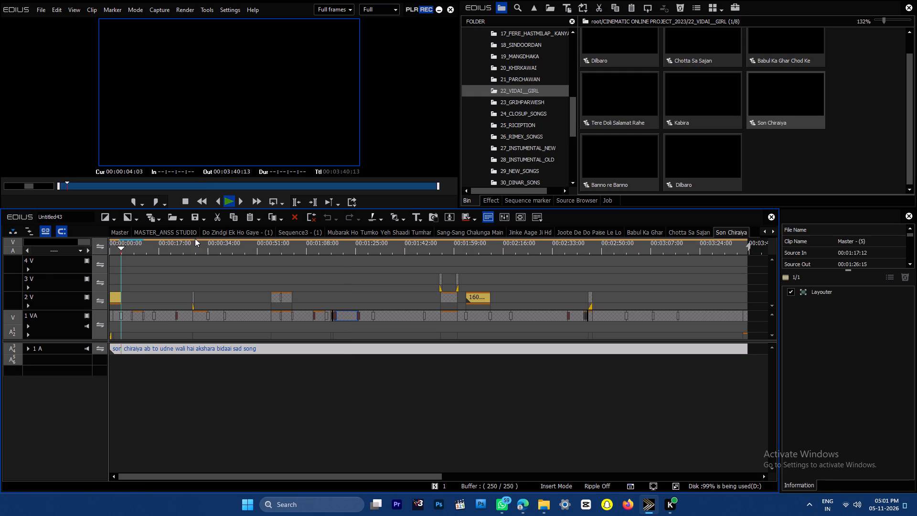
key(ctrl+c)
Paste the Son Chiraiya song onto track 1 A of Sequence5 at 00:48:44:23, where the previous song ends.
click(762, 234)
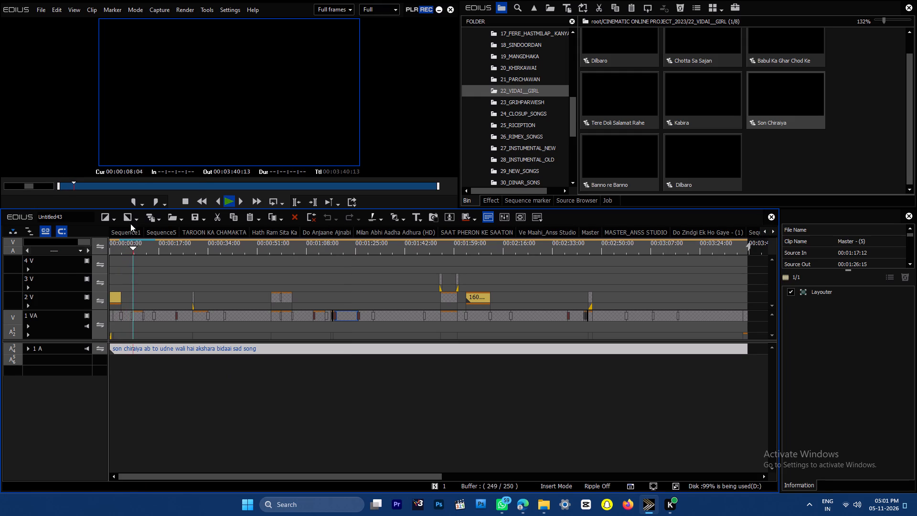
click(131, 232)
click(161, 234)
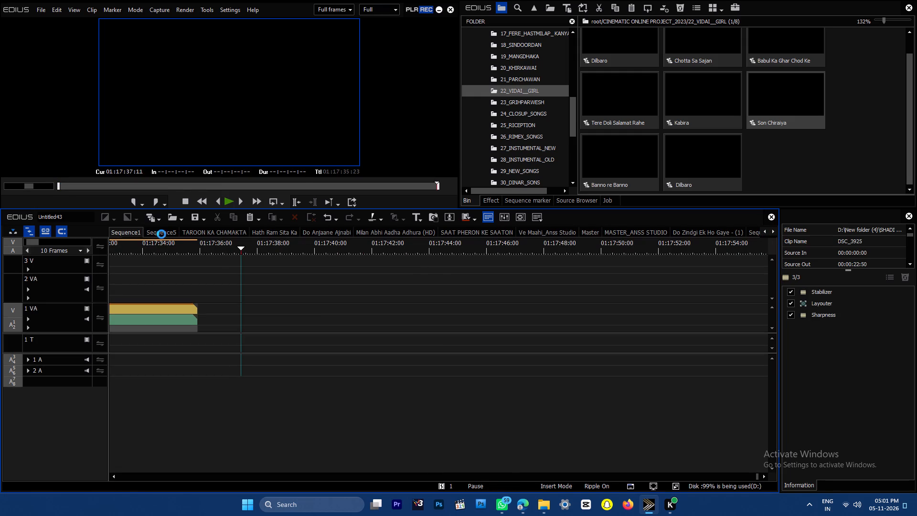
key(ctrl+v)
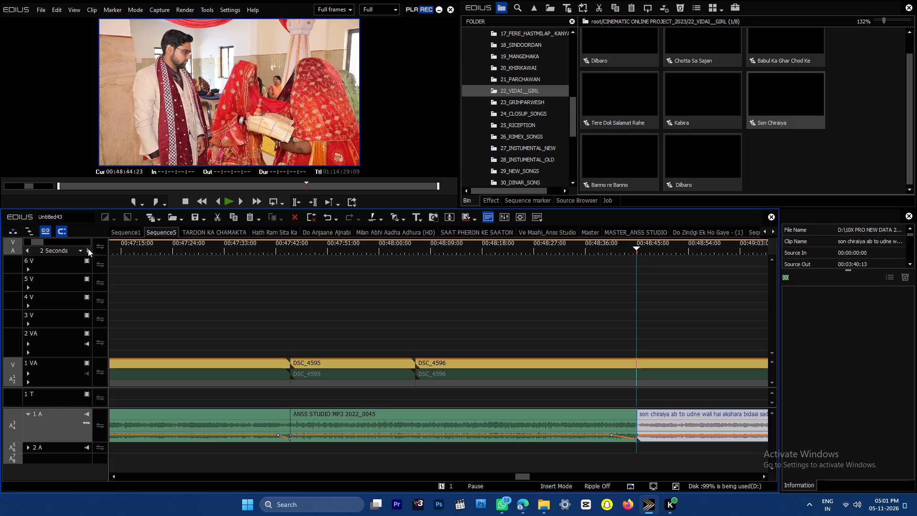
Play and scrub through the start of the Son Chiraiya section to check the song against the bride's farewell footage.
triple_click(89, 251)
key(space)
drag(454, 475, 484, 478)
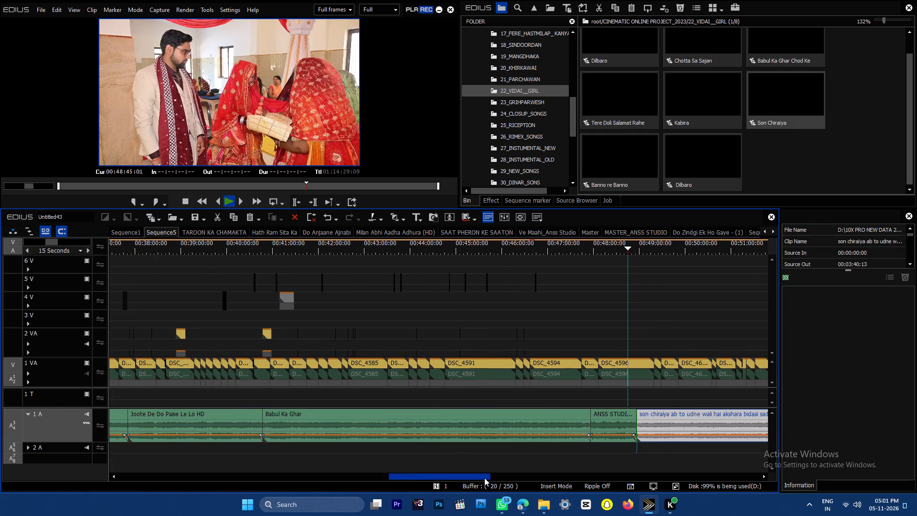
drag(484, 478, 516, 479)
key(ctrl+plus)
key(ctrl+plus)
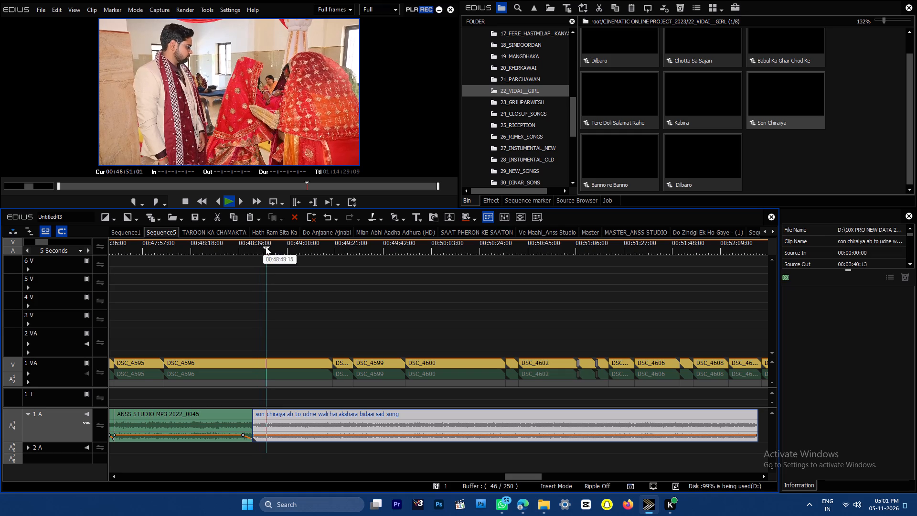
drag(276, 247, 331, 251)
key(space)
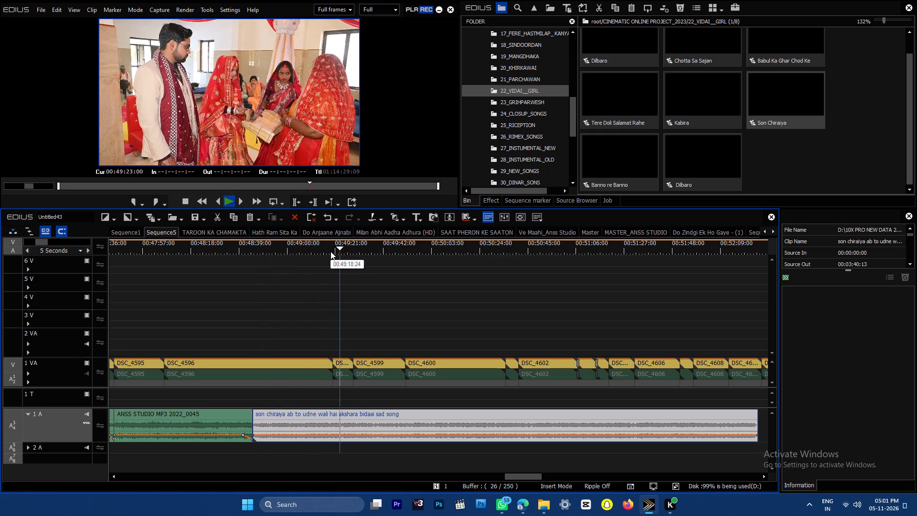
key(ctrl+plus)
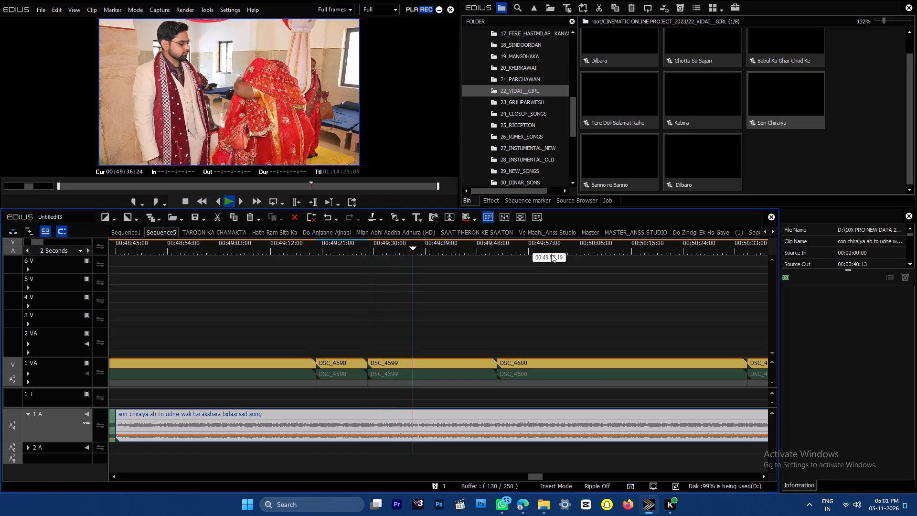
Add one-second Dissolve transitions at the cut between DSC_4599 and DSC_4600 and at the cut ending DSC_4600.
drag(452, 241, 495, 243)
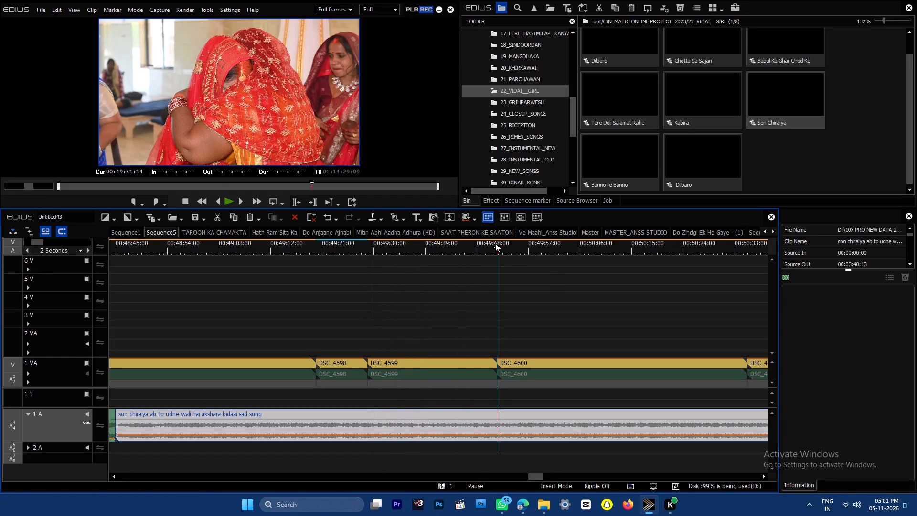
key(Left)
drag(533, 295, 558, 374)
key(ctrl+p)
drag(559, 250, 617, 247)
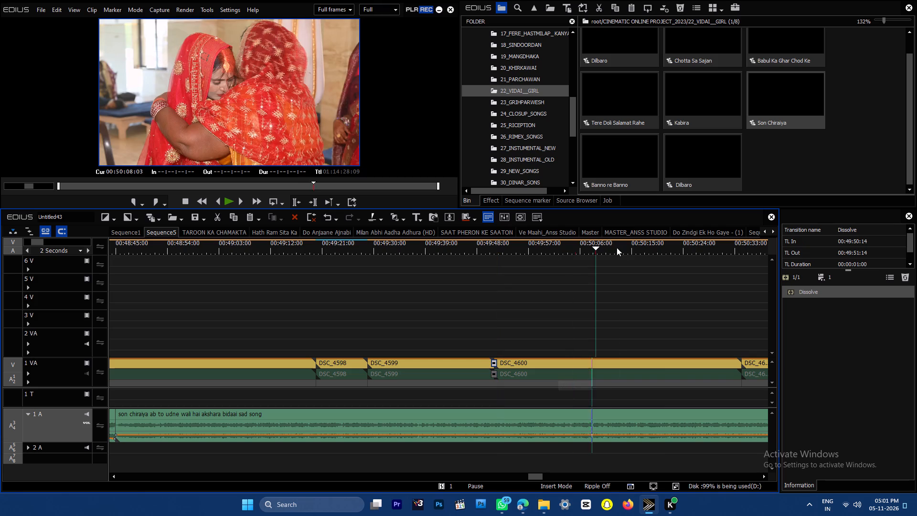
drag(617, 247, 745, 257)
drag(745, 304, 745, 372)
key(ctrl+p)
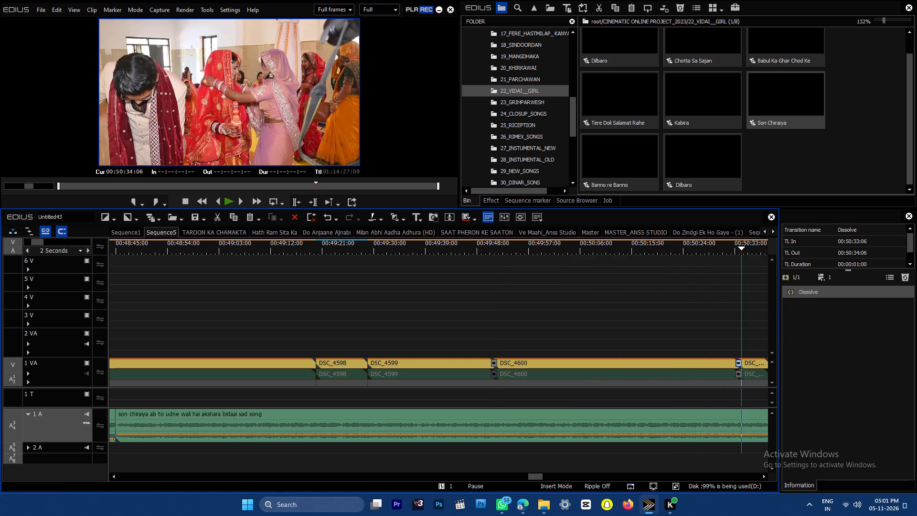
Play and scrub through the farewell footage from the dissolve ending DSC_4600 to DSC_4608 to check it against Son Chiraiya.
click(730, 250)
key(space)
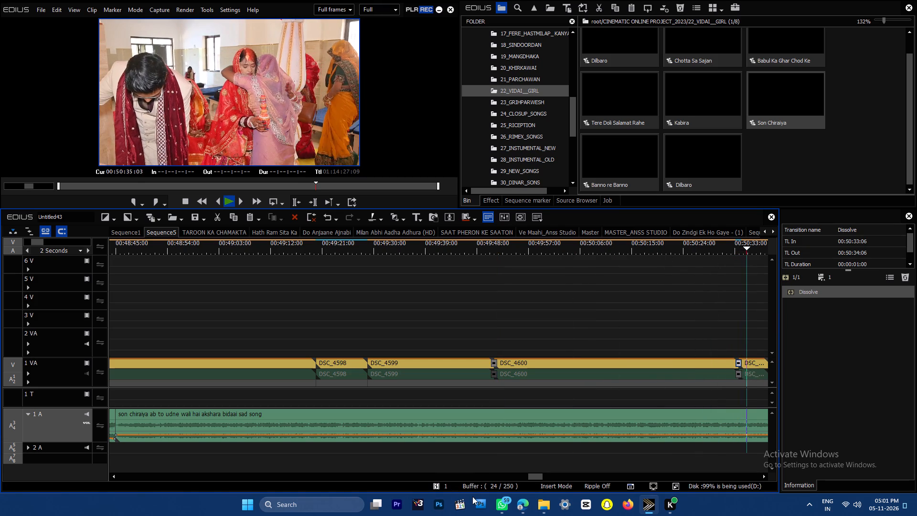
click(761, 477)
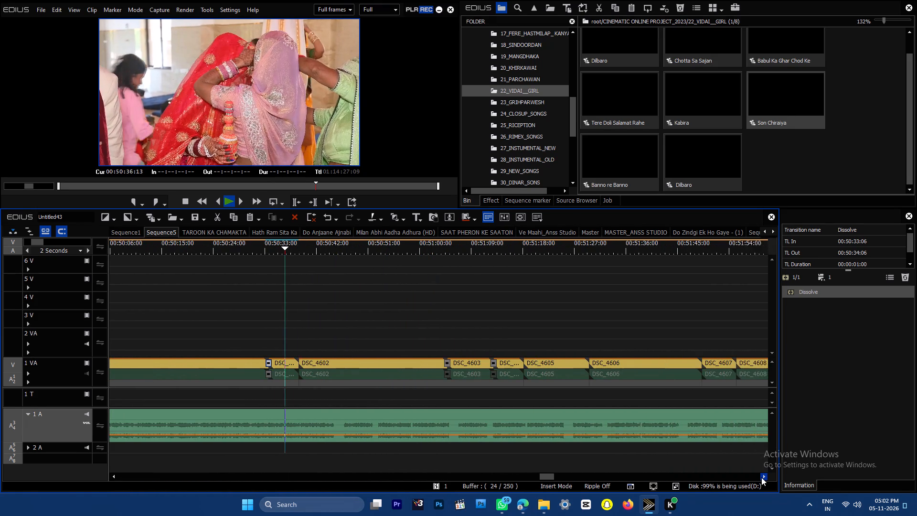
drag(360, 247, 414, 252)
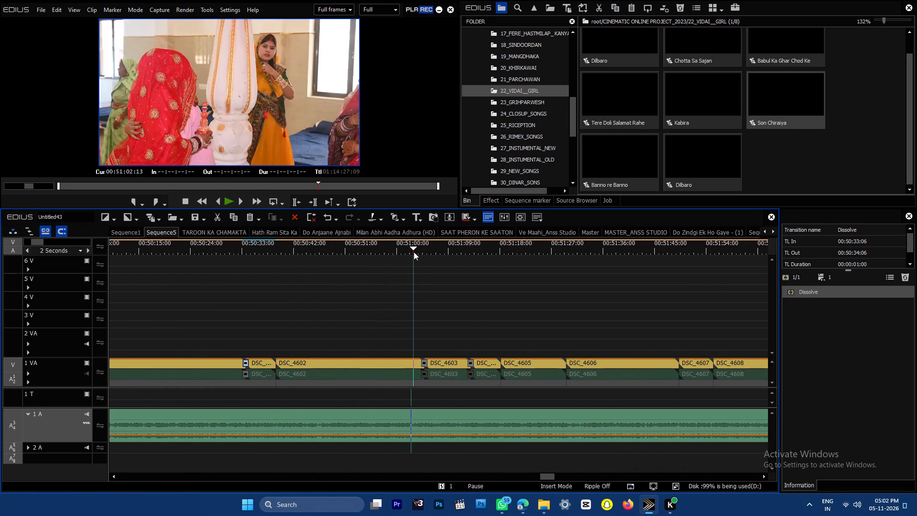
drag(414, 252, 852, 269)
key(Return)
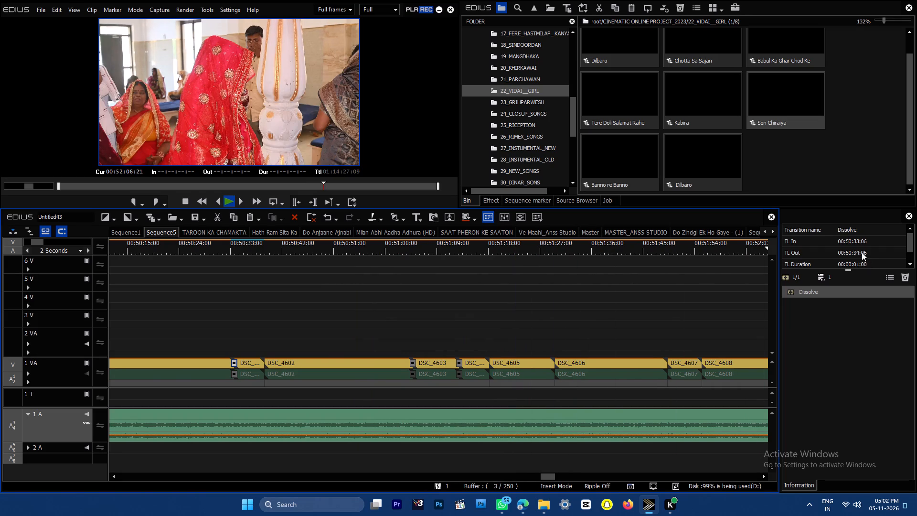
Cut the Son Chiraiya song on track 1 A at the start of DSC_4610, 00:52:10:14, and delete the remainder.
drag(269, 249, 310, 250)
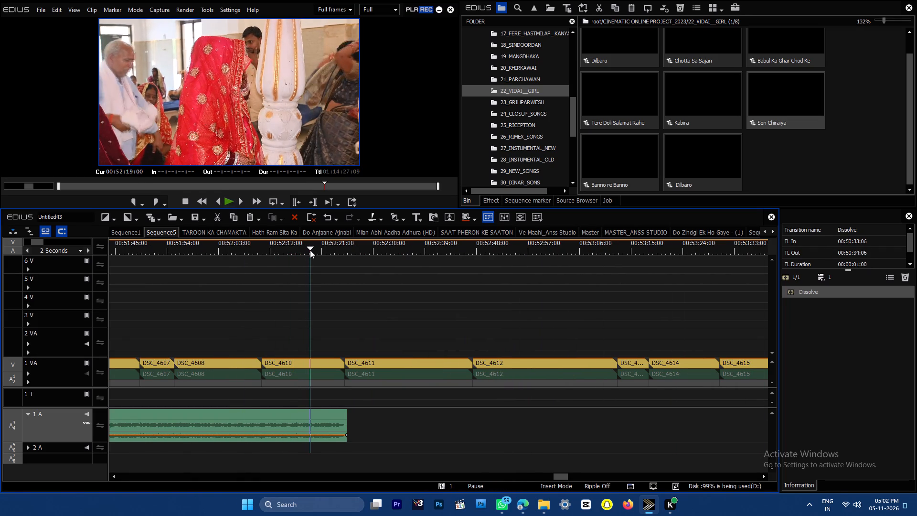
drag(310, 250, 197, 263)
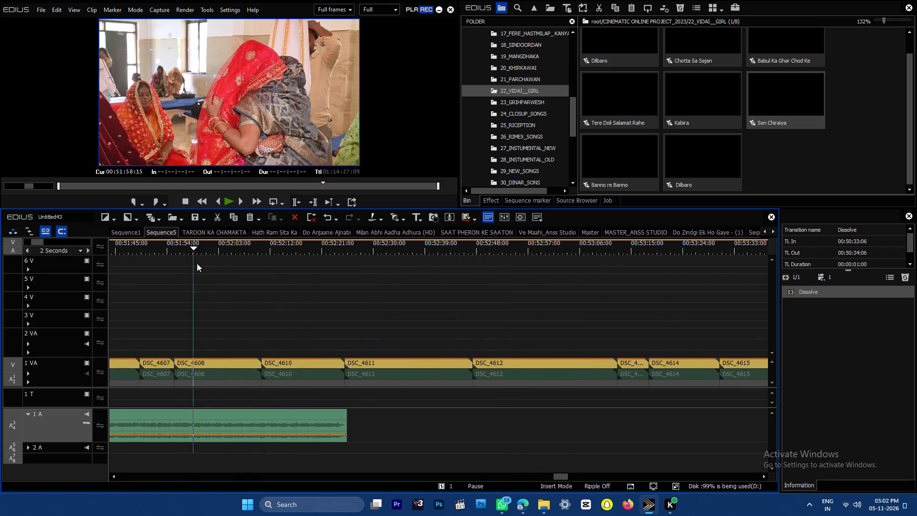
drag(197, 263, 344, 277)
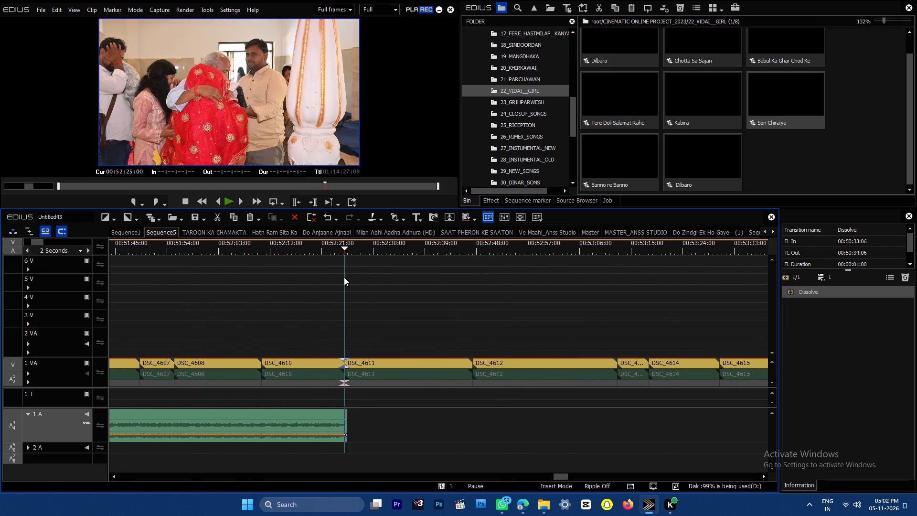
drag(344, 277, 256, 286)
click(258, 250)
drag(300, 279, 303, 442)
key(c)
key(Delete)
key(Left)
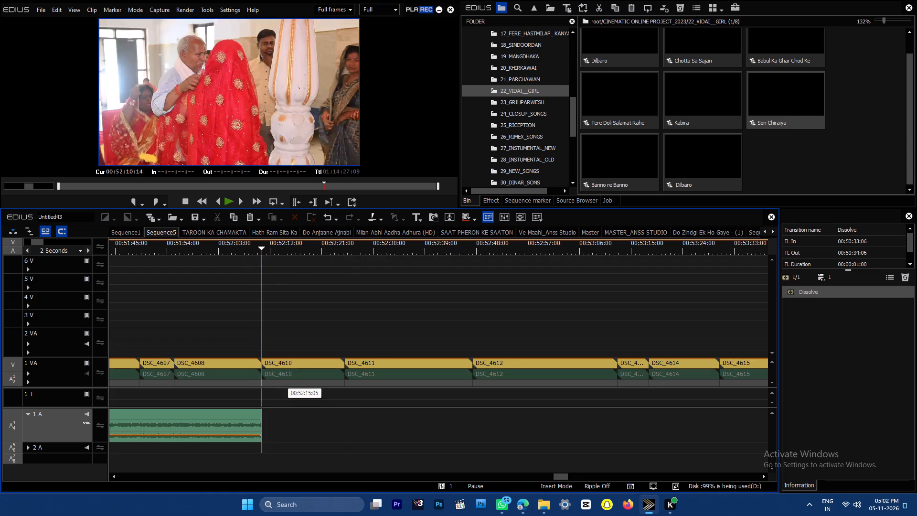
Fade out the Son Chiraiya song's volume over about its last two seconds.
key(ctrl+plus)
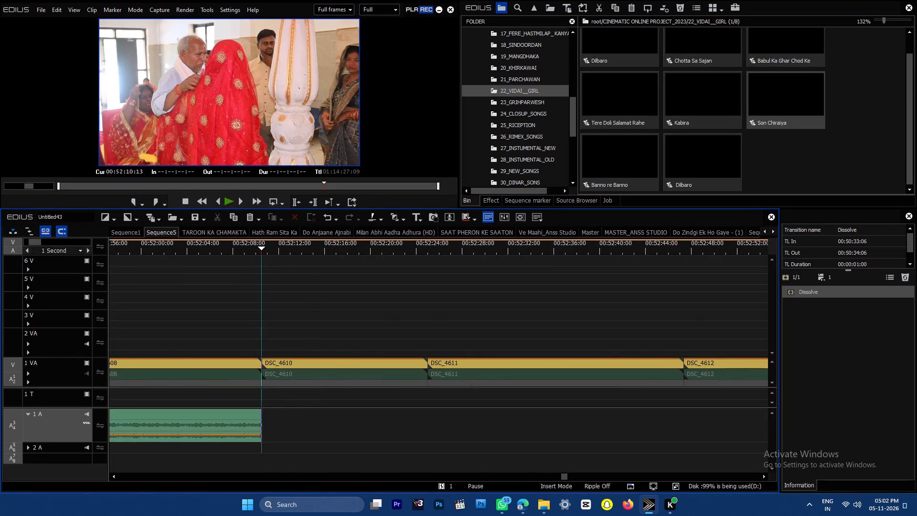
click(237, 437)
drag(257, 433, 316, 484)
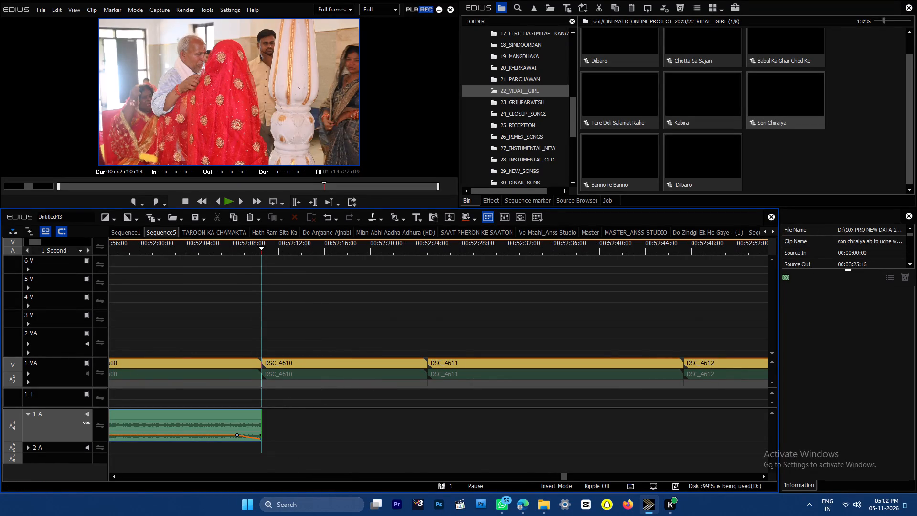
Import the Gori Chali Sasural_ANSS STUDIO project sequence from the 15=Gori Chali Sasural HD folder, with its bin and clips copied.
drag(448, 247, 691, 270)
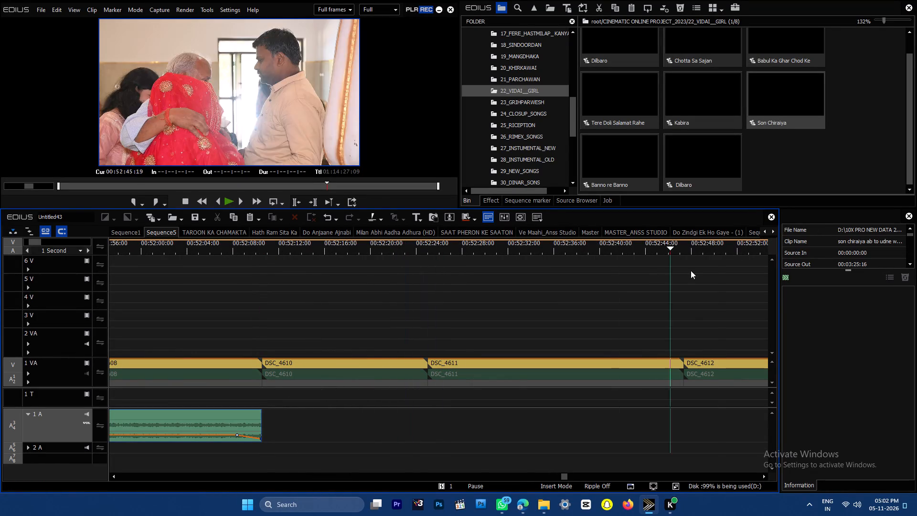
drag(691, 270, 289, 287)
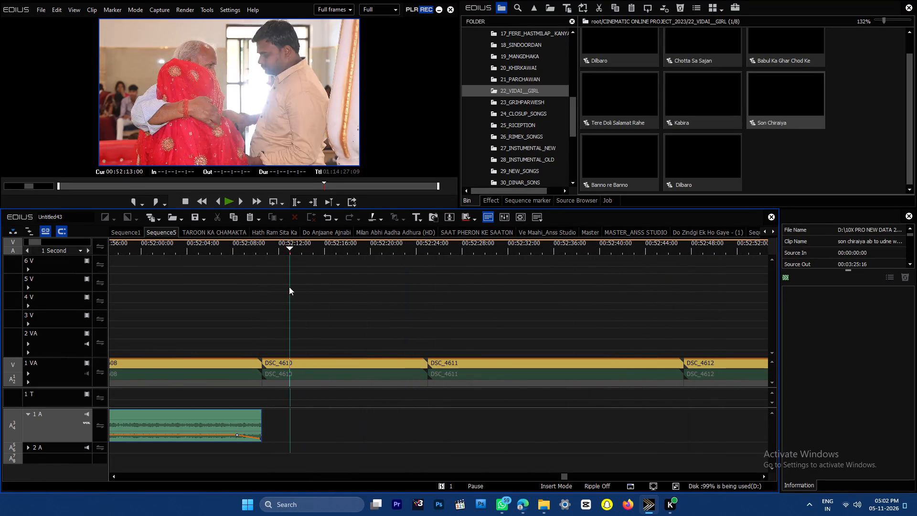
drag(289, 287, 266, 290)
click(294, 292)
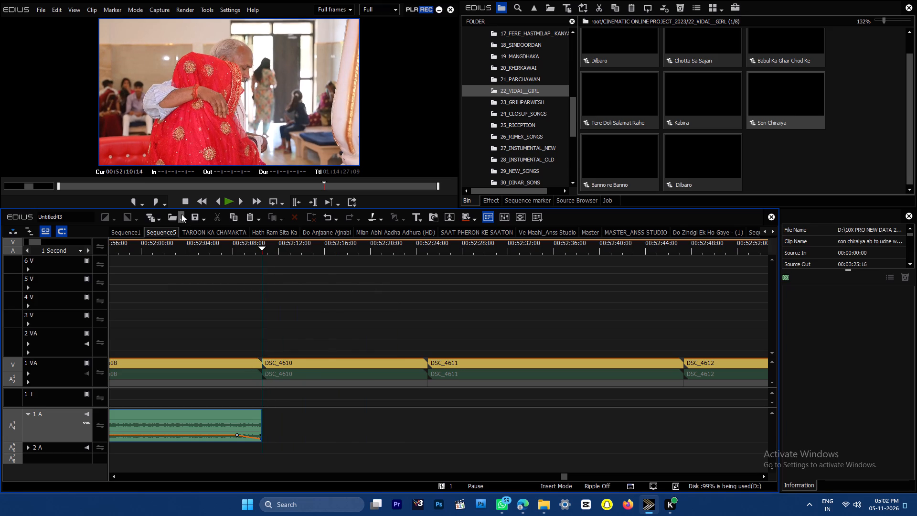
click(181, 216)
click(218, 236)
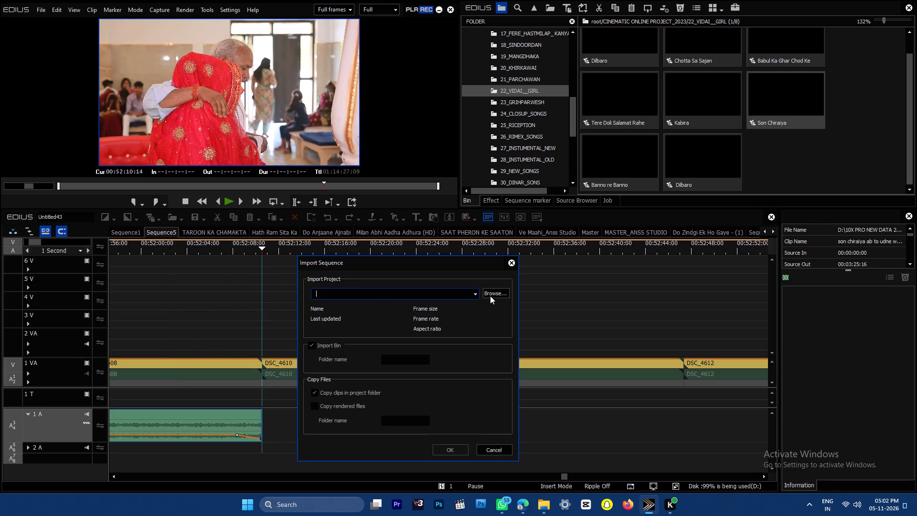
click(492, 295)
click(395, 301)
click(194, 24)
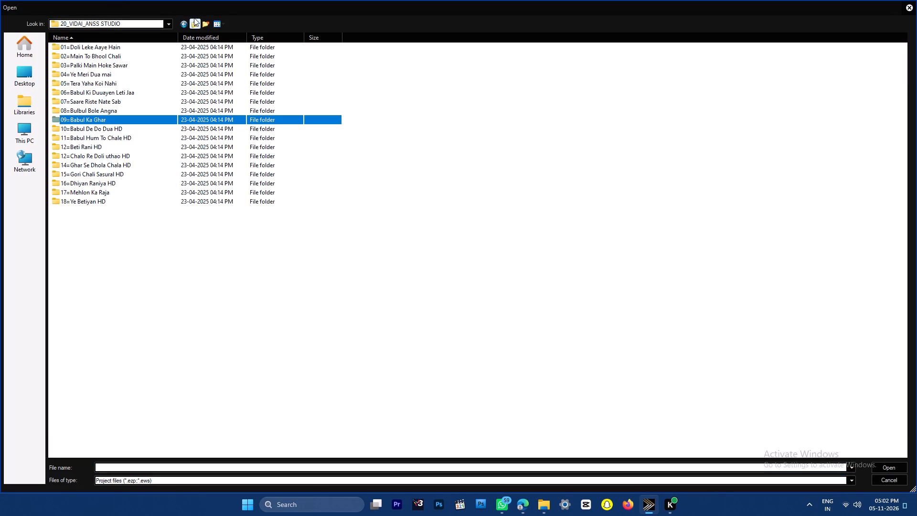
click(351, 259)
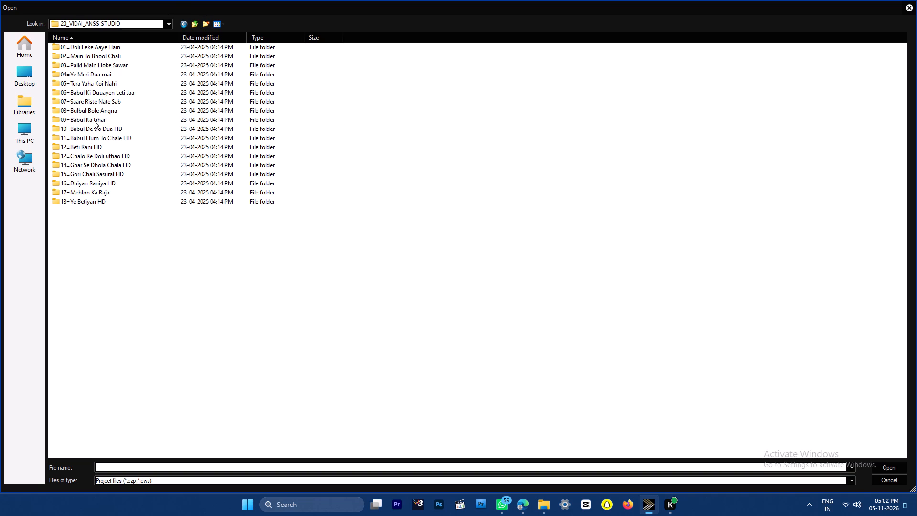
click(125, 259)
double_click(103, 173)
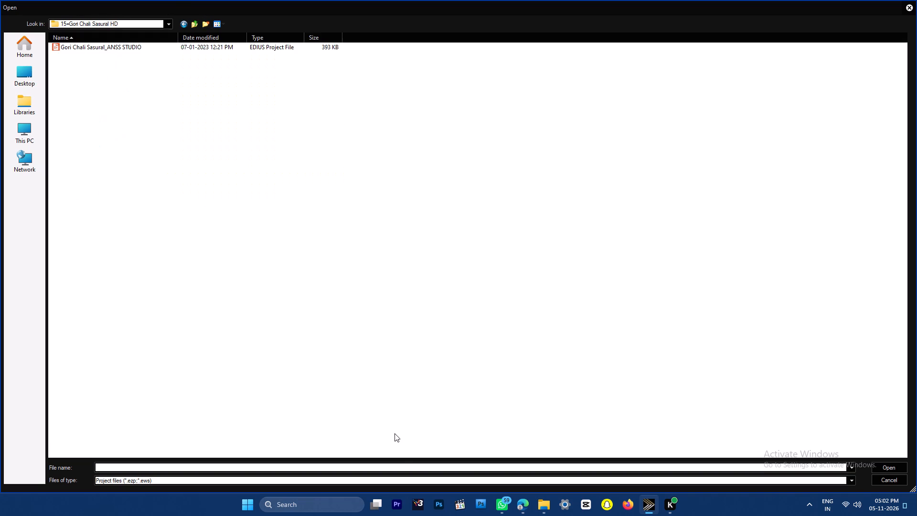
double_click(91, 47)
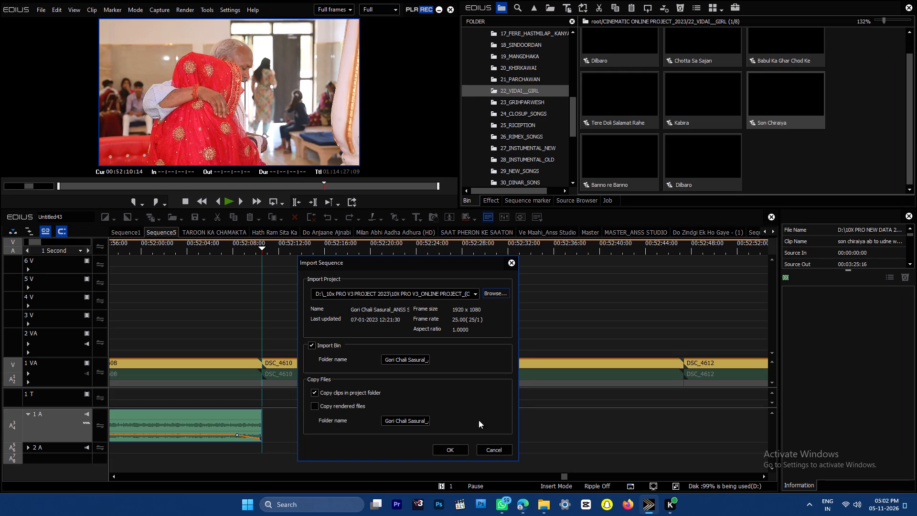
click(459, 454)
key(Return)
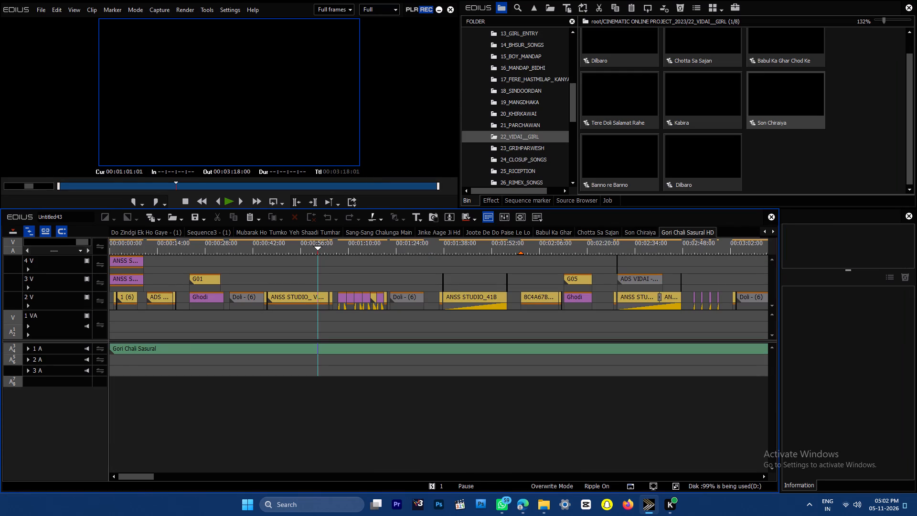
Scrub through the Gori Chali Sasural HD sequence from its start to examine its overlays and backgrounds.
key(Home)
key(Home)
click(126, 245)
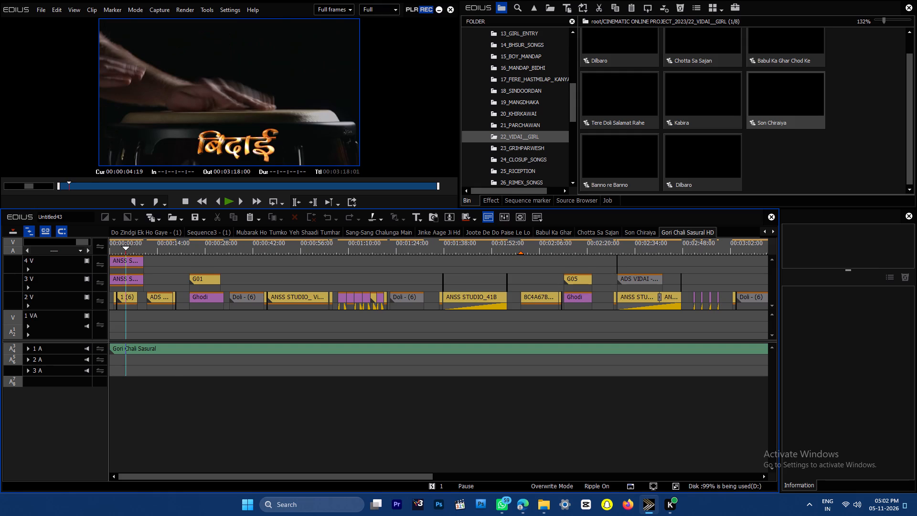
drag(171, 246, 199, 242)
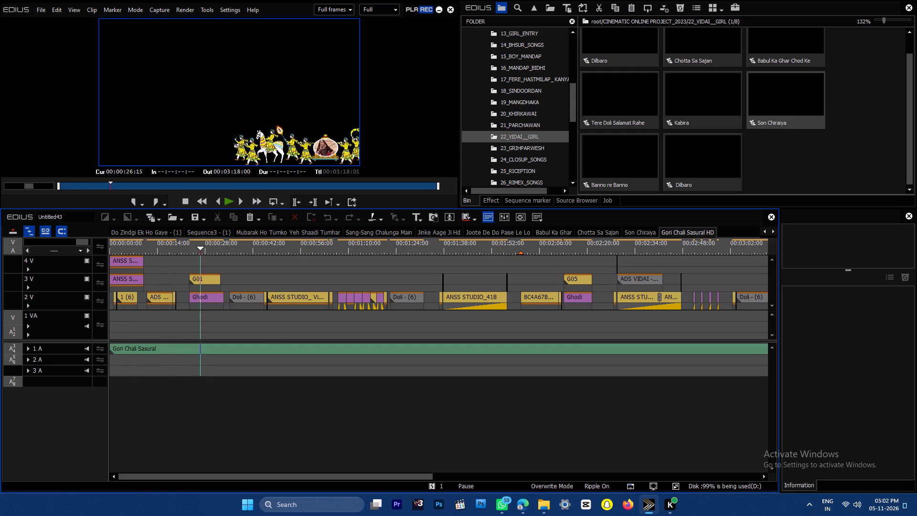
drag(257, 246, 278, 246)
drag(490, 247, 478, 251)
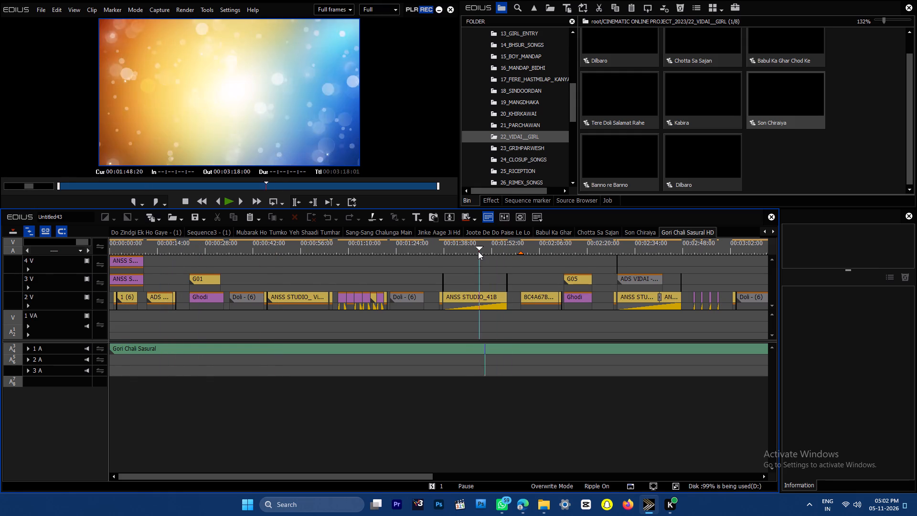
drag(478, 251, 629, 251)
Select and copy the ADS VIDAI title with its background clips, the short 2 V clip near 00:01:17, and the ADS Sahnai overlay.
drag(641, 268, 646, 279)
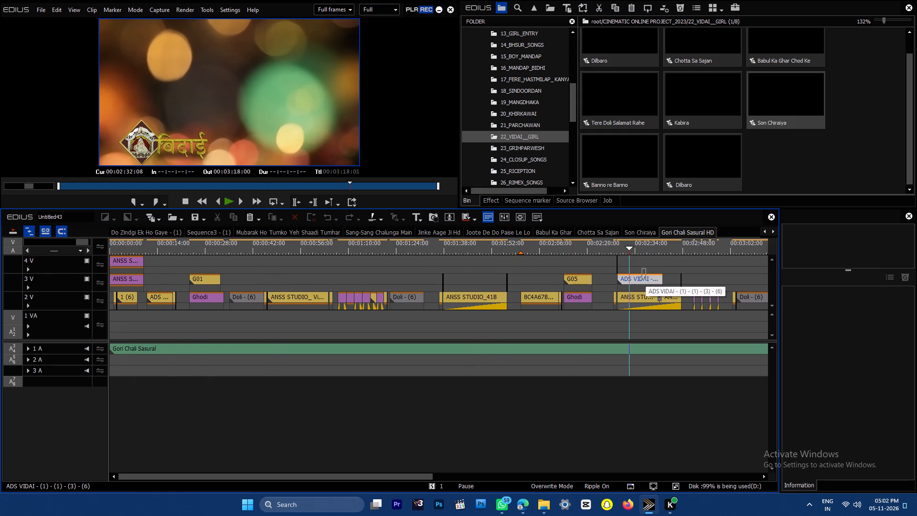
drag(646, 279, 647, 282)
ctrl+drag(649, 317, 673, 298)
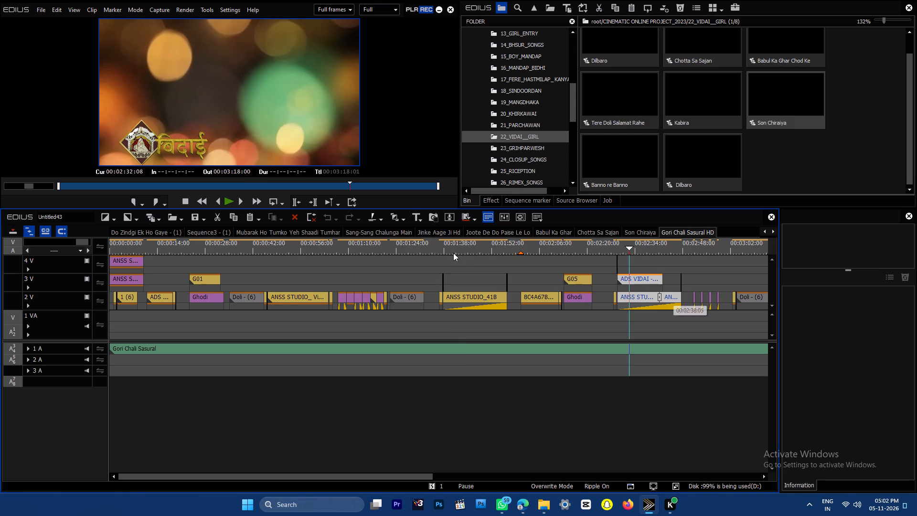
ctrl+drag(464, 247, 446, 254)
ctrl+drag(461, 273, 394, 286)
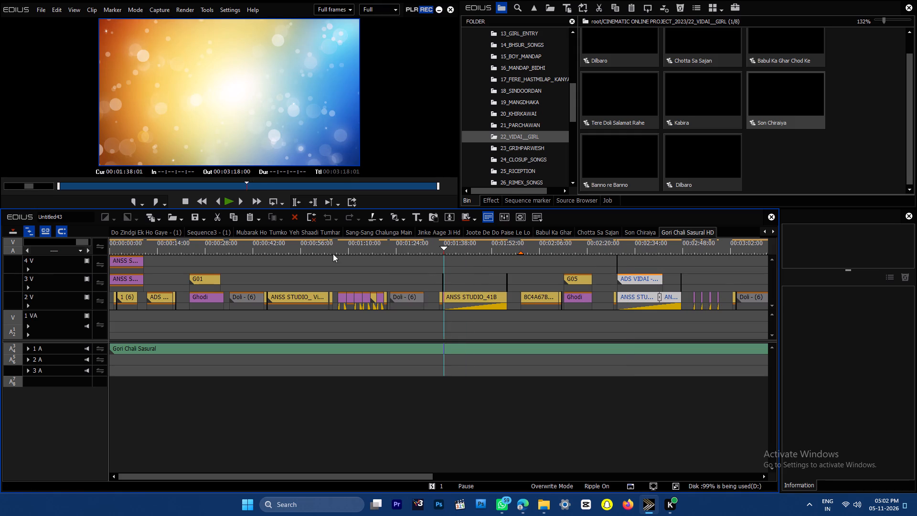
ctrl+click(371, 247)
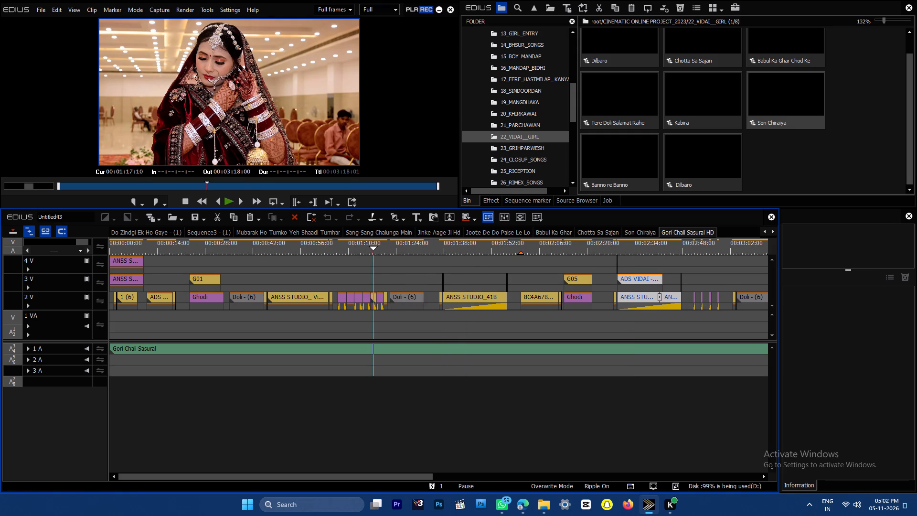
ctrl+drag(373, 279, 372, 310)
ctrl+drag(200, 242, 208, 249)
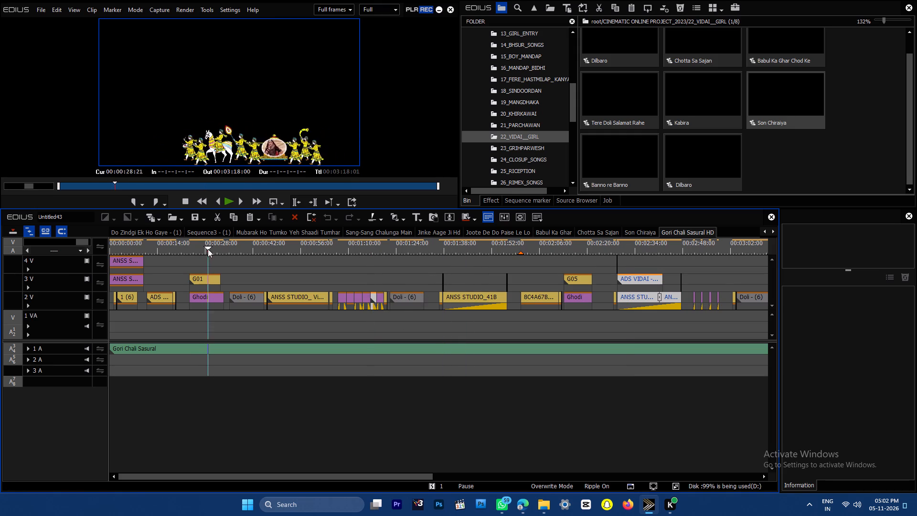
ctrl+drag(208, 249, 160, 261)
ctrl+drag(159, 280, 160, 316)
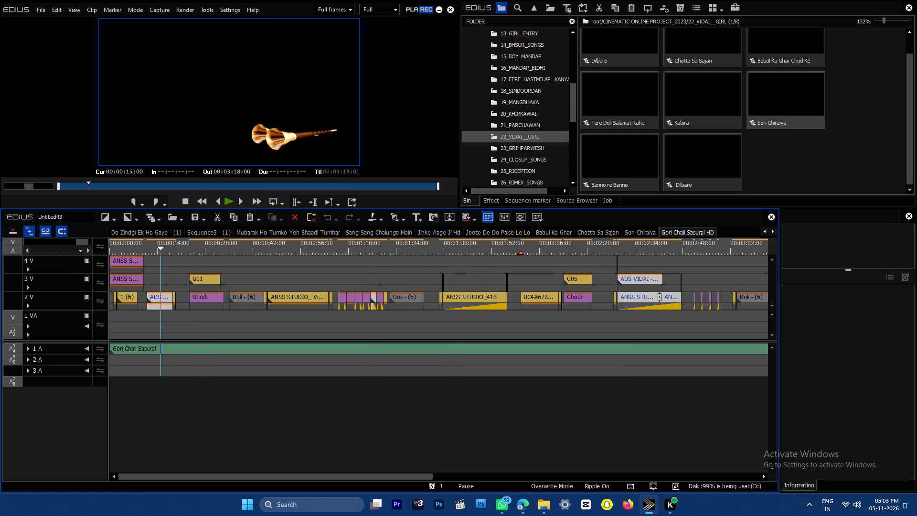
key(ctrl+c)
key(ctrl+c)
key(ctrl+c)
Add the Gori Chali Sasural song and the Doli - (6) overlay near 00:00:40 to the copied selection.
ctrl+drag(218, 325, 271, 377)
key(ctrl+c)
key(ctrl+c)
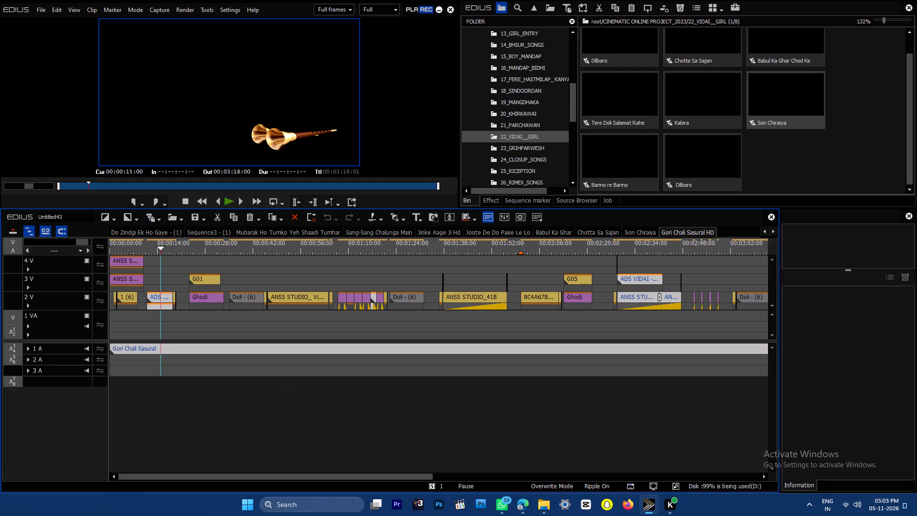
key(ctrl+c)
key(ctrl+plus)
key(ctrl+plus)
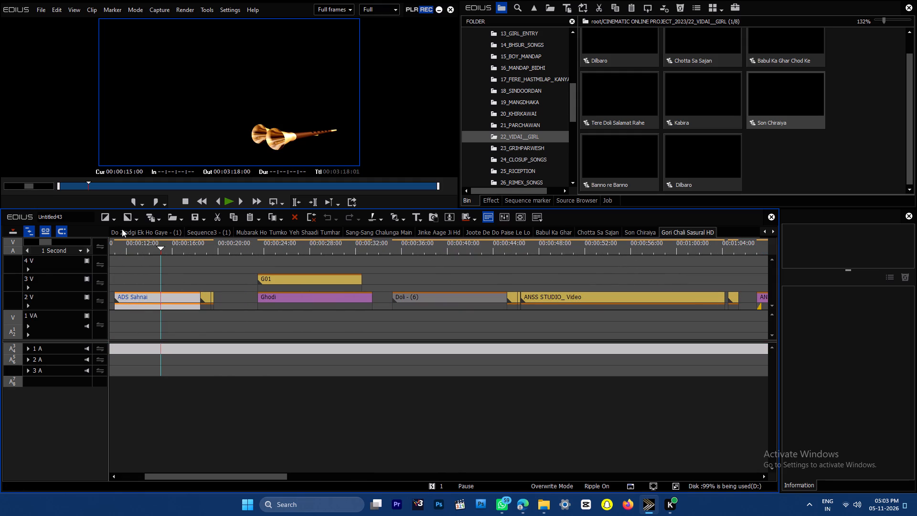
drag(413, 244, 457, 247)
ctrl+drag(458, 273, 467, 312)
key(ctrl+c)
Paste the copied song and overlays into Sequence5 with 2 VA as the target video track, starting at 00:52:10:14.
click(764, 232)
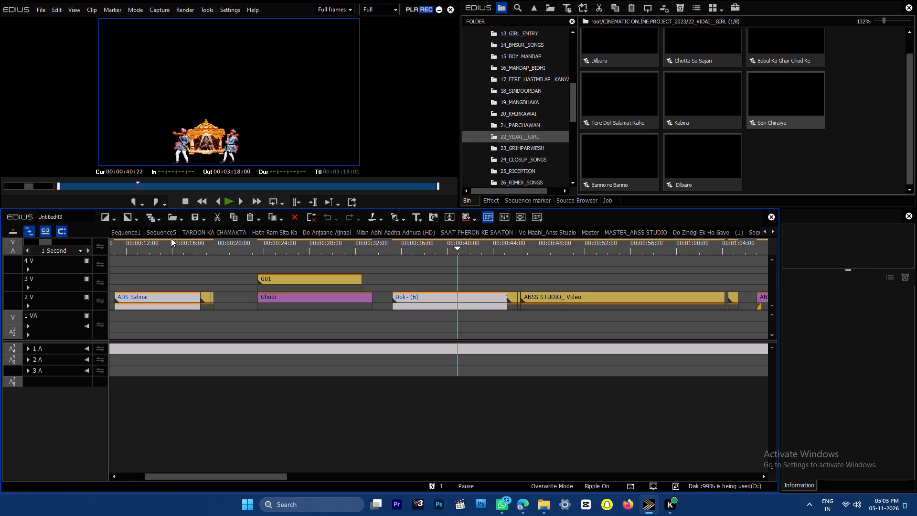
click(172, 228)
click(77, 341)
key(ctrl+v)
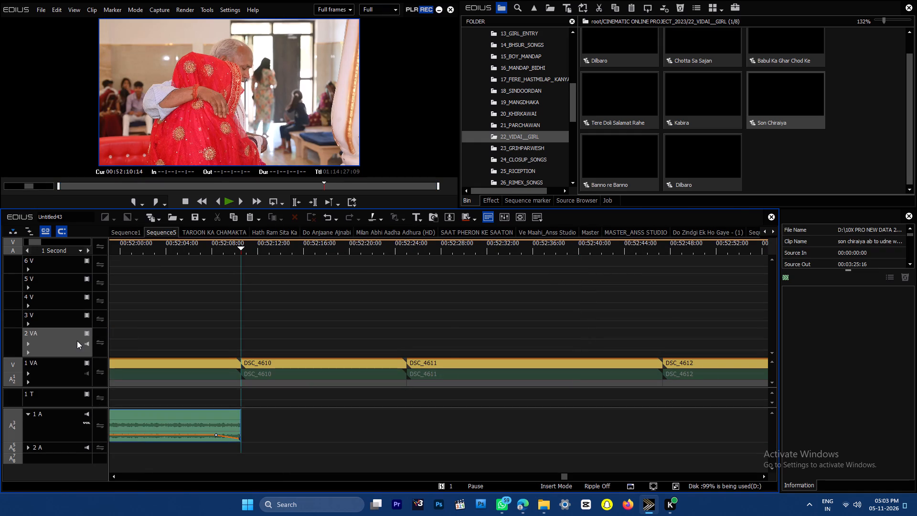
Play the start of the Gori Chali Sasural section and its Doli overlay to check them against the farewell footage.
key(space)
double_click(90, 251)
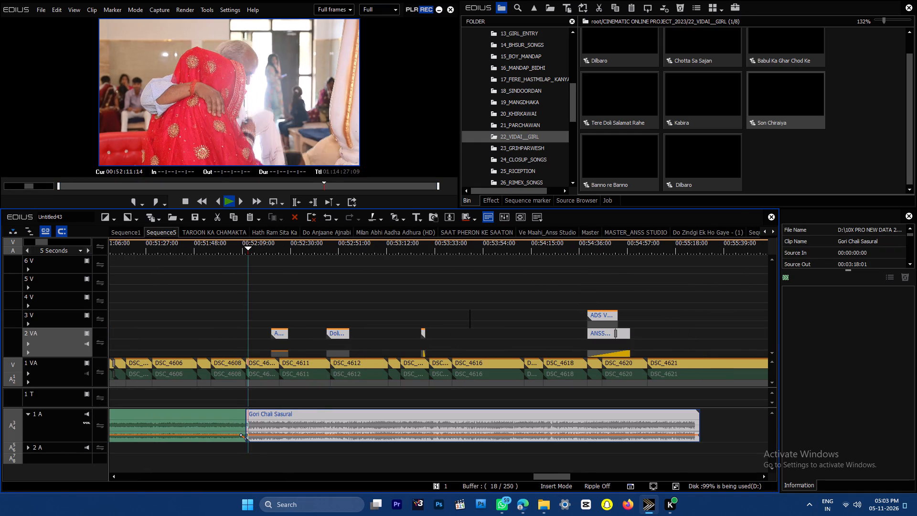
drag(283, 251, 335, 253)
key(space)
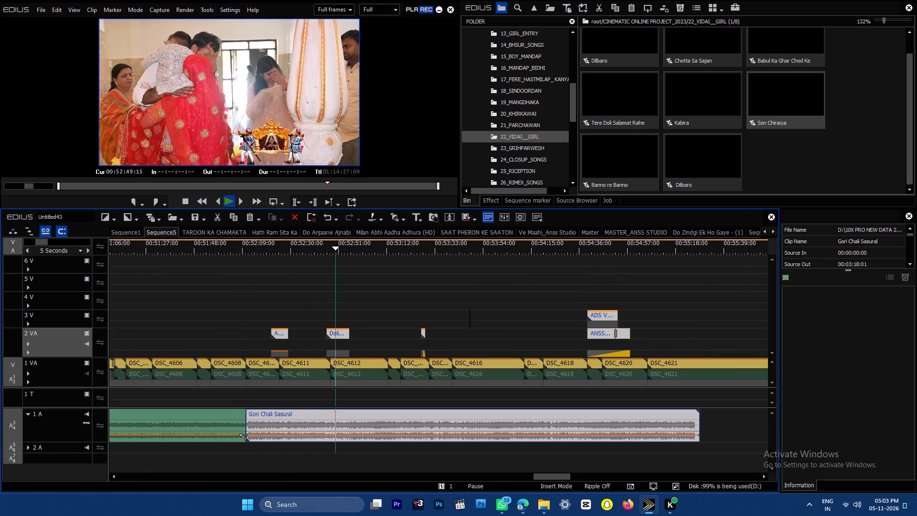
click(455, 288)
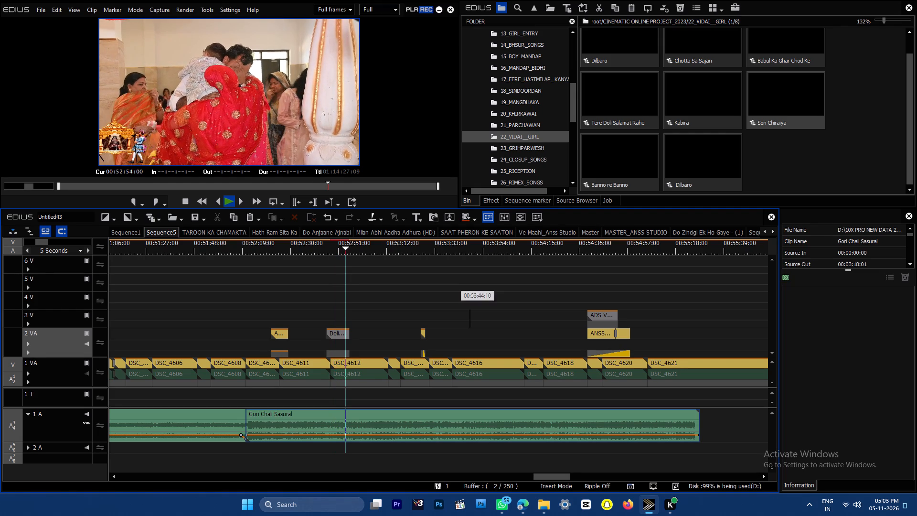
Delete the ANSS background clip on 2 VA beneath the ADS VIDAI title near 00:54:40 and play the title.
drag(396, 245, 424, 245)
key(space)
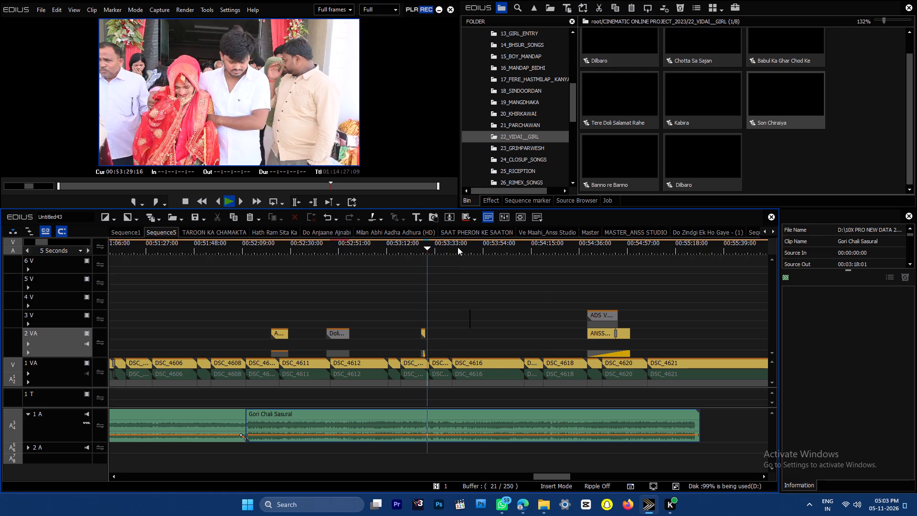
drag(458, 247, 530, 252)
key(space)
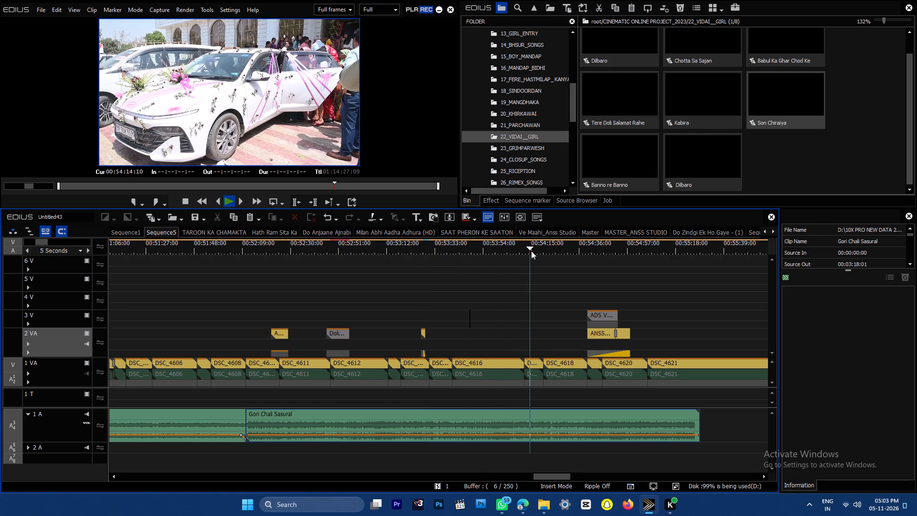
drag(556, 247, 593, 250)
click(622, 263)
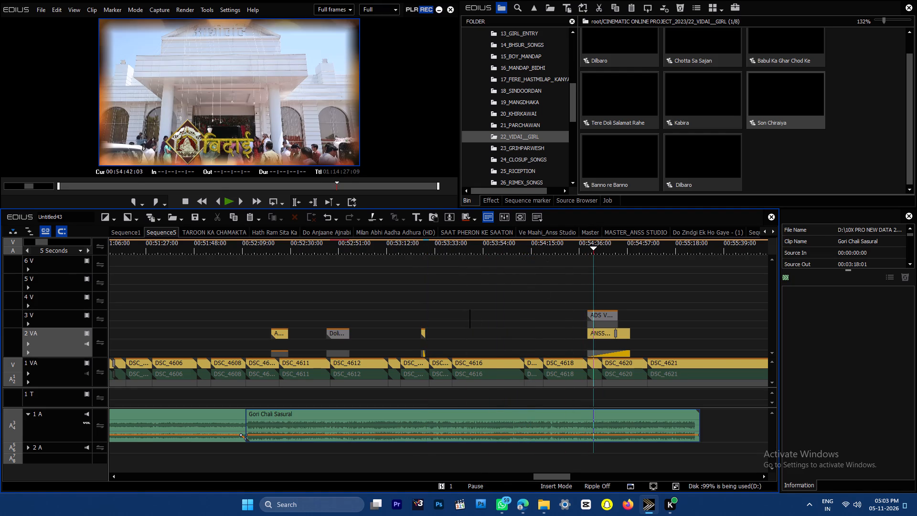
drag(654, 332, 541, 334)
key(Delete)
key(Return)
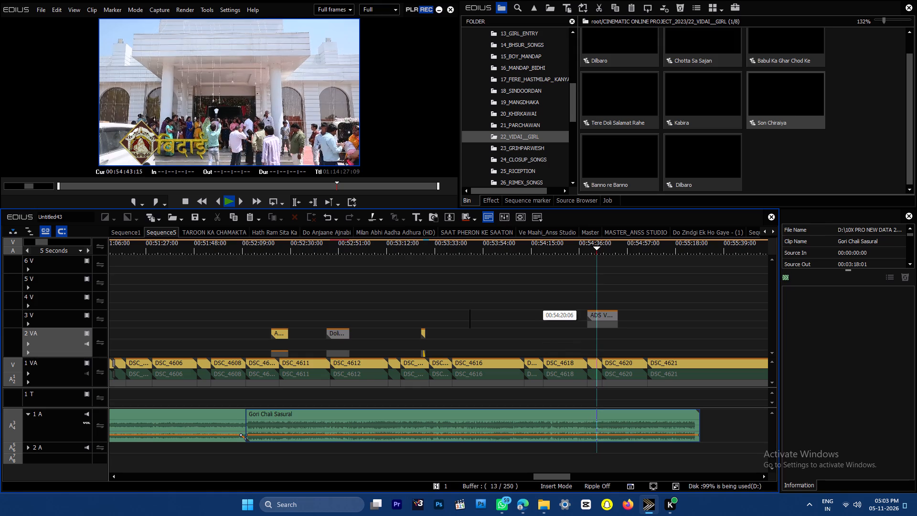
Cut the Gori Chali Sasural song at the start of DSC_4621 and delete the remainder.
drag(630, 249, 653, 249)
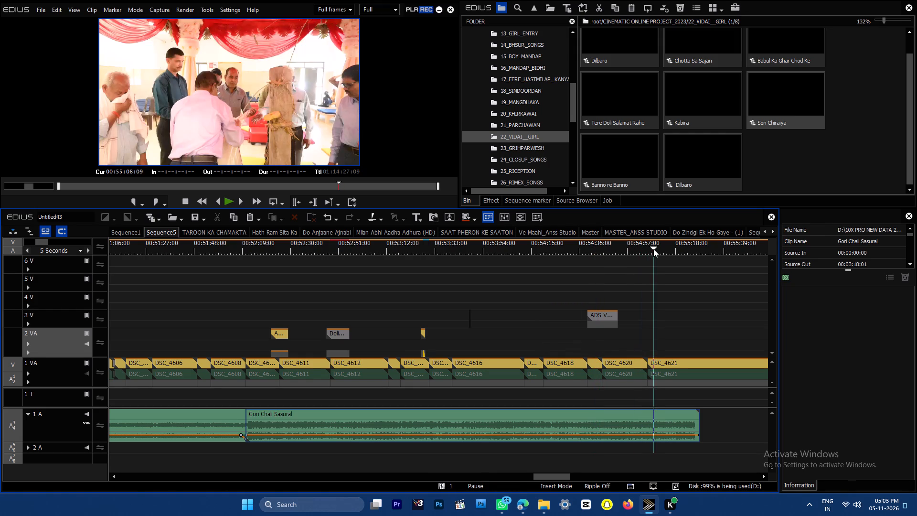
drag(653, 249, 639, 265)
key(Return)
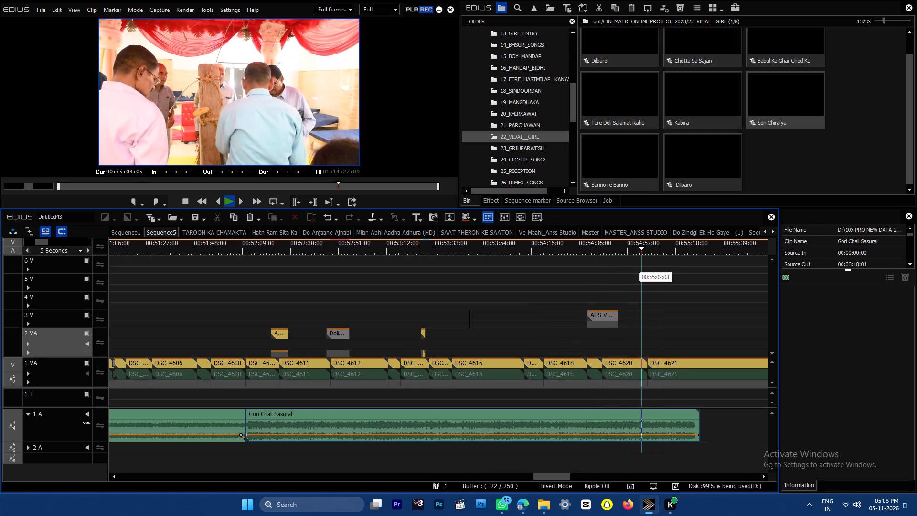
key(Return)
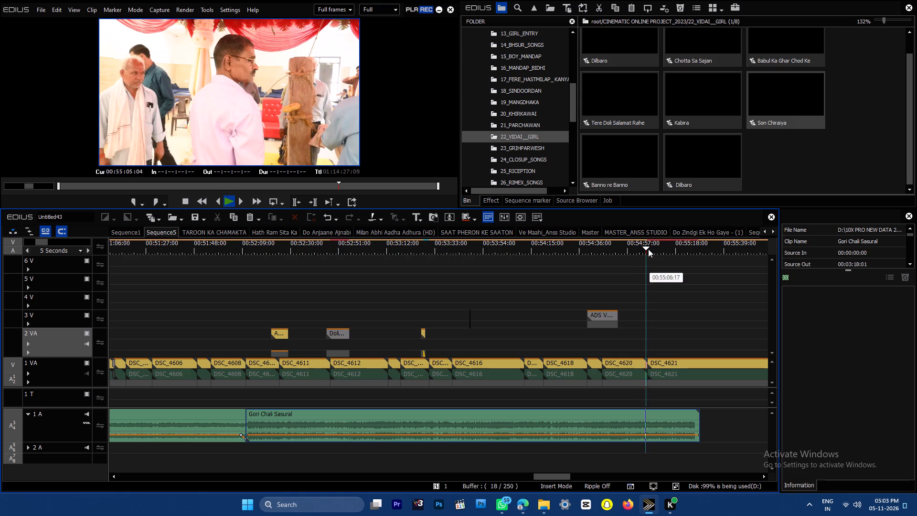
click(648, 249)
drag(666, 301, 652, 515)
key(c)
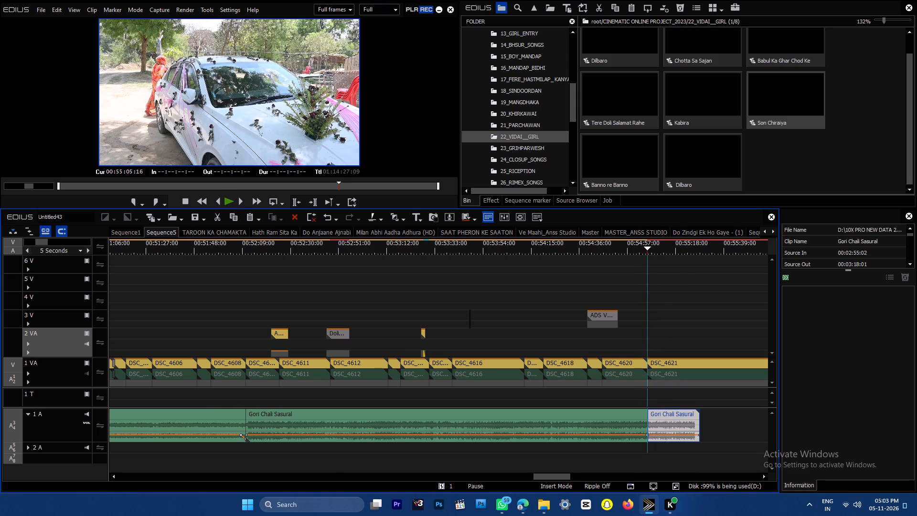
key(Delete)
Move the ADS VIDAI title from 3 V to 2 VA, above the start of DSC_4618.
drag(603, 316, 561, 344)
Add a one-second Dissolve at the cut between DSC_4619 and DSC_4620 on 1 VA.
drag(550, 250, 638, 254)
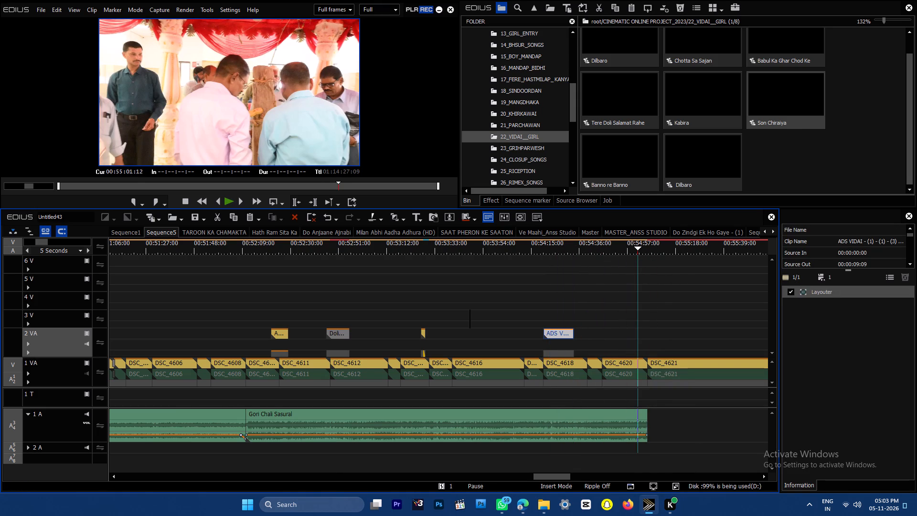
key(ctrl+plus)
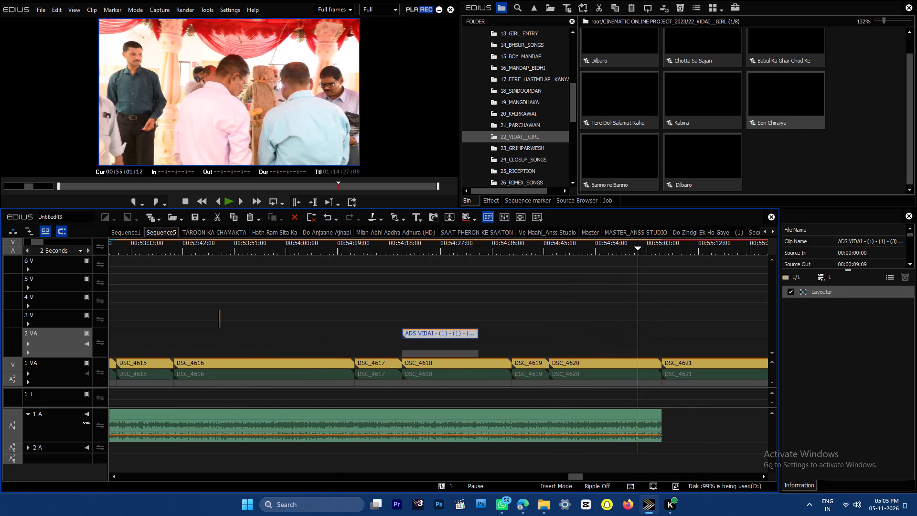
click(553, 247)
key(Down)
key(Left)
drag(589, 309, 597, 356)
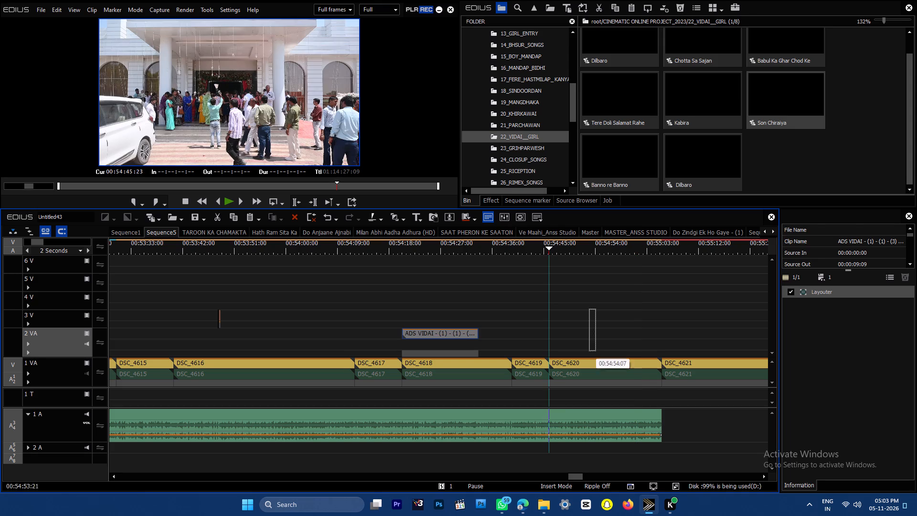
drag(597, 356, 599, 373)
key(ctrl+p)
Trim Gori Chali Sasural to the start of DSC_4621 at 00:55:04:16 and fade out its last few seconds.
drag(633, 246, 655, 246)
drag(678, 297, 583, 446)
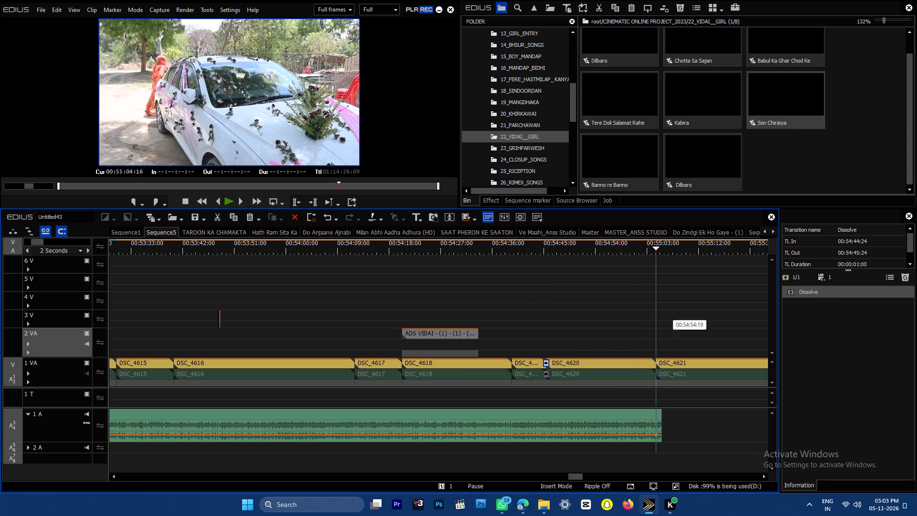
drag(583, 446, 516, 504)
key(c)
key(Delete)
click(635, 435)
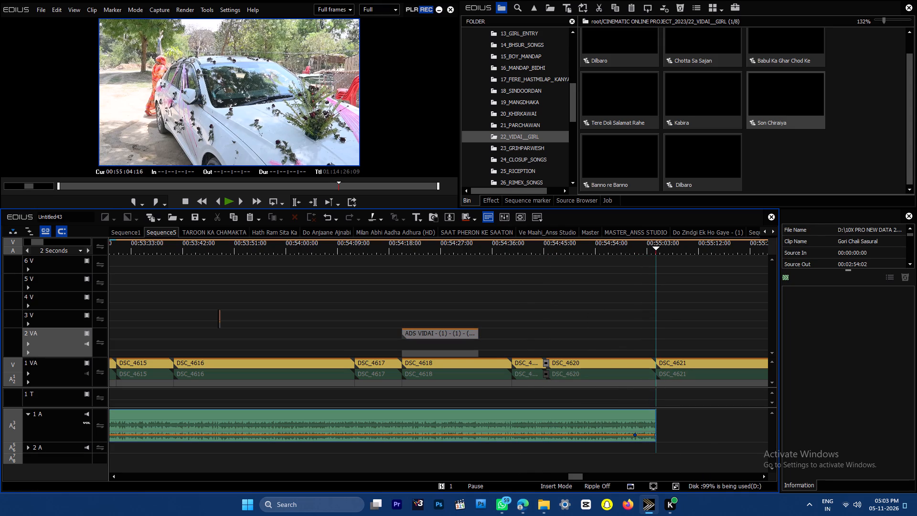
drag(654, 433, 714, 468)
Add a Dissolve at the cut between DSC_4620 and DSC_4621.
key(Left)
drag(685, 304, 695, 401)
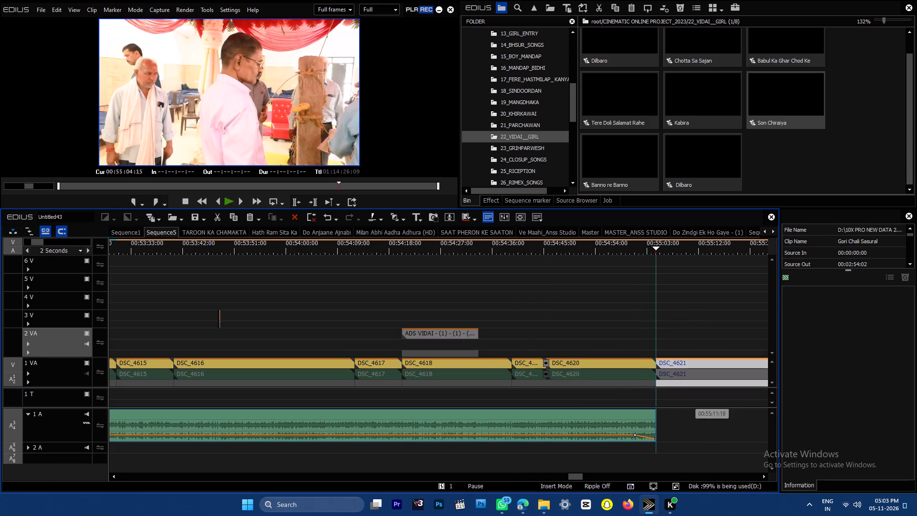
key(ctrl+p)
Trim the end of Gori Chali Sasural to 00:55:04:03, inside the dissolve into DSC_4621, and lower its end volume.
click(654, 244)
click(618, 411)
key(c)
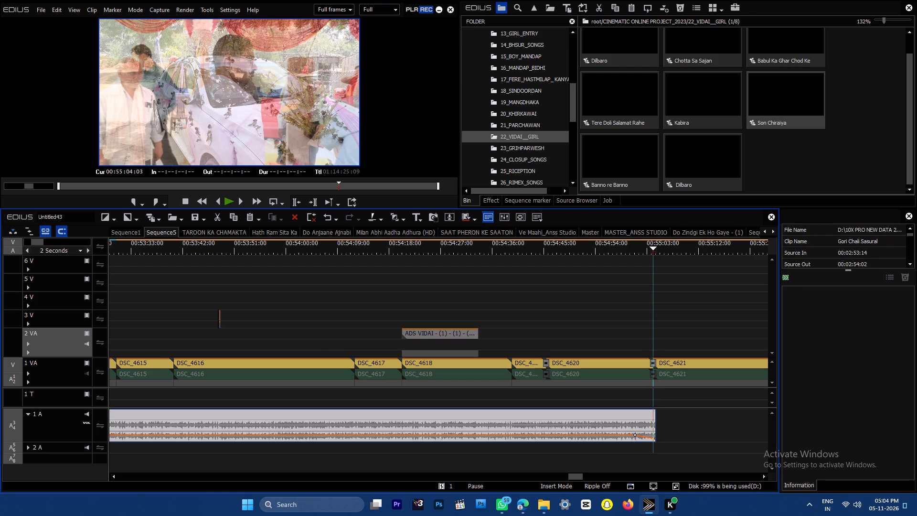
key(Delete)
drag(652, 440, 678, 473)
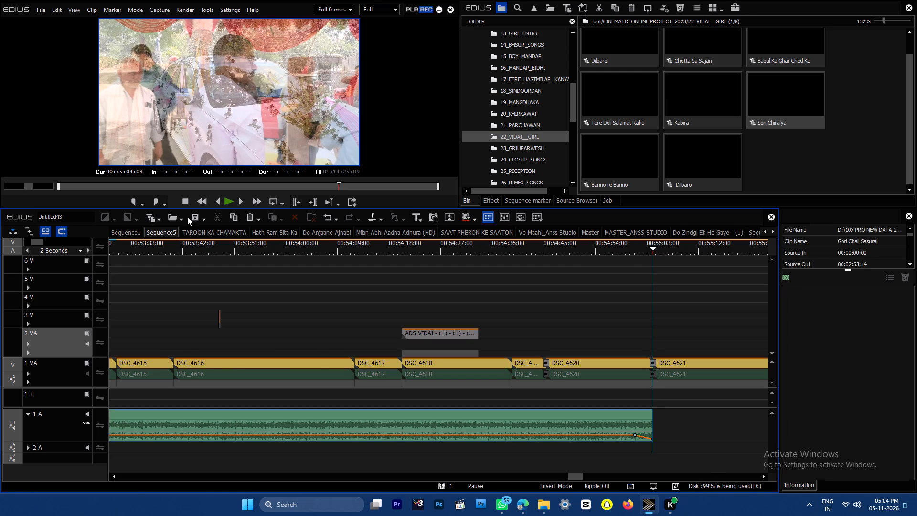
Import the Dulhan Ghar Aaye project as a sequence from the 10X PRO V3_ONLINE PROJECT folder.
click(181, 220)
click(247, 245)
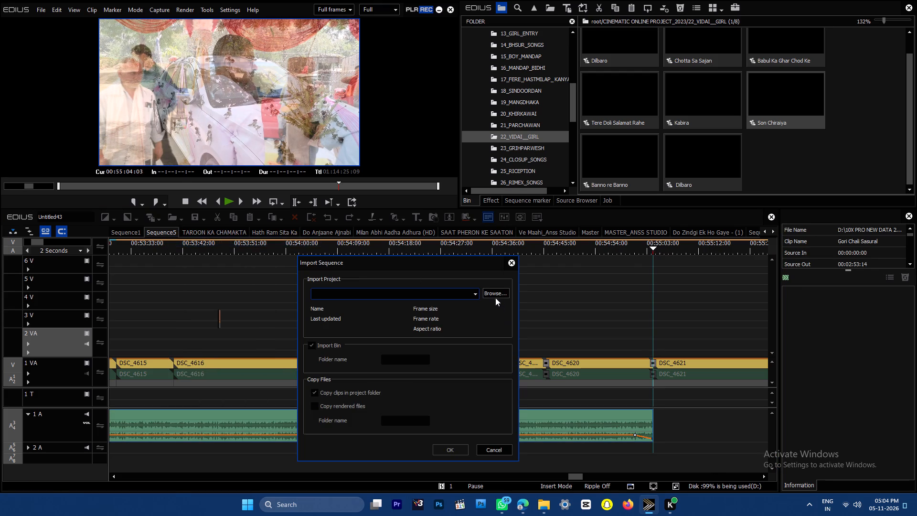
click(496, 296)
double_click(495, 298)
key(BackSpace)
click(495, 298)
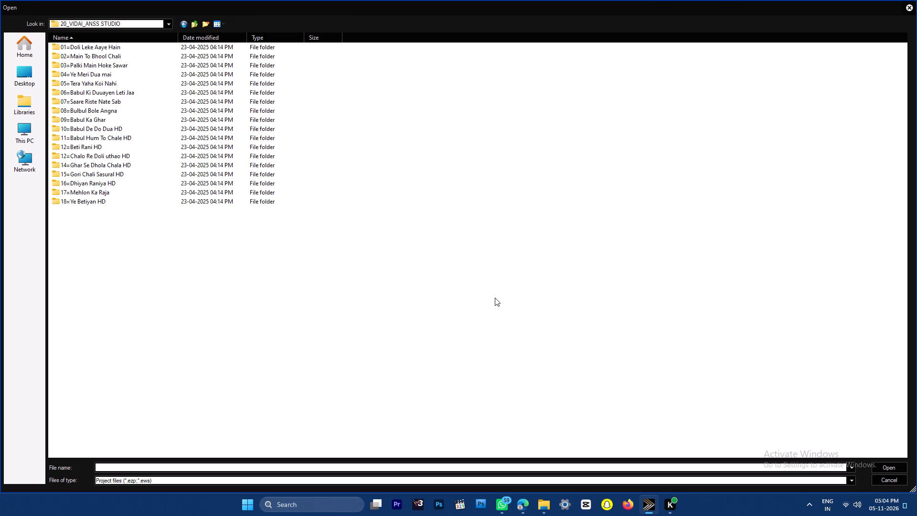
click(495, 298)
key(BackSpace)
key(Down)
key(Return)
key(Down)
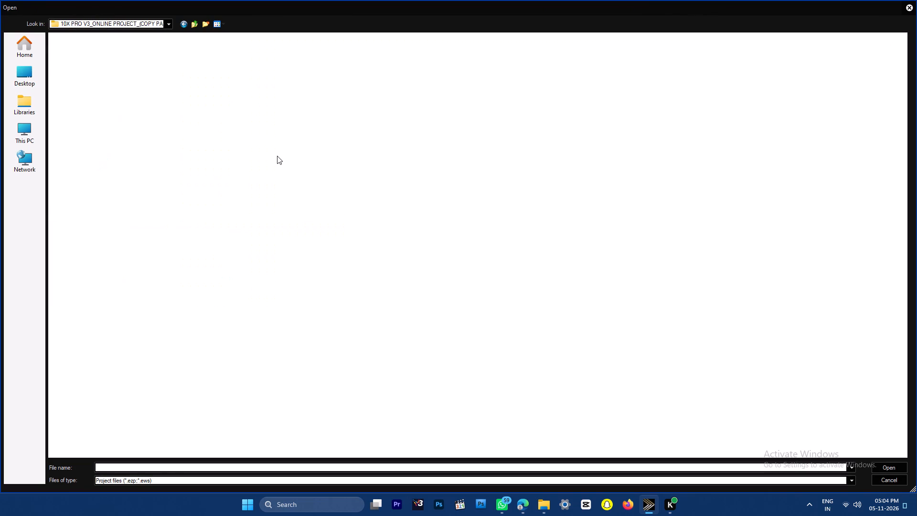
key(Return)
key(Down)
key(Return)
click(461, 451)
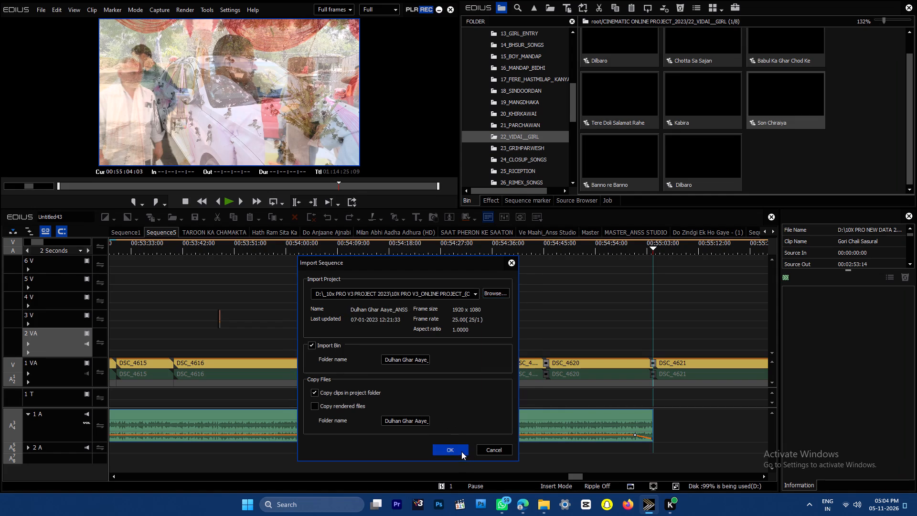
key(Return)
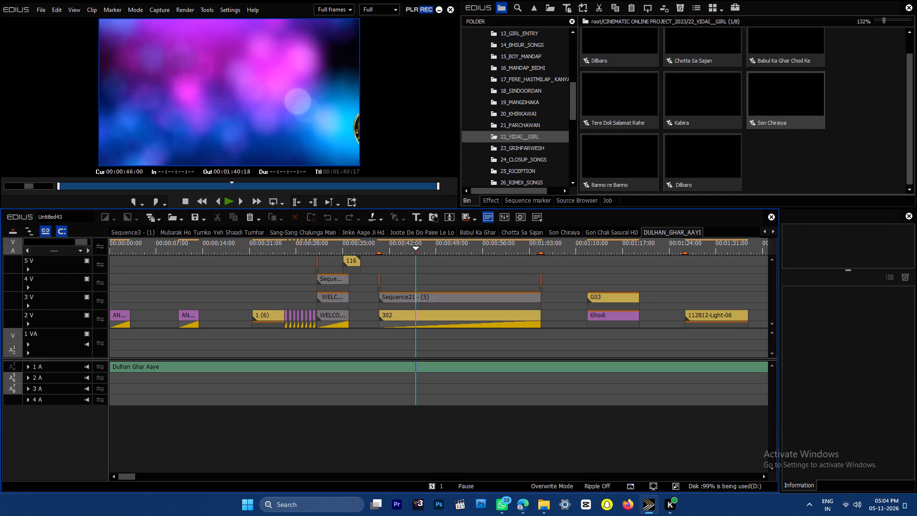
Copy the Dulhan Ghar Aaye song, the sequence overlay on 4 V near 00:00:33, and the short 2 V clips before it.
click(329, 251)
drag(329, 265, 331, 282)
ctrl+drag(322, 342, 323, 380)
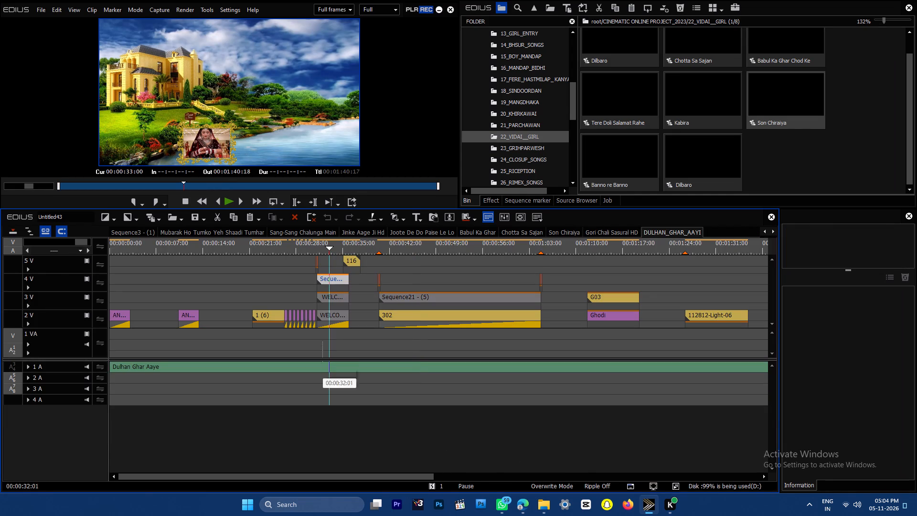
ctrl+drag(323, 380, 322, 397)
drag(281, 237, 290, 240)
click(289, 244)
key(space)
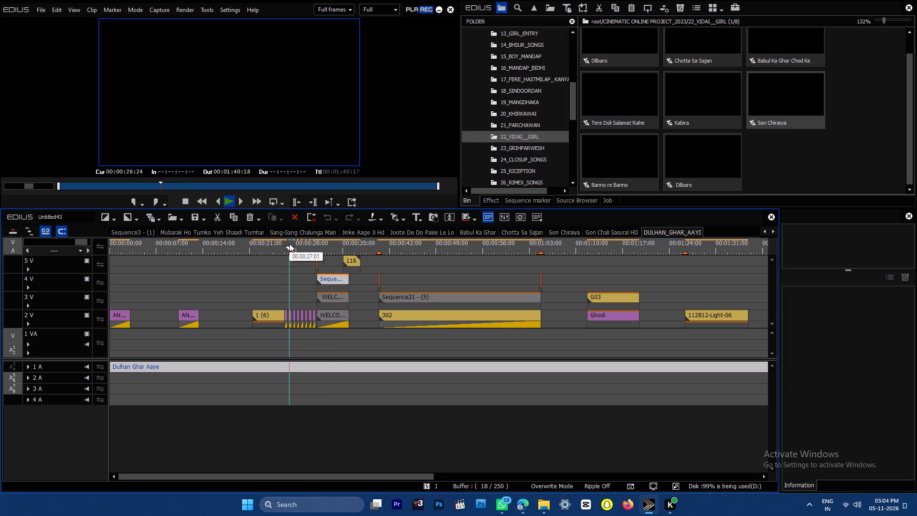
ctrl+drag(290, 294, 313, 333)
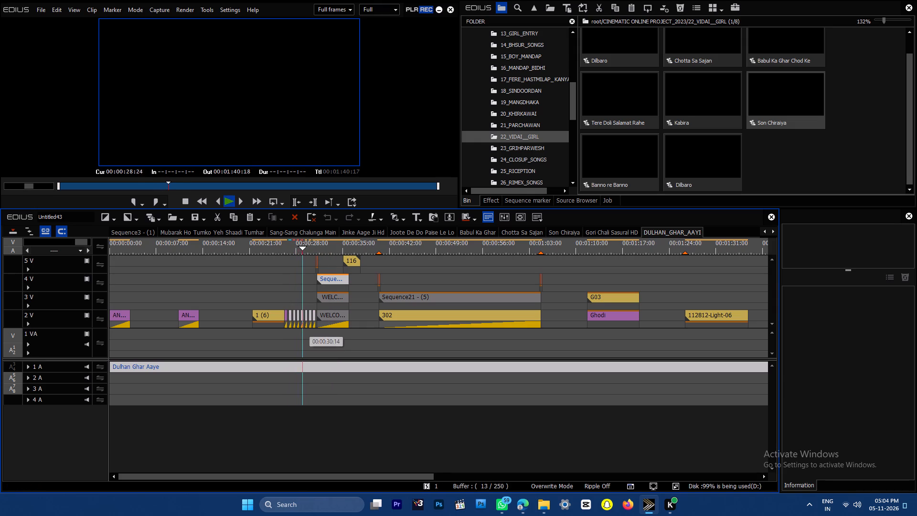
ctrl+click(473, 247)
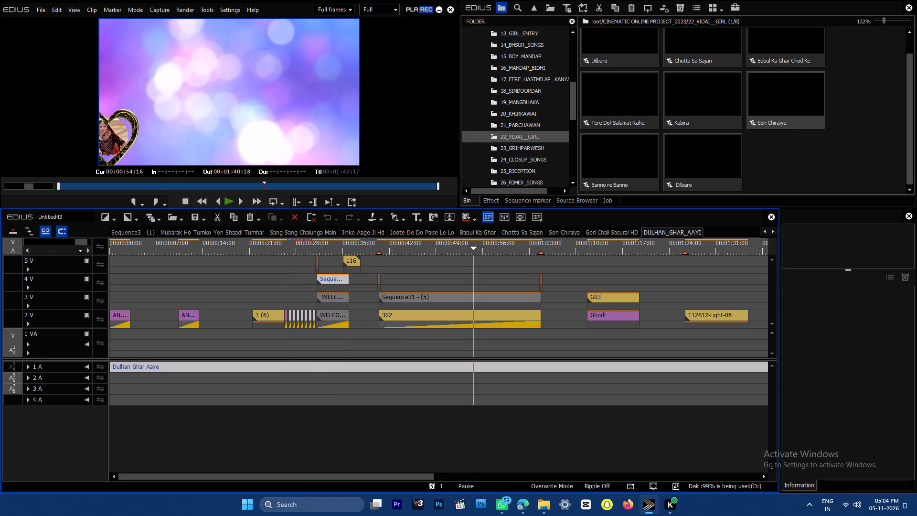
key(ctrl+c)
Paste the copied song and overlays into Sequence5 at 00:55:04:03, right after Gori Chali Sasural.
click(131, 226)
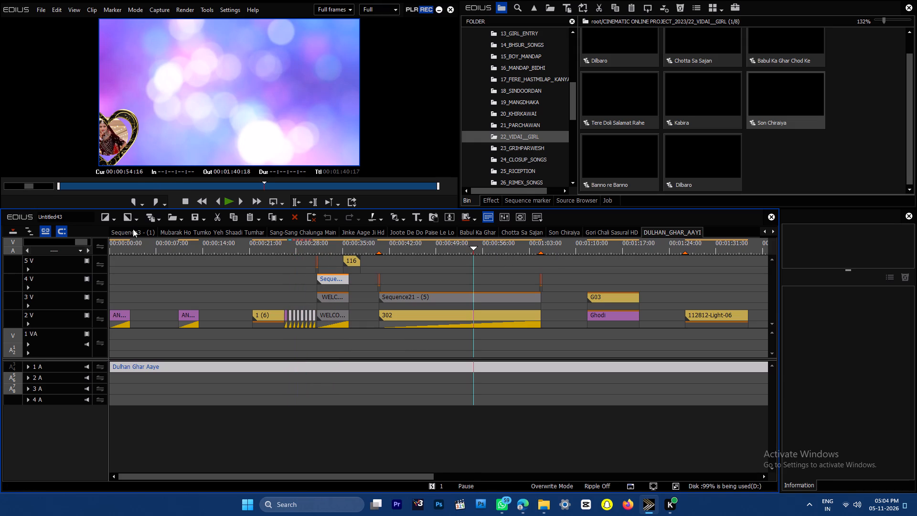
click(134, 232)
click(763, 233)
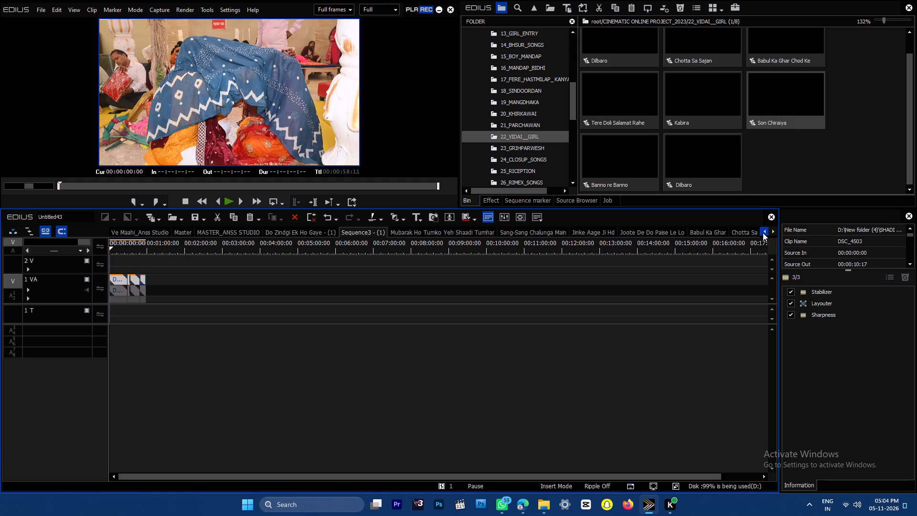
click(150, 233)
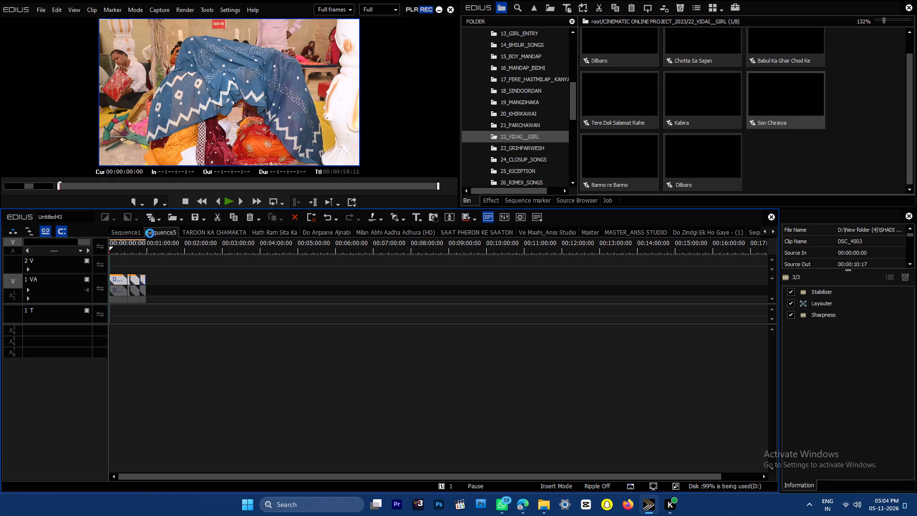
key(ctrl+v)
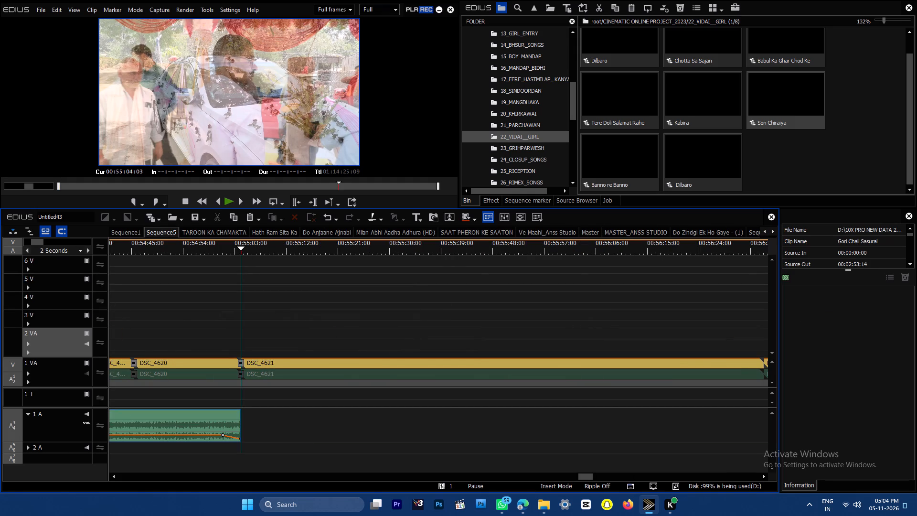
Move the pasted Sequence2 - (2) overlay from 4 V to 2 VA near 00:56:15, above DSC_4621, and play it.
double_click(86, 252)
click(366, 289)
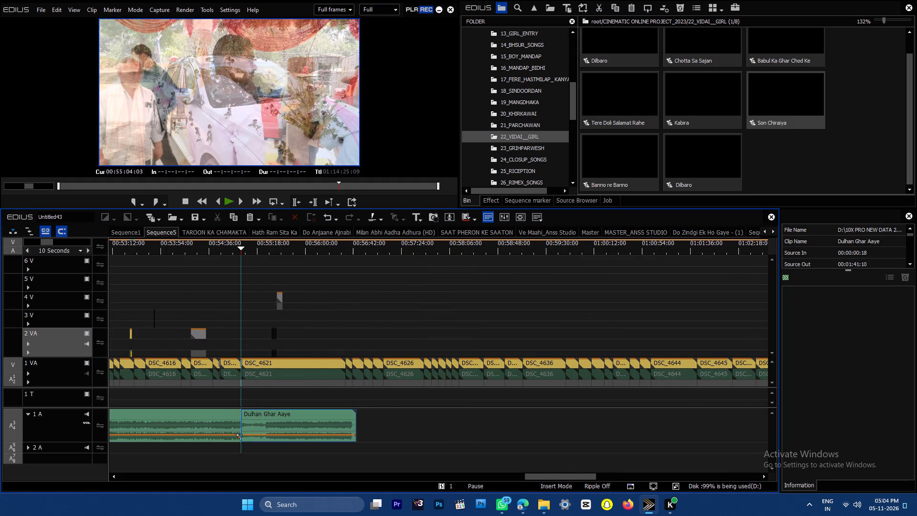
drag(279, 298, 325, 331)
click(322, 244)
key(space)
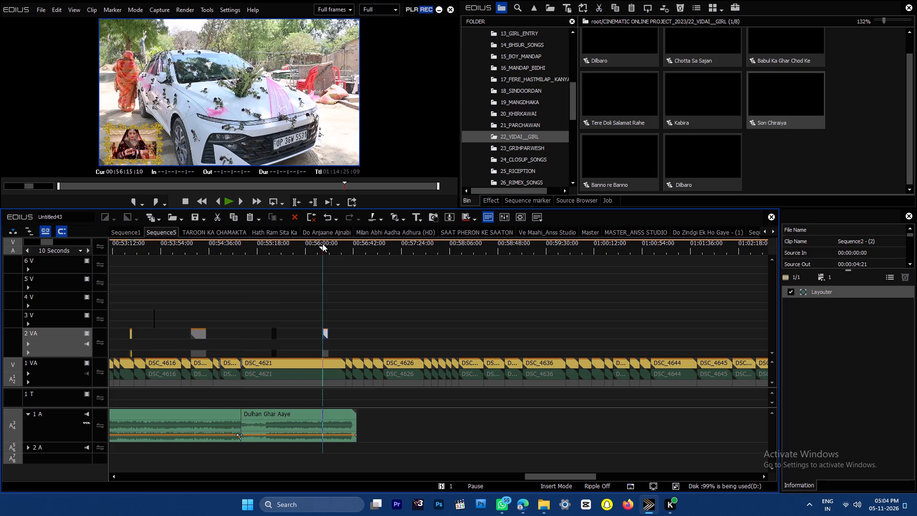
Cut the Dulhan Ghar Aaye song at the end of DSC_4621, at 00:56:35:09, and delete the remainder.
key(ctrl+plus)
key(ctrl+plus)
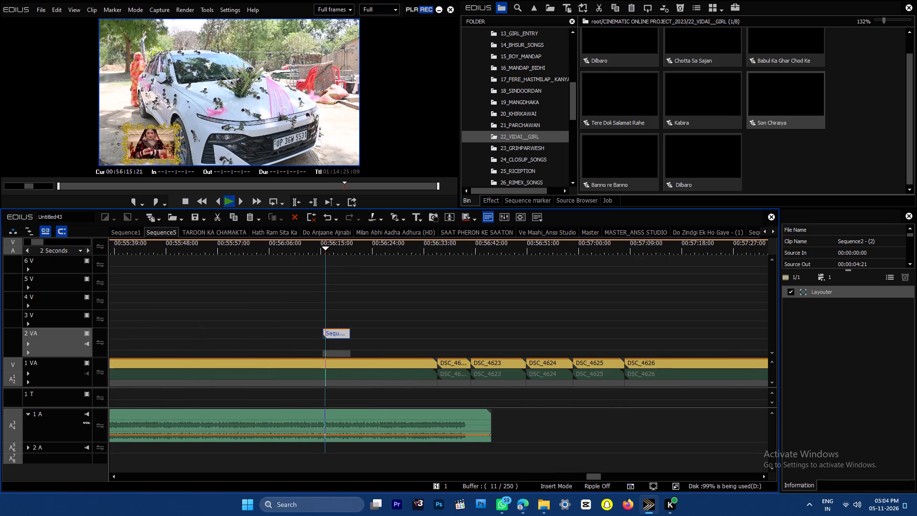
drag(448, 249, 459, 255)
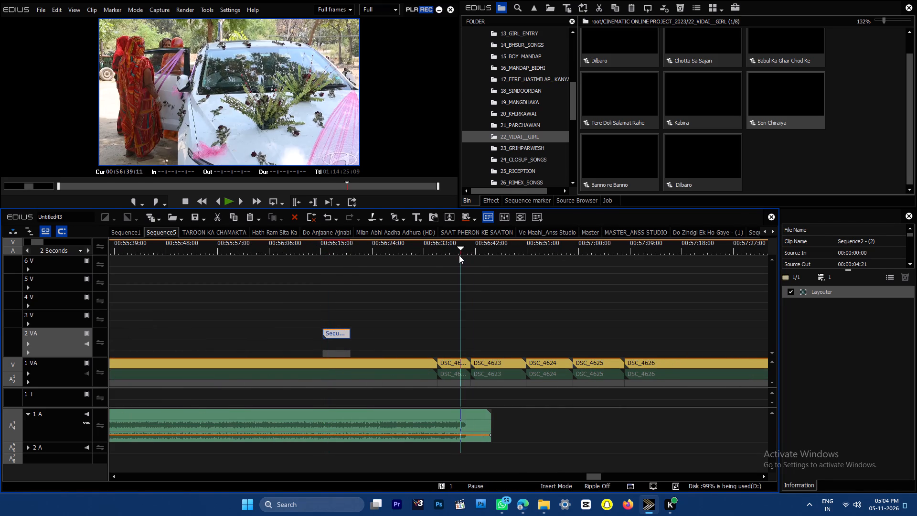
drag(459, 255, 438, 262)
drag(443, 310, 455, 500)
key(c)
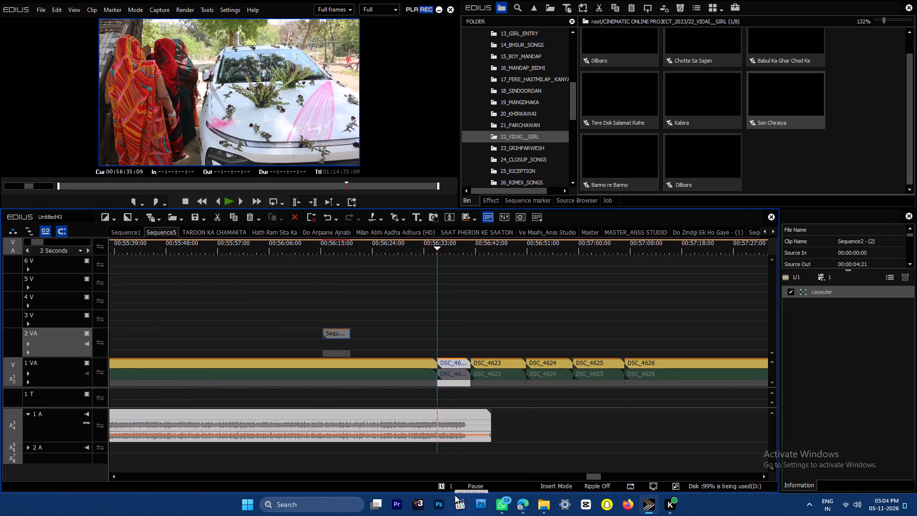
key(Delete)
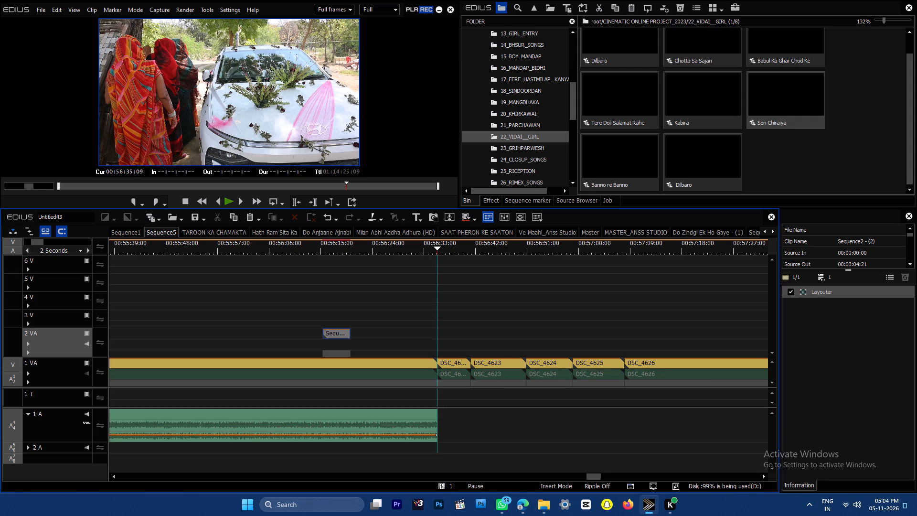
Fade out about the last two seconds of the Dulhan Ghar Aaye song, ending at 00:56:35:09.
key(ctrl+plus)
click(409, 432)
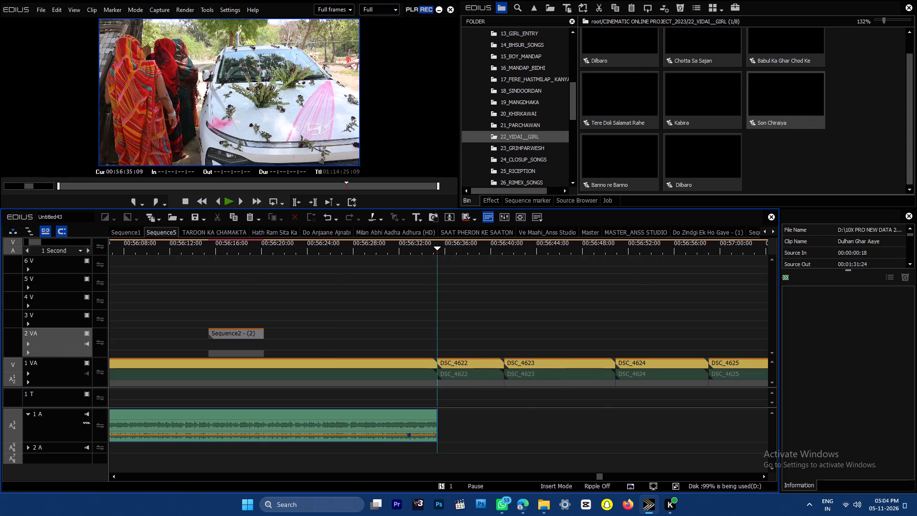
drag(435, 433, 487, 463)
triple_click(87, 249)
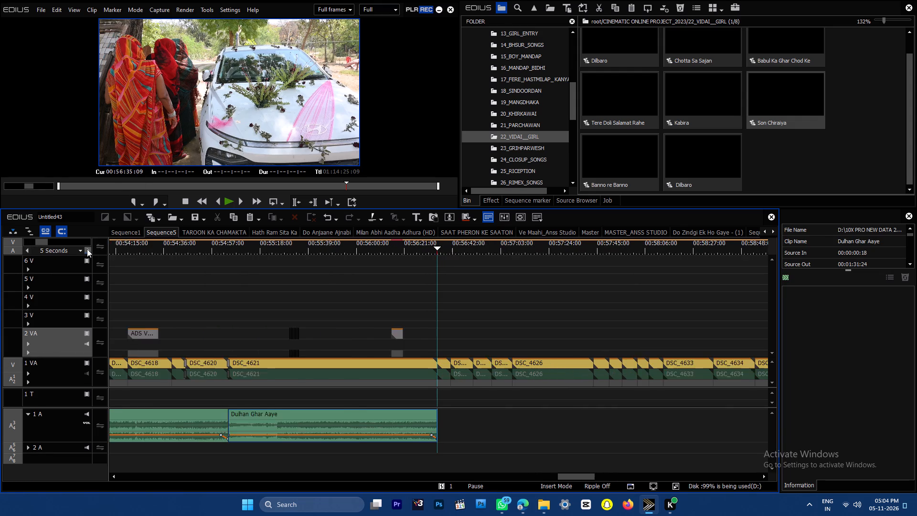
Cut DSC_4621 at 00:56:30:09, delete its tail and close the gap before DSC_4622.
key(Left)
key(ctrl+plus)
key(ctrl+plus)
key(Left)
key(Left)
key(Left)
key(Left)
key(Left)
key(Left)
key(Left)
key(Left)
key(Left)
key(Left)
key(Left)
key(Left)
key(Left)
key(Left)
key(Left)
key(Left)
key(Left)
key(Left)
key(Left)
key(Left)
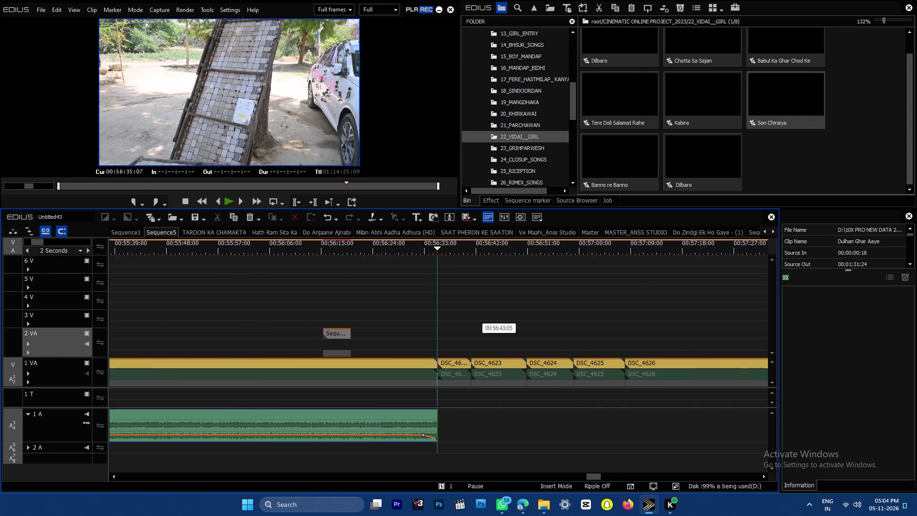
drag(427, 243, 423, 246)
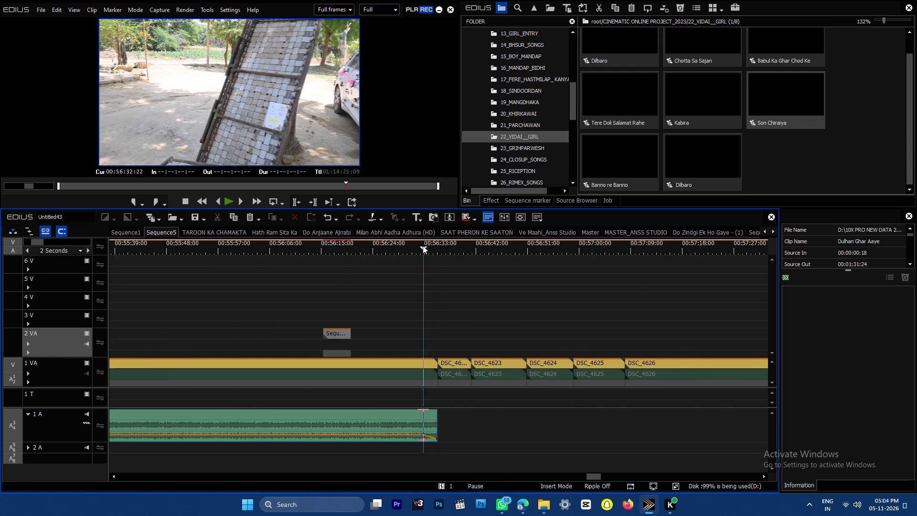
drag(423, 246, 413, 251)
drag(417, 295, 420, 374)
key(c)
key(Delete)
right_click(420, 374)
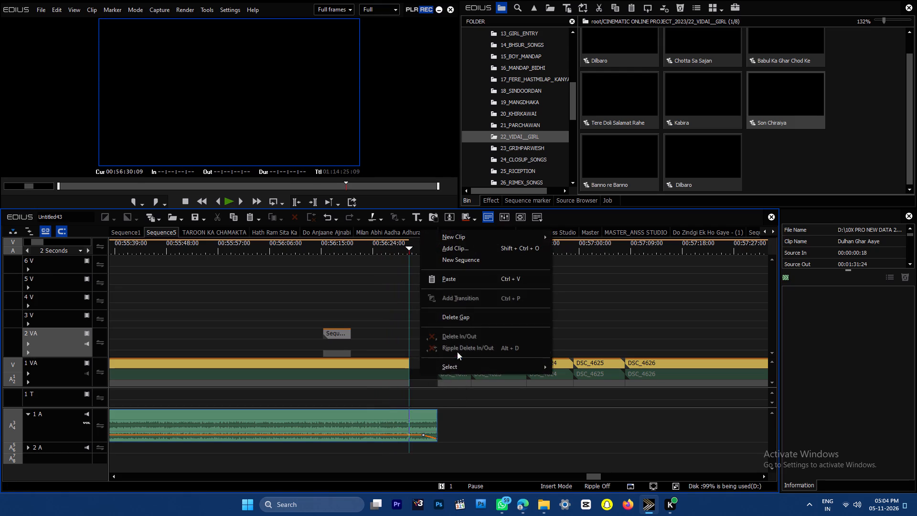
click(463, 319)
Cut DSC_4621 further back at 00:56:27:03, delete its tail and close the gap before DSC_4622.
drag(375, 248, 254, 255)
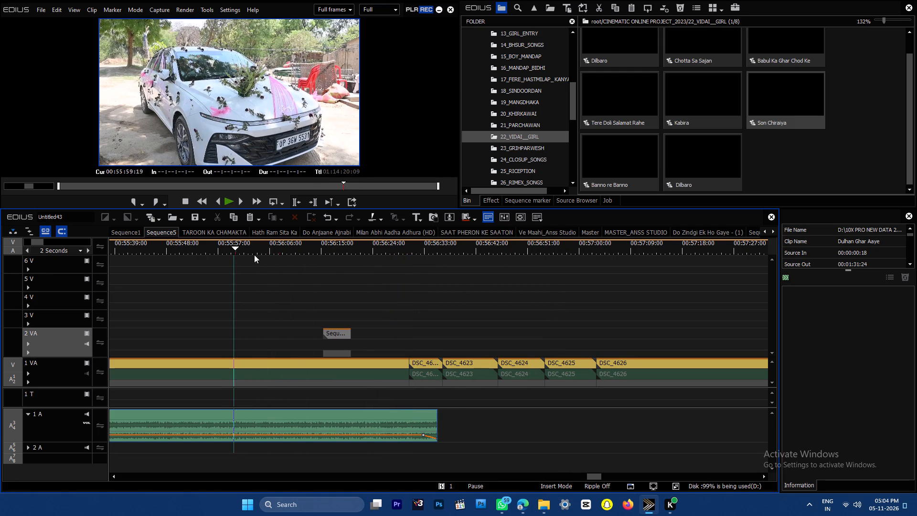
drag(254, 255, 390, 269)
drag(391, 289, 388, 363)
key(c)
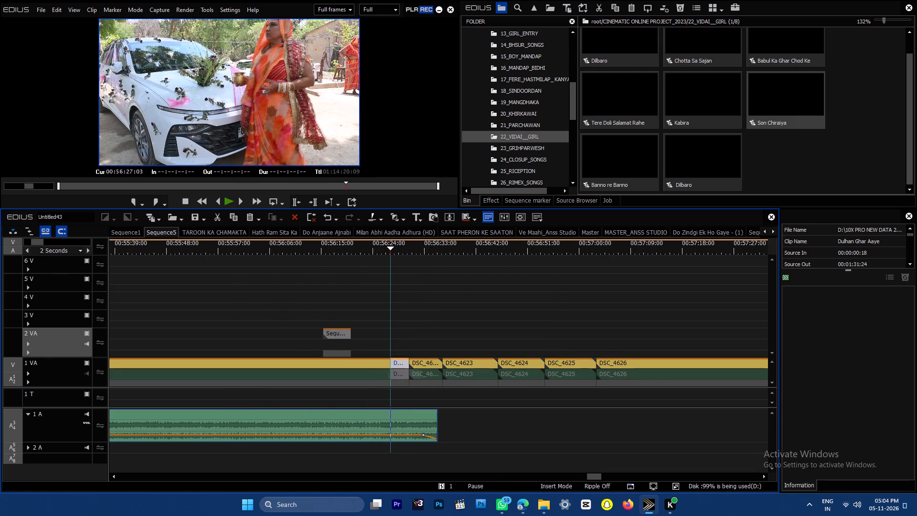
key(Delete)
right_click(396, 368)
click(434, 308)
Cut at 00:56:32:22 and delete the rest of the Dulhan Ghar Aaye song and the sliver ending DSC_4622.
drag(389, 243, 416, 250)
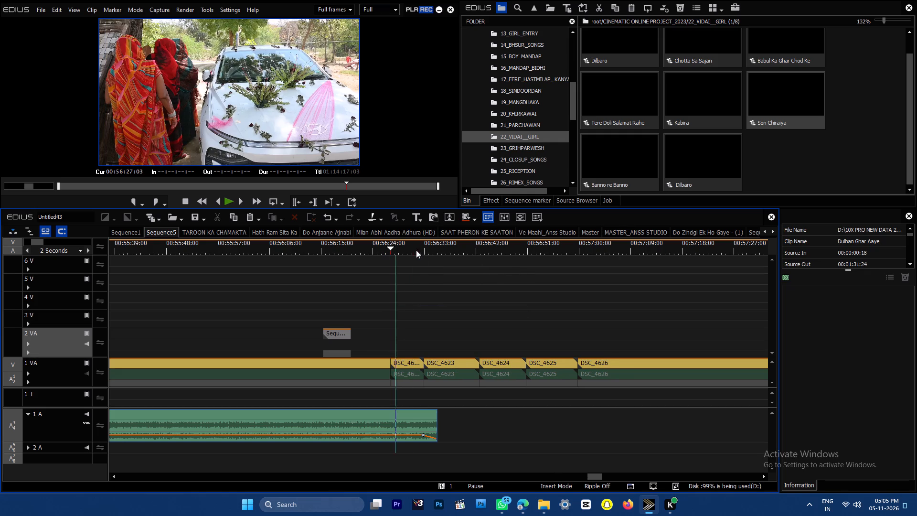
drag(416, 250, 421, 251)
drag(445, 287, 331, 515)
key(c)
key(Delete)
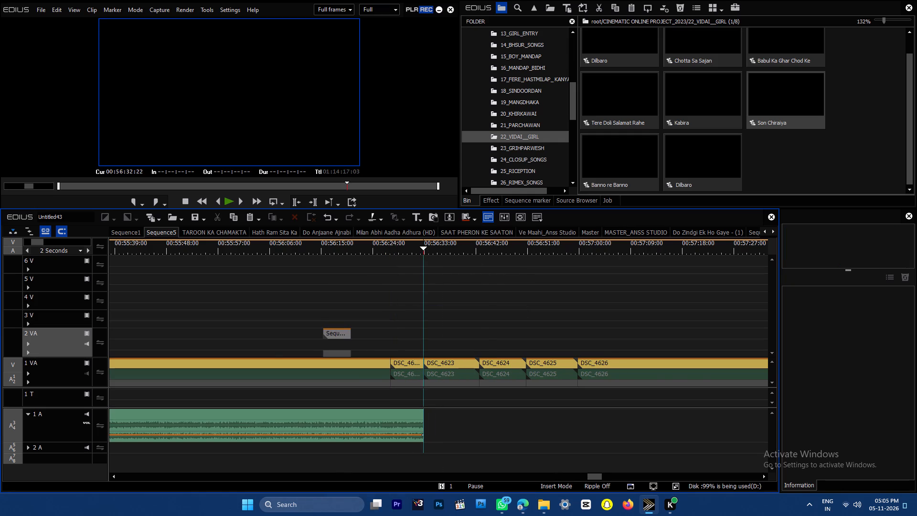
Close the tiny gap on 1 VA between DSC_4622 and DSC_4623 at 00:56:32:22.
key(ctrl+plus)
key(ctrl+plus)
key(ctrl+plus)
key(ctrl+plus)
key(ctrl+plus)
key(ctrl+plus)
key(ctrl+plus)
key(ctrl+plus)
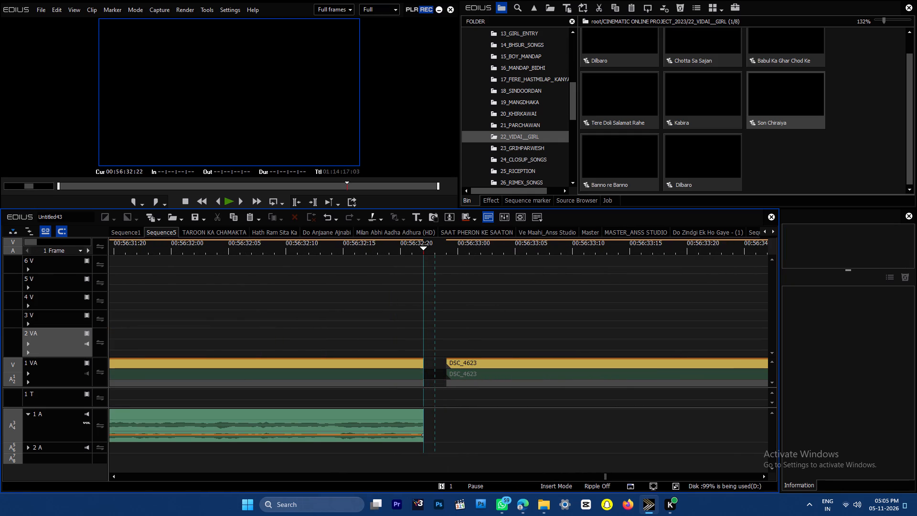
right_click(437, 368)
click(493, 315)
click(501, 332)
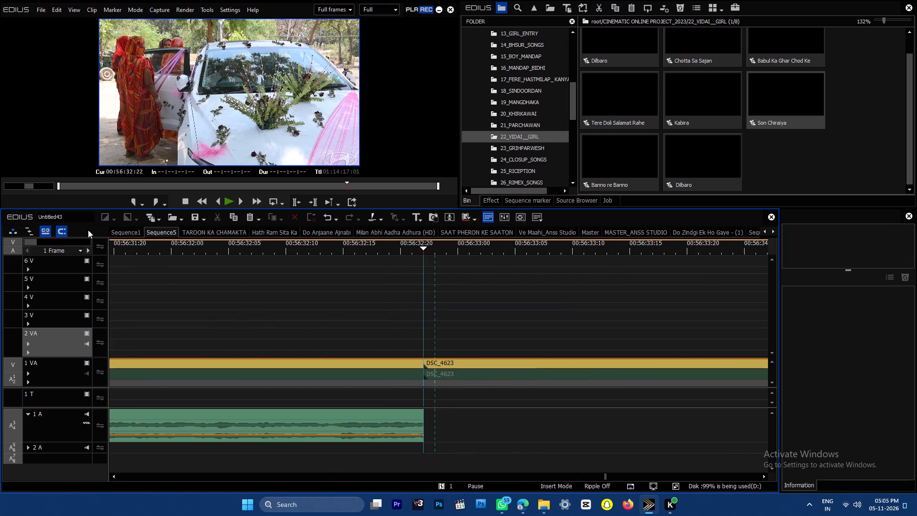
Fade out about the last two seconds of the shortened Dulhan Ghar Aaye song, ending at 00:56:32:22.
double_click(88, 249)
double_click(88, 249)
click(88, 249)
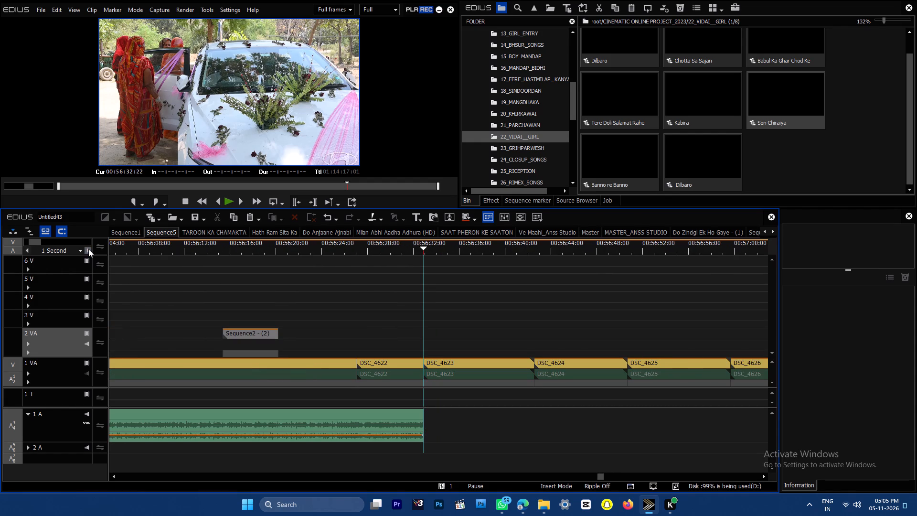
click(397, 434)
drag(422, 434, 479, 497)
Import the Ham Khush Hue sequence project together with its bin, copying its clips into the project folder.
drag(500, 249, 539, 255)
key(Left)
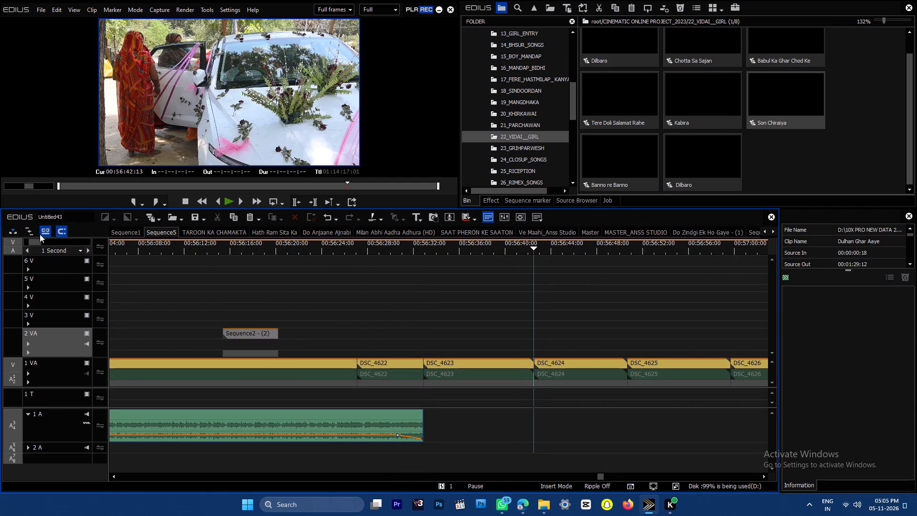
click(88, 248)
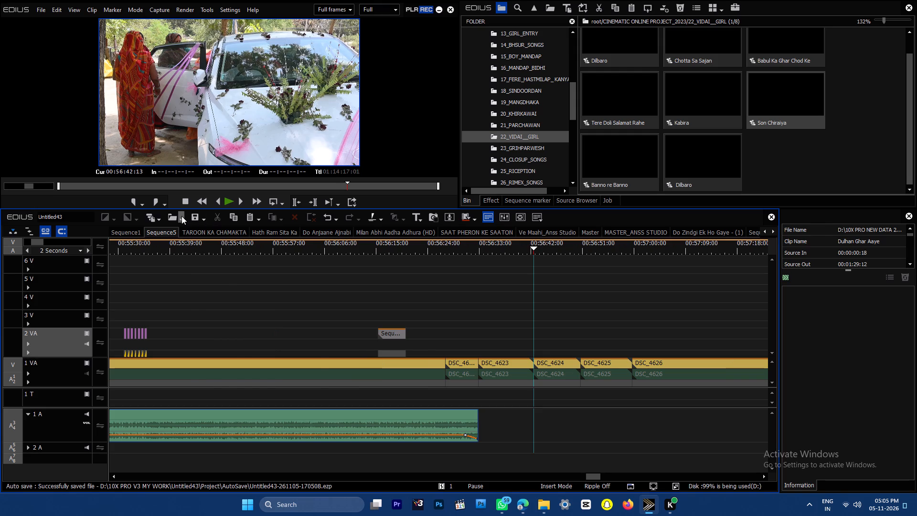
click(181, 216)
click(290, 237)
click(486, 293)
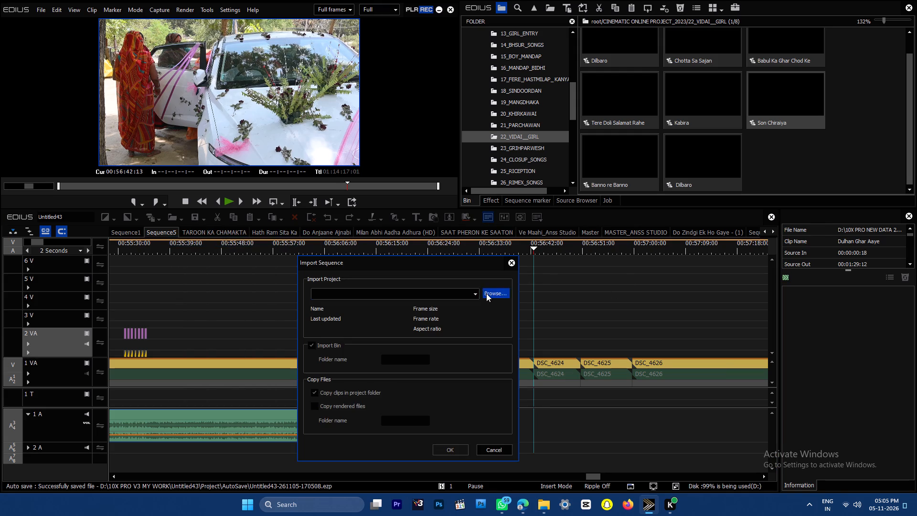
double_click(486, 293)
key(BackSpace)
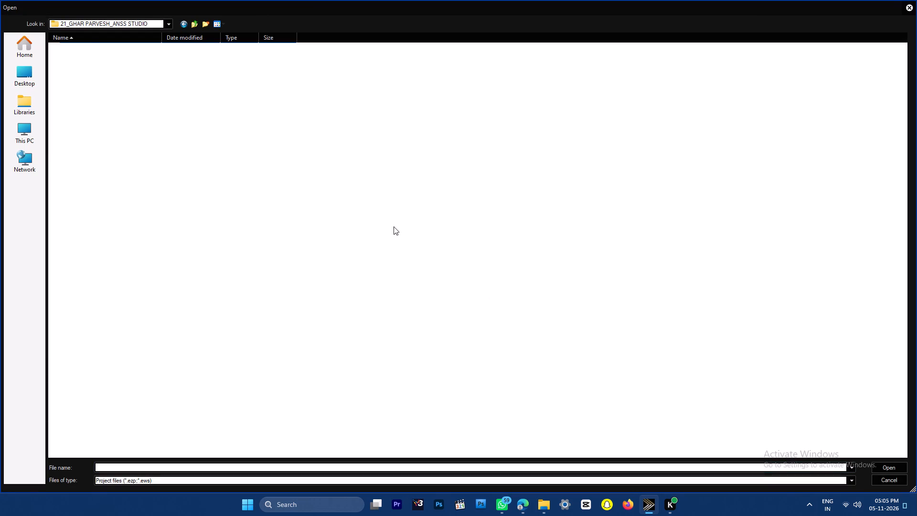
key(Down)
key(Return)
key(Down)
key(Return)
click(444, 448)
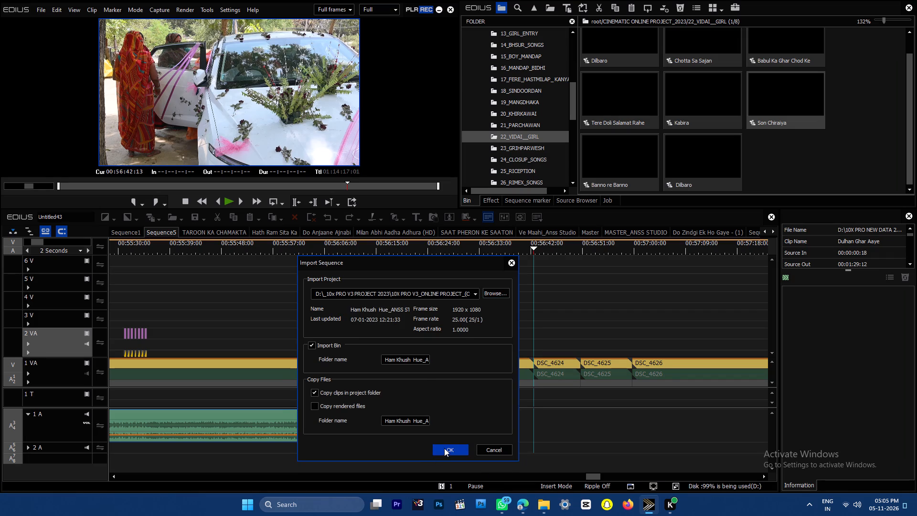
key(Return)
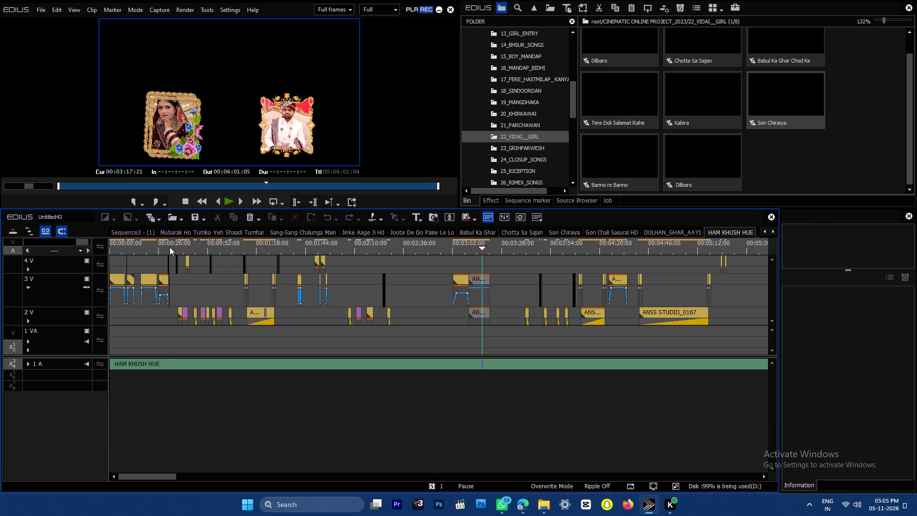
Cut the Ham Khush Hue song on 1 A at about 00:00:32, keeping the part after the cut selected.
click(169, 243)
drag(190, 338, 202, 427)
key(c)
key(space)
key(ctrl+plus)
key(ctrl+plus)
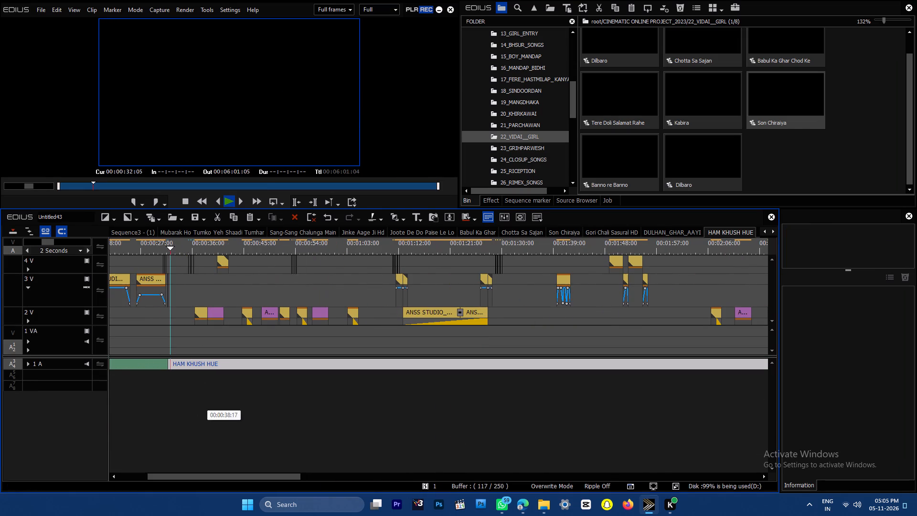
Add C06 and C03 on 2 V and the short 4 V clips near 00:00:35 to the selection, previewing that section.
drag(253, 289, 248, 382)
ctrl+drag(359, 293, 345, 329)
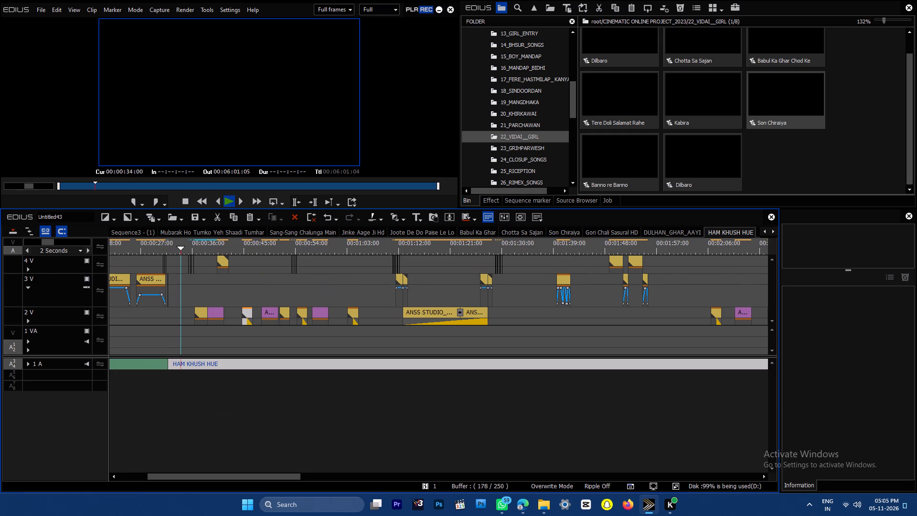
ctrl+drag(460, 262, 510, 261)
key(ctrl+minus)
key(ctrl+minus)
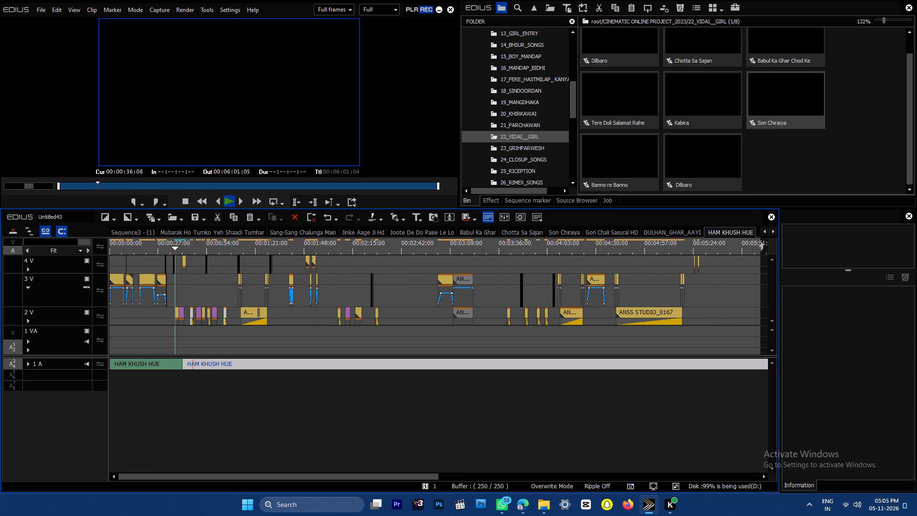
key(ctrl+plus)
key(ctrl+plus)
key(ctrl+plus)
key(ctrl+plus)
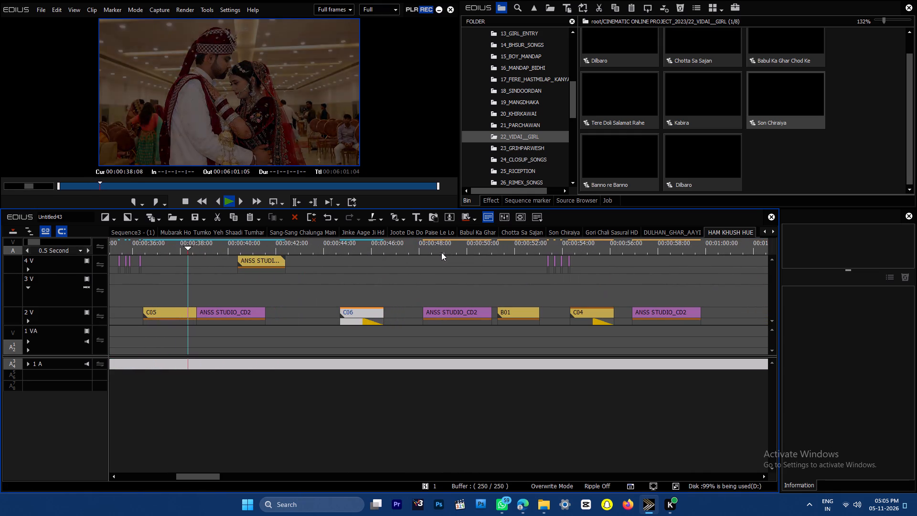
ctrl+drag(156, 284, 127, 247)
ctrl+click(124, 244)
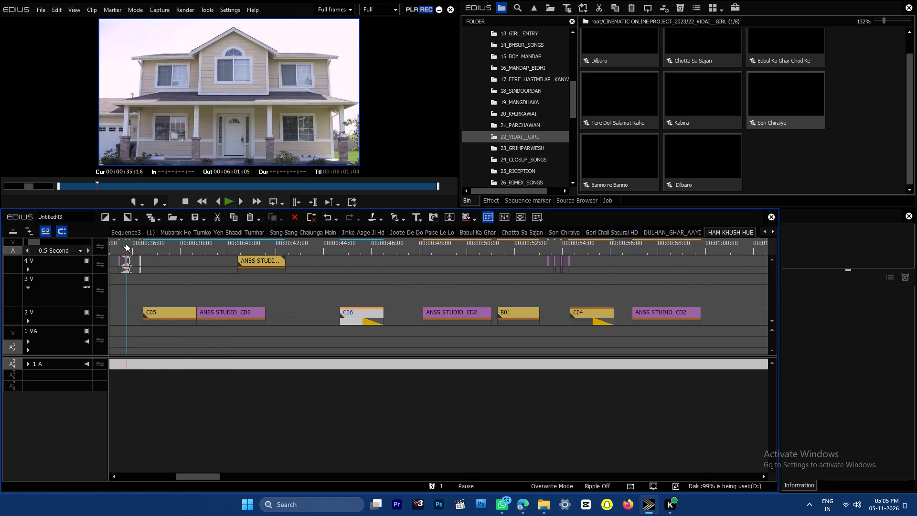
key(space)
ctrl+click(87, 249)
key(space)
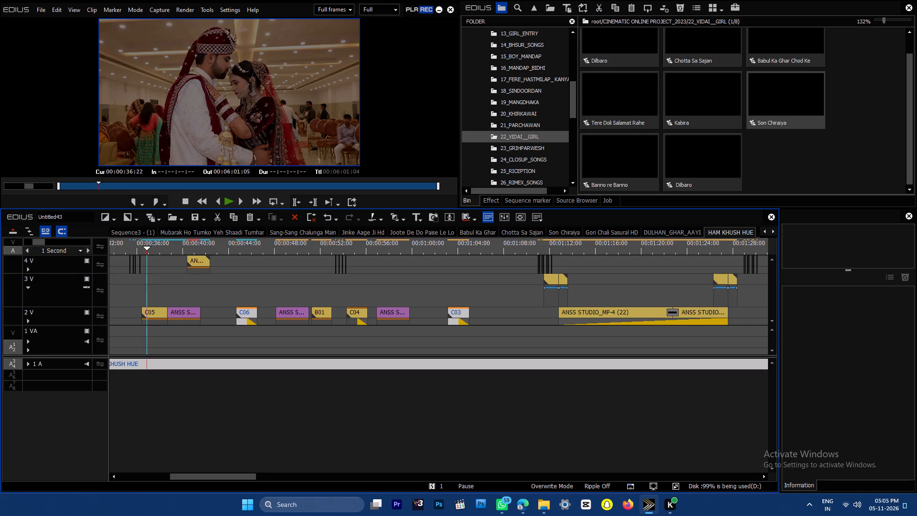
Add the short 4 V clips near 00:00:54 and C04 on 2 V to the selection.
ctrl+drag(321, 244, 333, 242)
key(ctrl+plus)
key(ctrl+plus)
key(ctrl+plus)
ctrl+drag(341, 278, 444, 239)
ctrl+drag(442, 245, 437, 247)
ctrl+drag(453, 280, 494, 333)
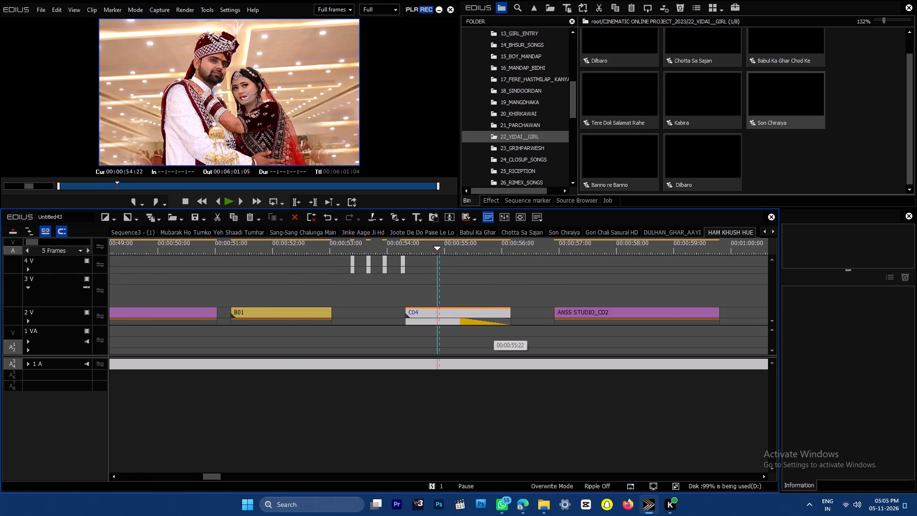
Extend the selection over the short 4 V clips near 00:01:28, 2 V clips near 00:02:06 and 00:02:27, and 3 V strips near 00:02:25.
key(ctrl+minus)
key(ctrl+minus)
key(ctrl+minus)
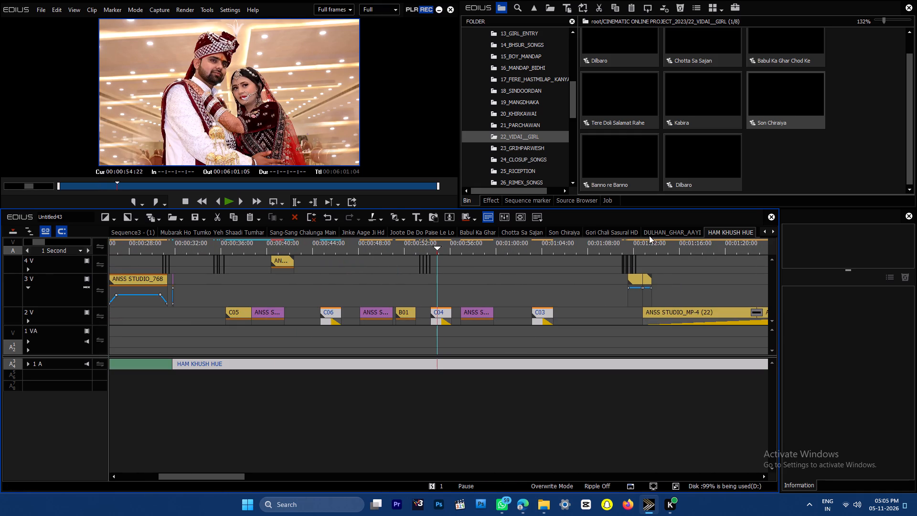
ctrl+drag(666, 247, 671, 247)
key(ctrl+minus)
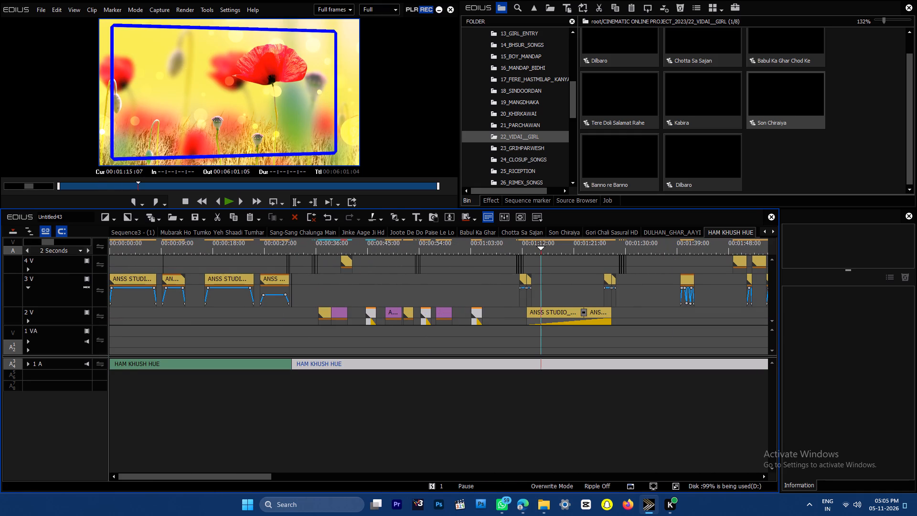
ctrl+drag(647, 265, 586, 258)
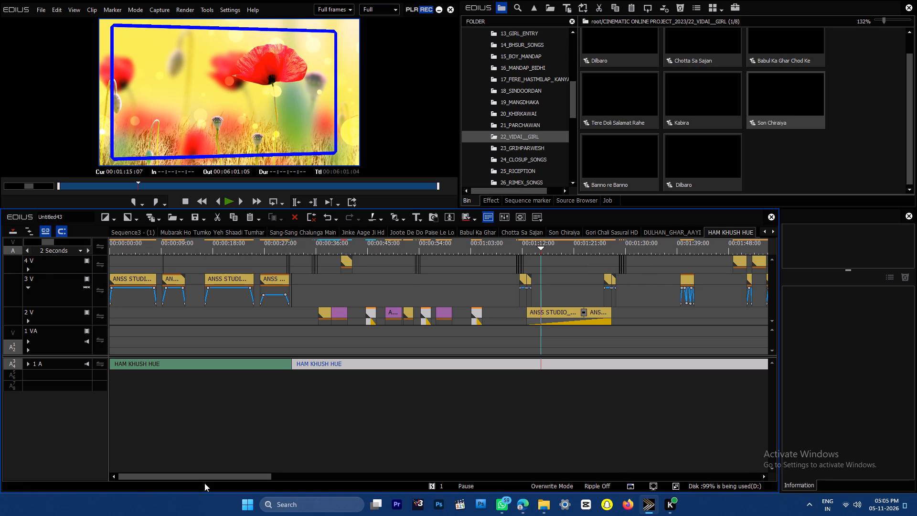
drag(216, 477, 320, 482)
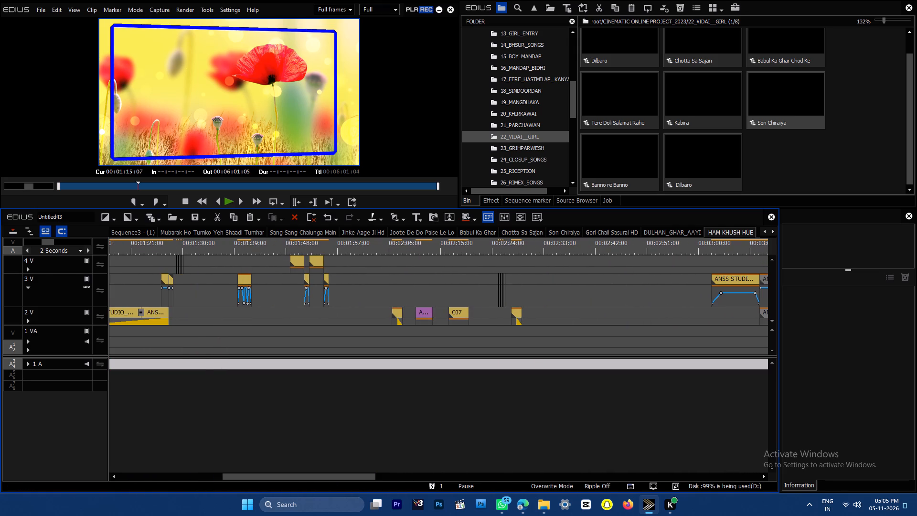
ctrl+drag(398, 281, 397, 333)
ctrl+drag(568, 327, 482, 278)
Preview from 00:02:25, add the short 2 V clips near 00:03:41 and 00:04:02, and copy the selected song and overlays.
ctrl+click(495, 246)
key(space)
key(ctrl+minus)
key(ctrl+minus)
key(ctrl+minus)
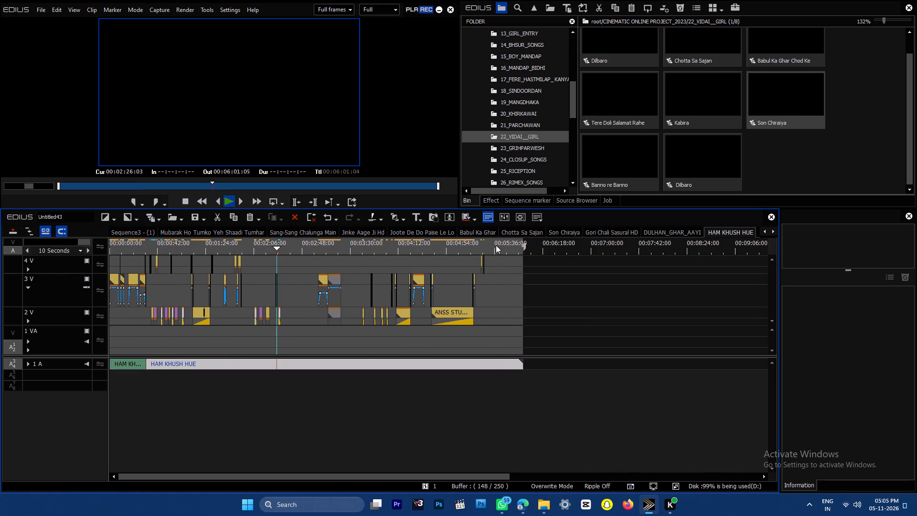
key(space)
ctrl+drag(361, 342, 367, 312)
ctrl+drag(384, 330, 388, 313)
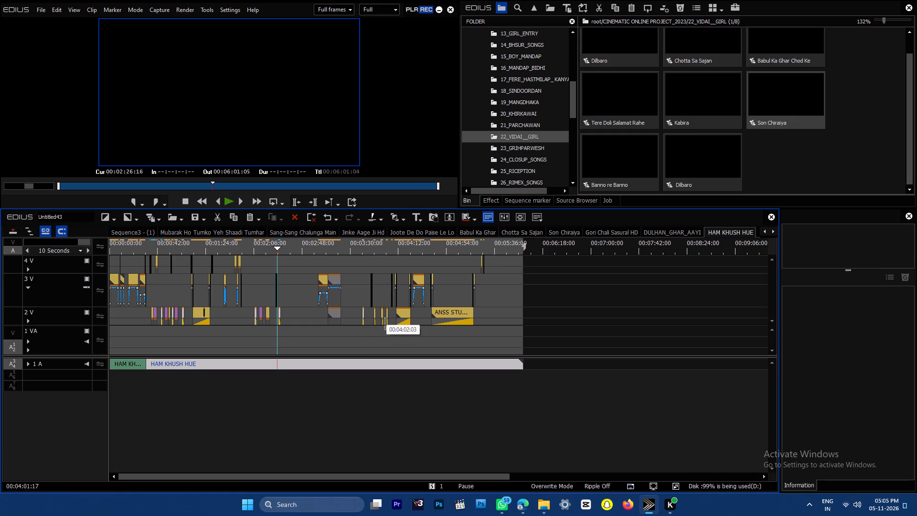
ctrl+drag(388, 313, 389, 309)
ctrl+click(423, 244)
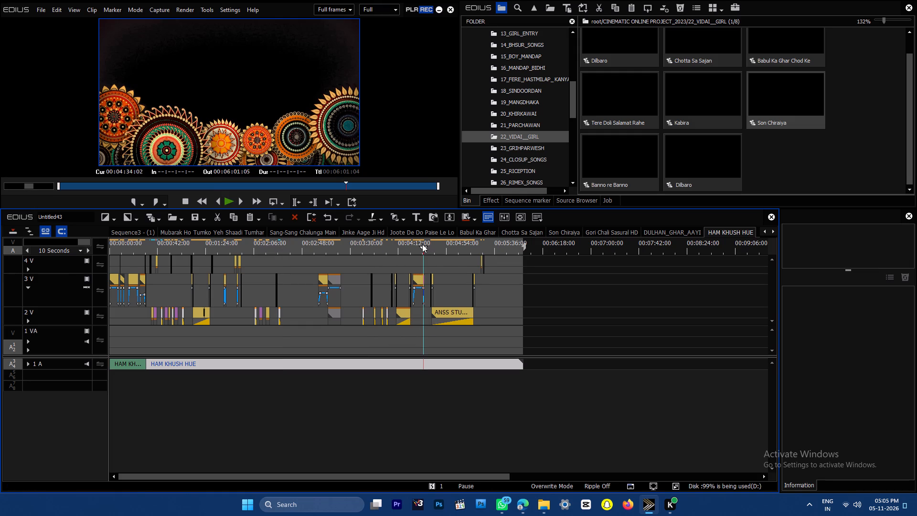
key(ctrl+c)
key(ctrl+c)
key(ctrl+c)
key(ctrl+c)
key(ctrl+c)
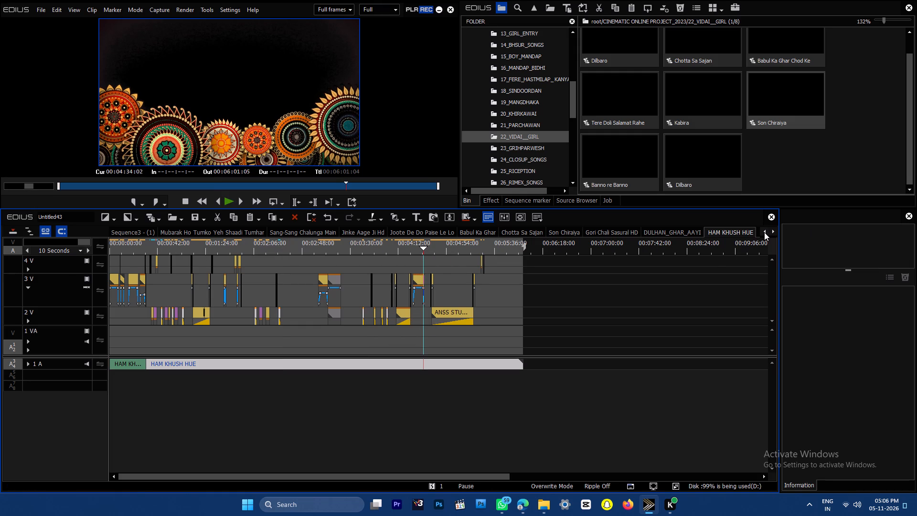
Paste the copied HAM KHUSH HUE song and overlays into Sequence5 at the end of the preceding song, near 00:56:32.
click(764, 232)
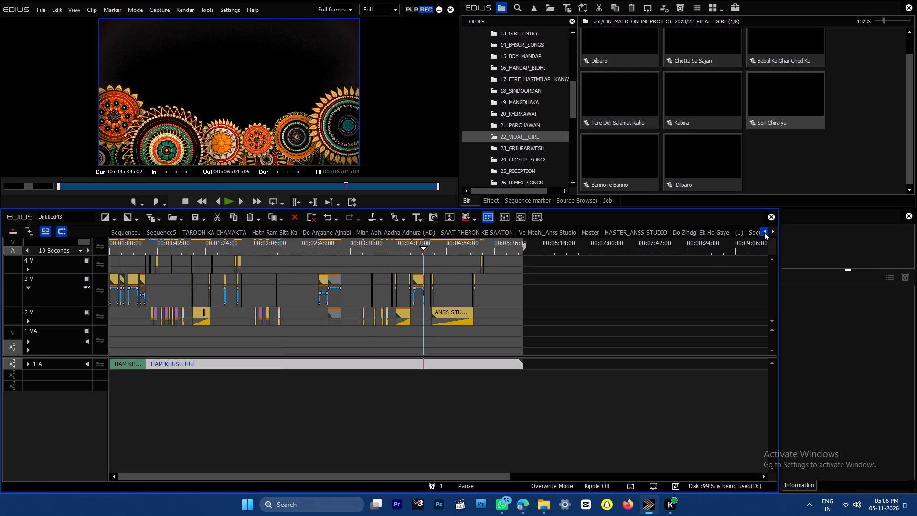
click(162, 231)
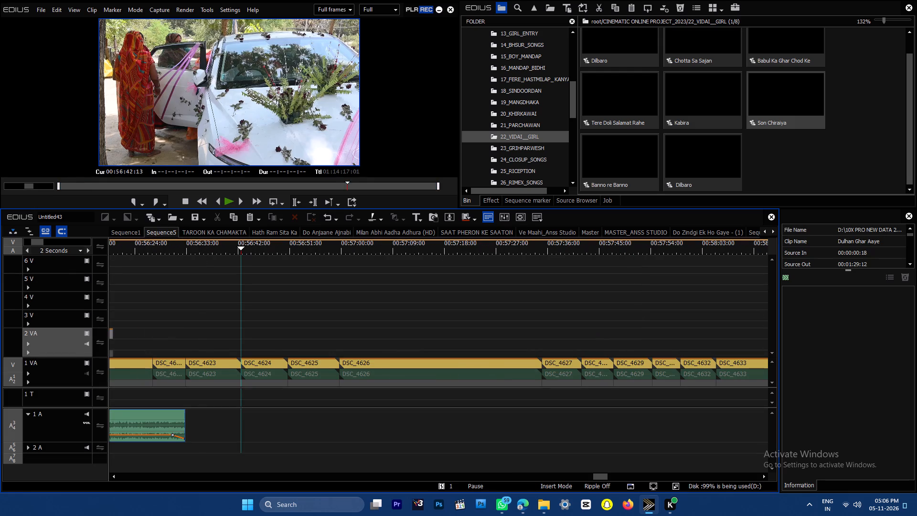
drag(195, 248, 189, 248)
key(ctrl+v)
key(space)
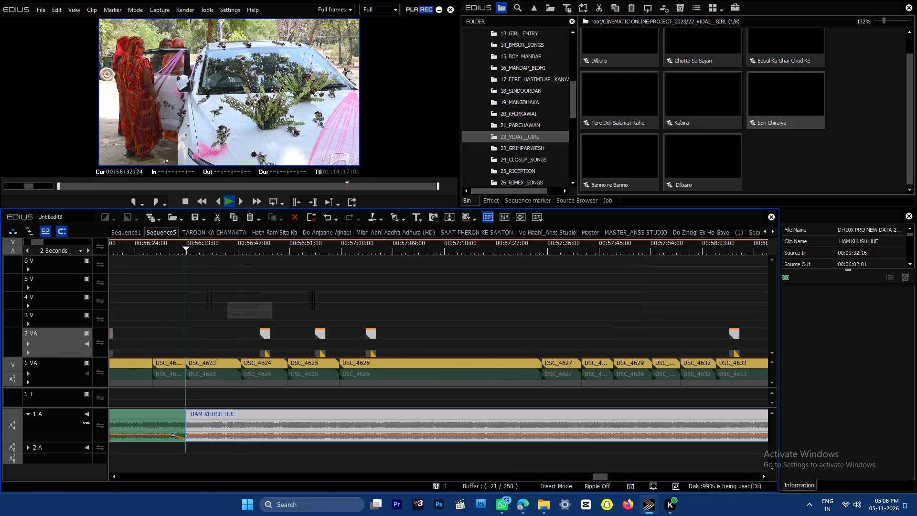
Preview the pasted overlays C06 and C04 on 2 VA, and delete C04 near 00:56:56.
key(ctrl+minus)
key(ctrl+plus)
key(ctrl+plus)
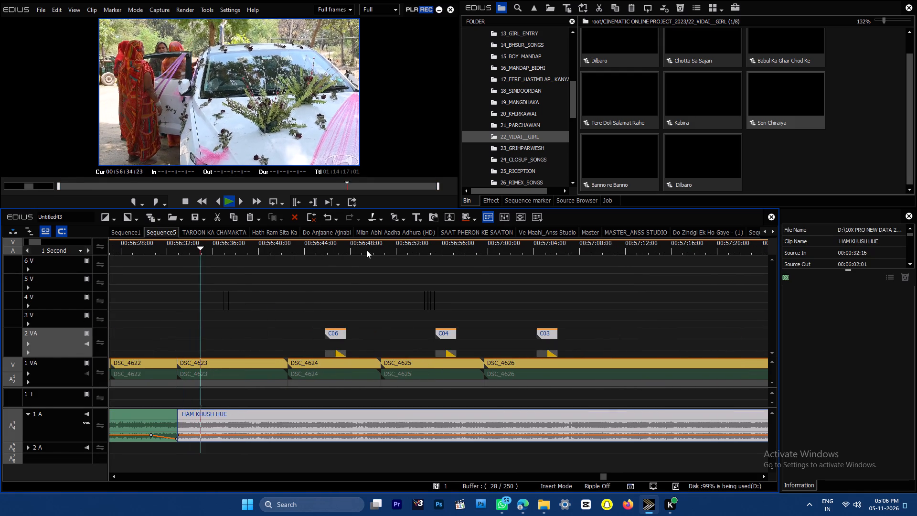
drag(351, 248, 335, 249)
key(Return)
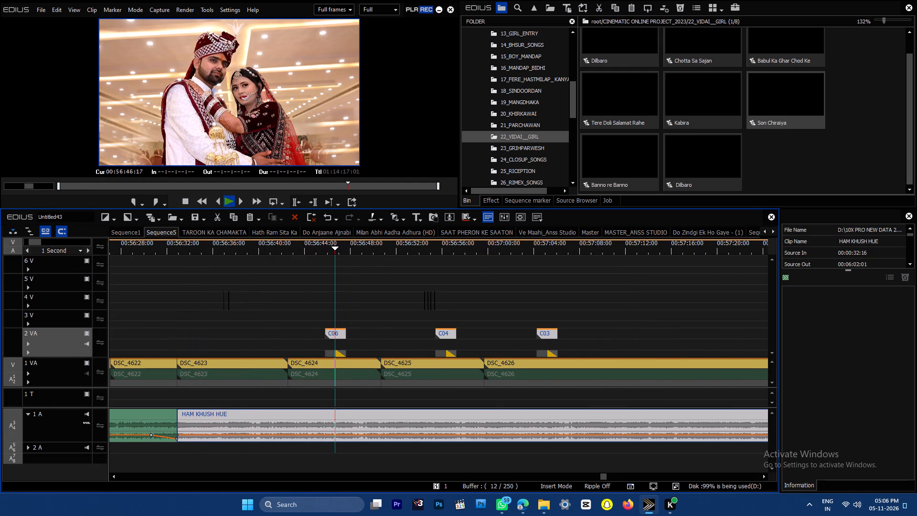
click(488, 286)
click(447, 248)
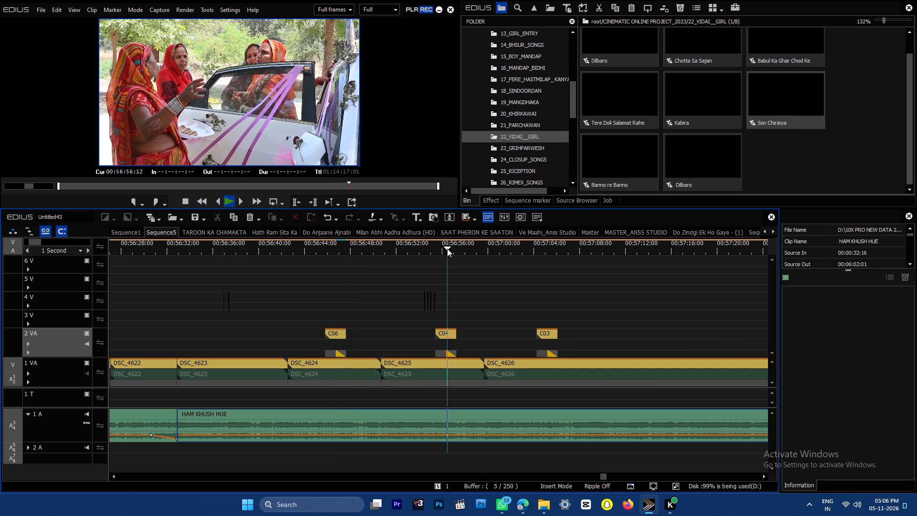
drag(458, 301, 454, 337)
key(Delete)
Preview the pasted overlays on 2 VA, checking C03 near 00:57:04 and the one near 00:58:08.
drag(526, 255, 542, 253)
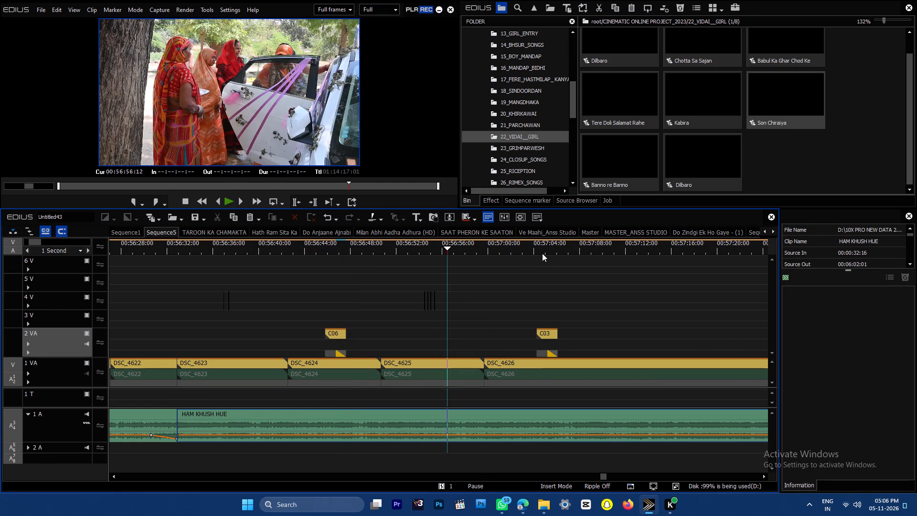
click(542, 250)
key(Return)
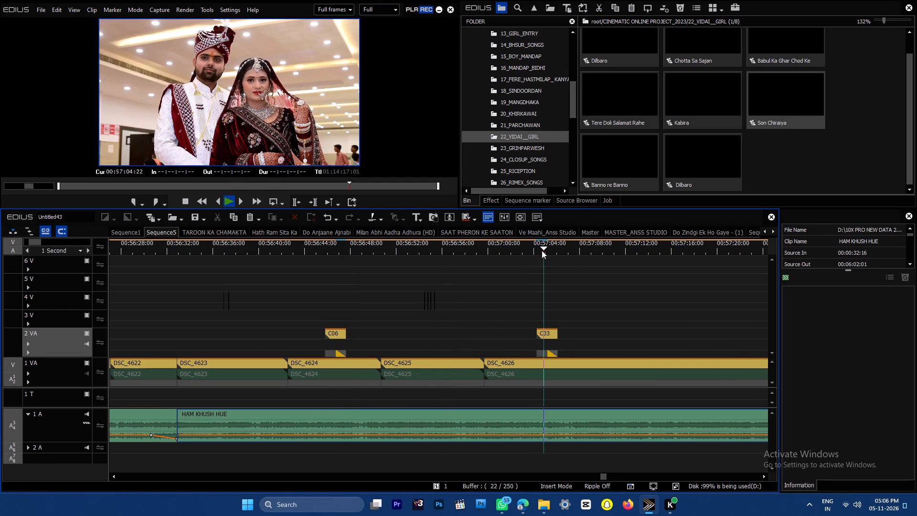
key(ctrl+minus)
key(ctrl+minus)
key(ctrl+minus)
drag(603, 245, 618, 245)
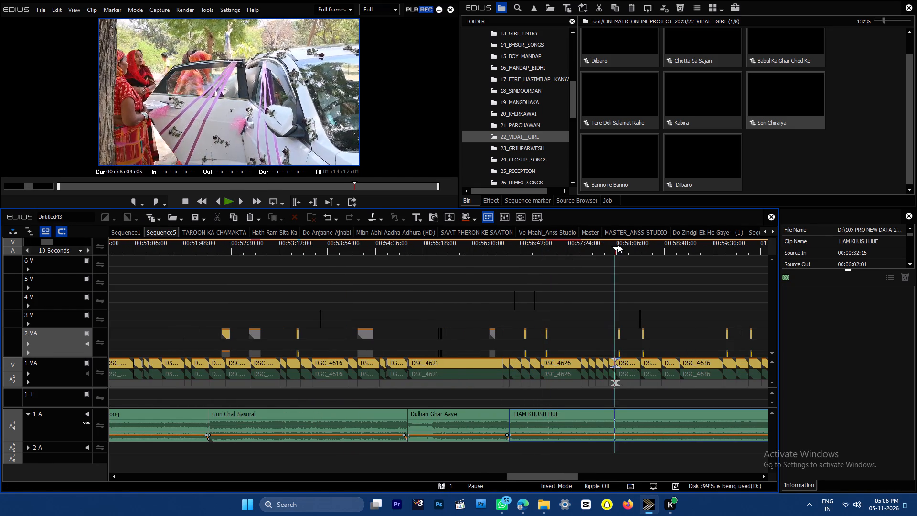
drag(618, 245, 620, 245)
click(620, 245)
key(Return)
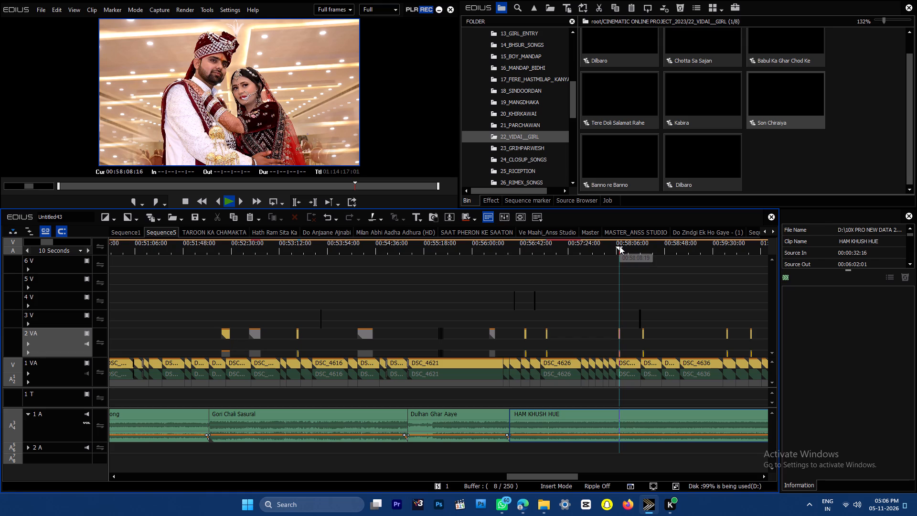
Preview the remaining 2 VA overlays near 00:58:27 and 01:00:03, and the footage toward the end of HAM KHUSH HUE.
drag(546, 477, 541, 470)
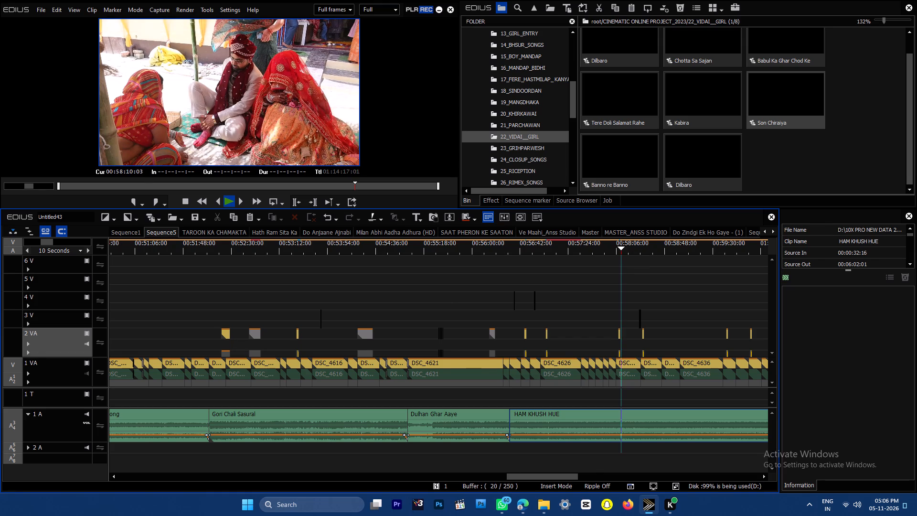
drag(541, 470, 566, 477)
click(456, 246)
key(Return)
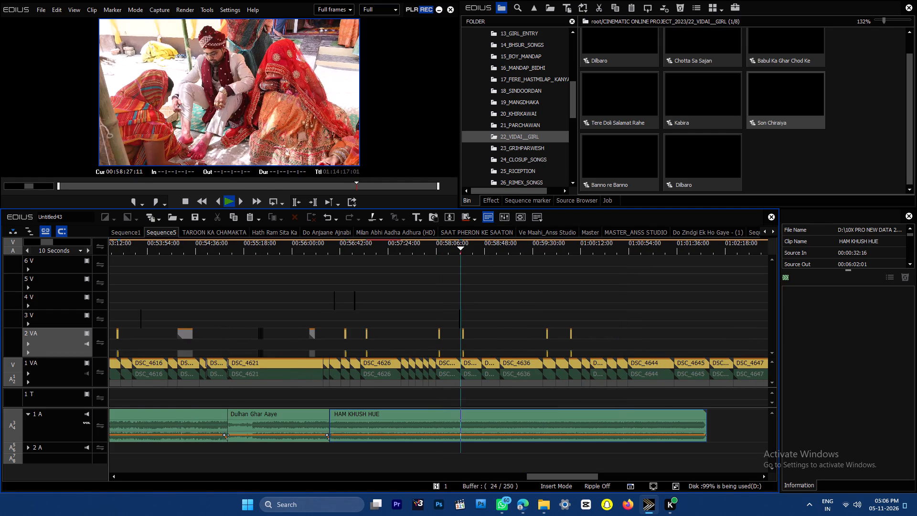
click(568, 252)
key(Return)
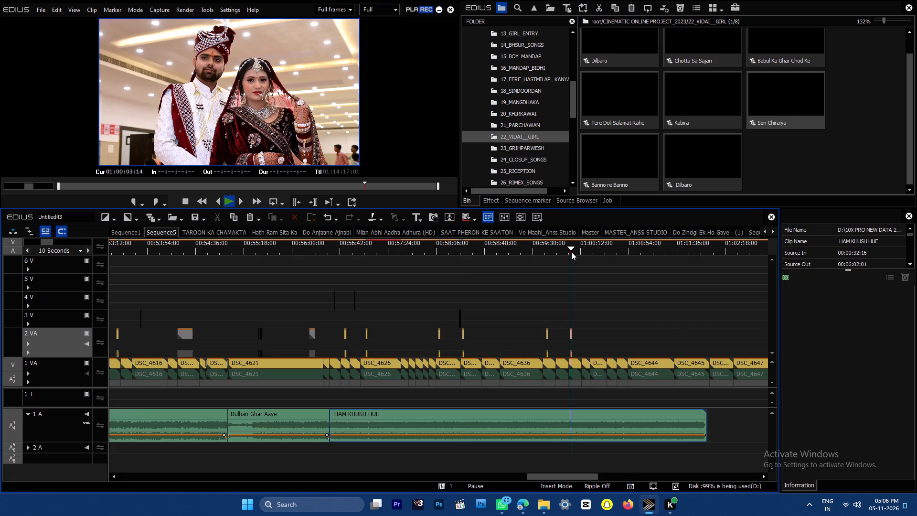
key(ctrl+plus)
key(ctrl+plus)
key(ctrl+plus)
key(ctrl+plus)
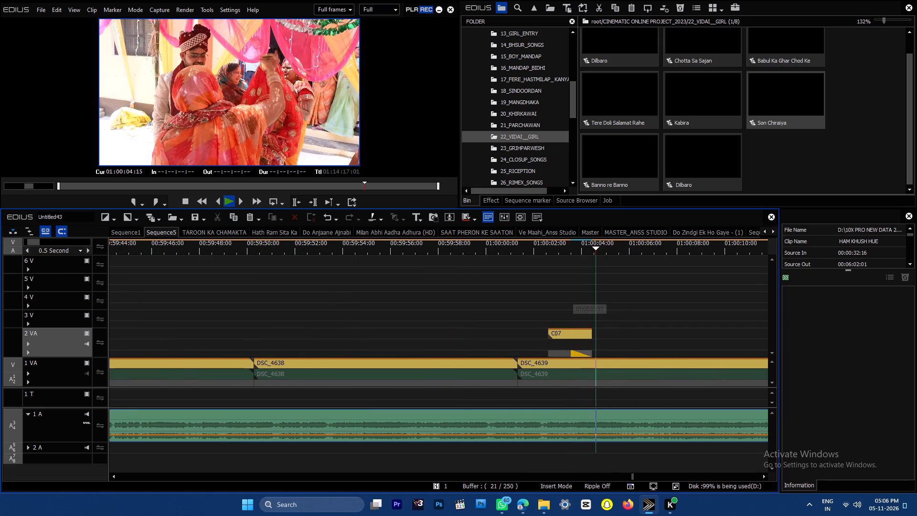
key(ctrl+minus)
key(ctrl+minus)
key(Return)
drag(688, 248, 769, 259)
key(Return)
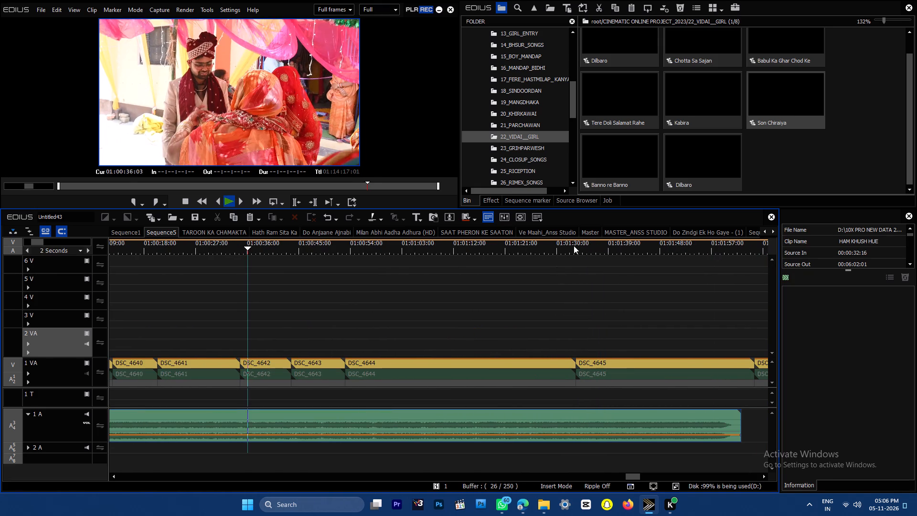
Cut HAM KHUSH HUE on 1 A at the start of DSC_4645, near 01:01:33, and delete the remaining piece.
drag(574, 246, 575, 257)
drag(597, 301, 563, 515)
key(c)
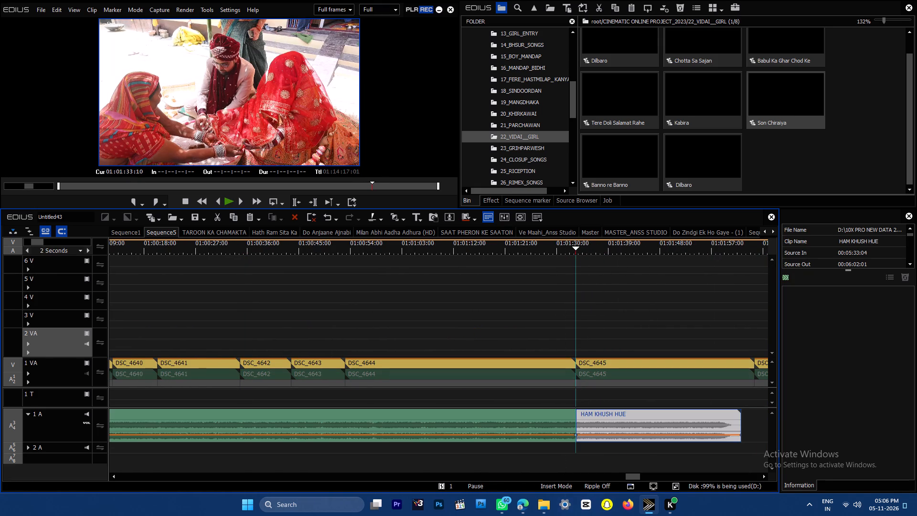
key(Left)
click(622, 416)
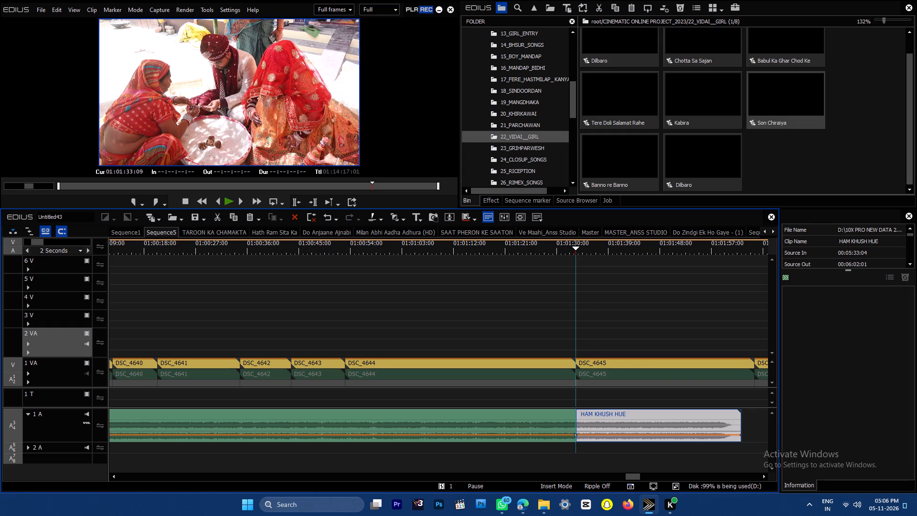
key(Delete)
Review the footage around DSC_4643, delete that clip from 1 VA, and close the gap it leaves.
drag(330, 242, 694, 268)
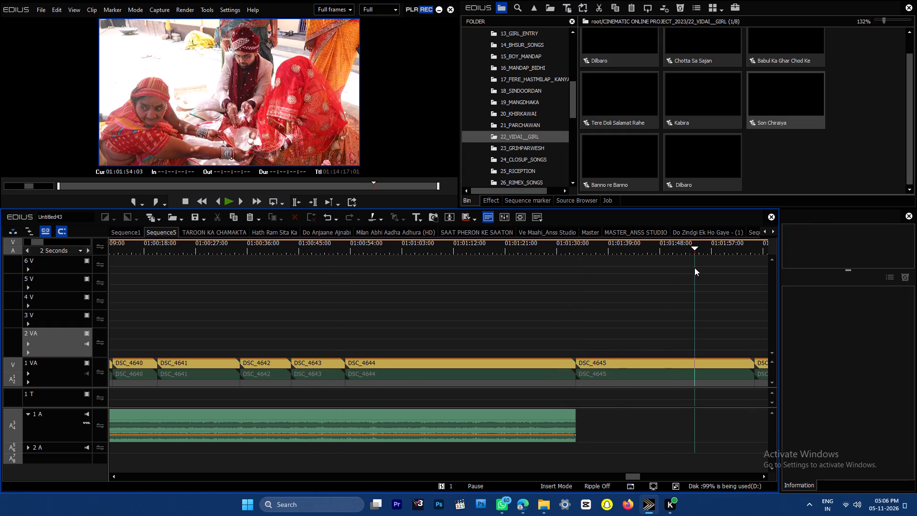
drag(694, 268, 307, 291)
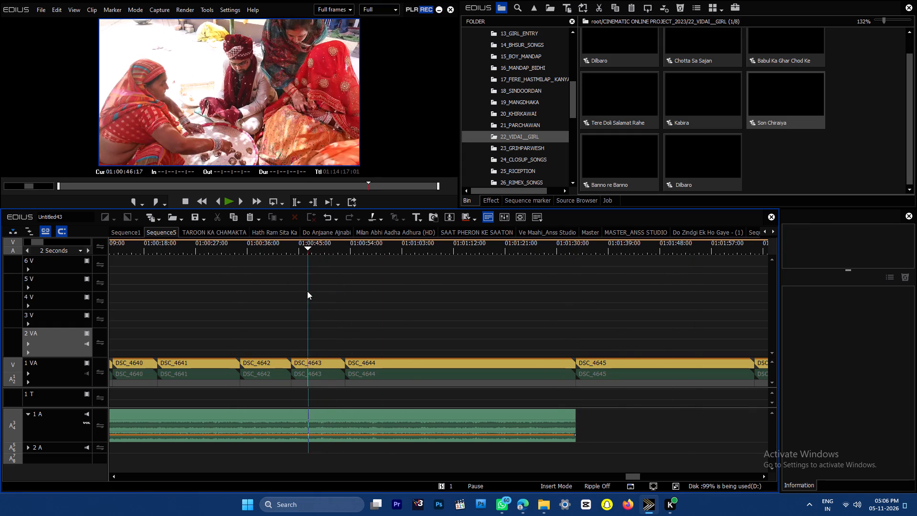
drag(307, 291, 320, 291)
drag(313, 333, 311, 376)
key(Delete)
right_click(312, 370)
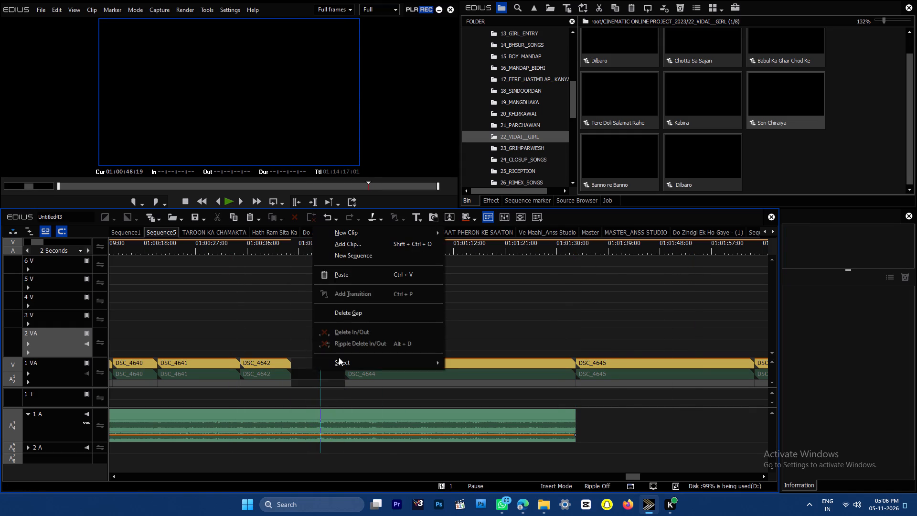
click(358, 315)
Add a Dissolve transition at the cut between DSC_4642 and DSC_4644 on 1 VA.
click(287, 247)
key(Left)
drag(345, 317, 350, 394)
key(ctrl+p)
Cut HAM KHUSH HUE on 1 A at the start of DSC_4645, near 01:01:23, and delete the leftover end.
drag(526, 248, 515, 251)
drag(547, 295, 513, 509)
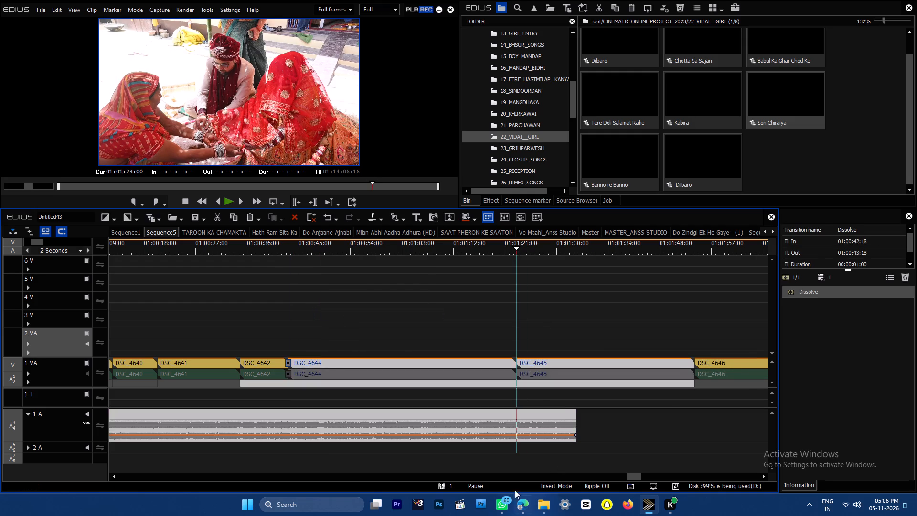
key(c)
key(Delete)
Fade HAM KHUSH HUE out to silence over about its last two seconds on 1 A.
key(ctrl+plus)
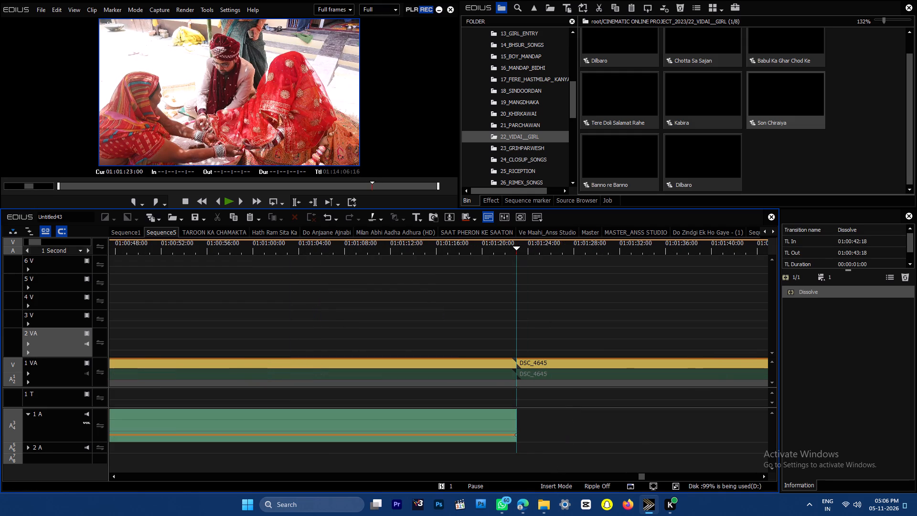
click(489, 434)
drag(512, 434, 557, 462)
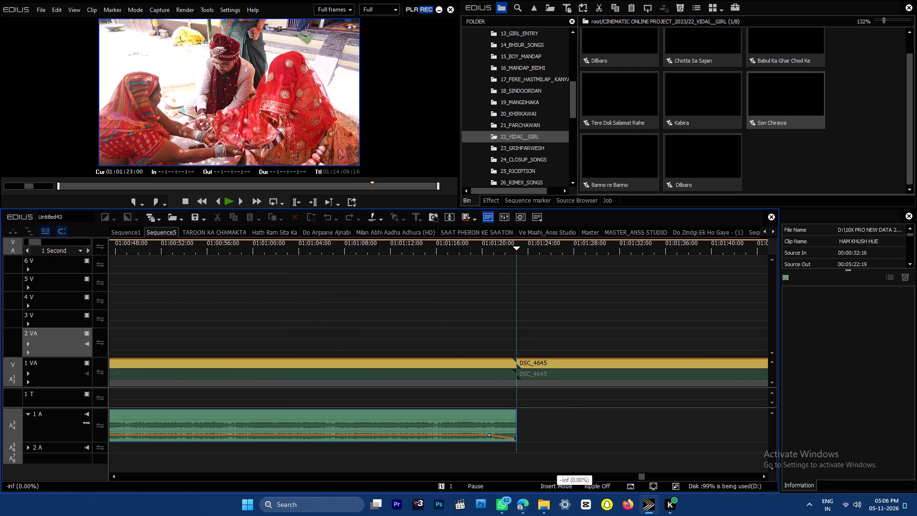
click(569, 463)
click(315, 296)
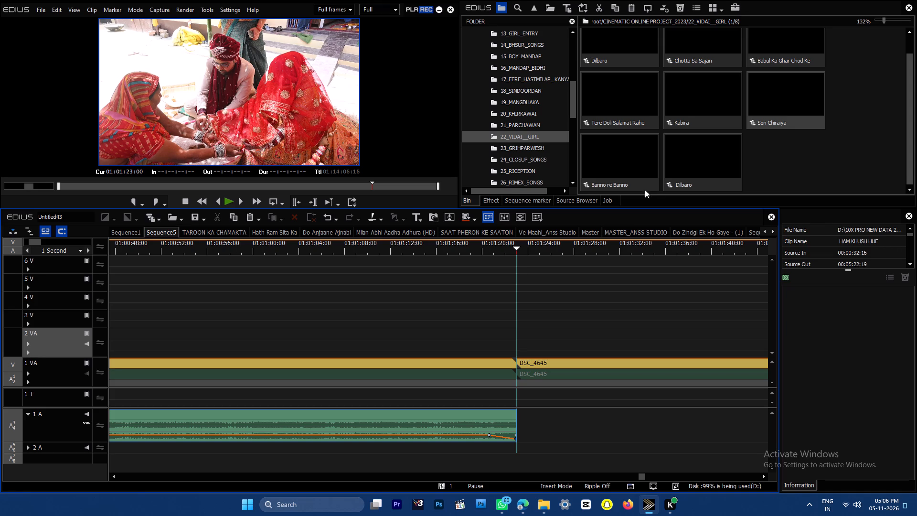
Open the root folder in the bin and look over its last clips.
click(468, 200)
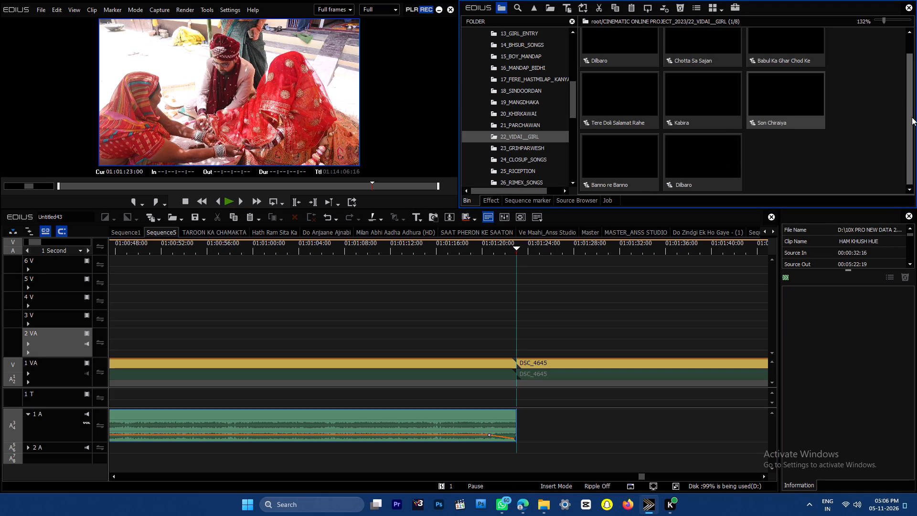
drag(572, 92, 571, 40)
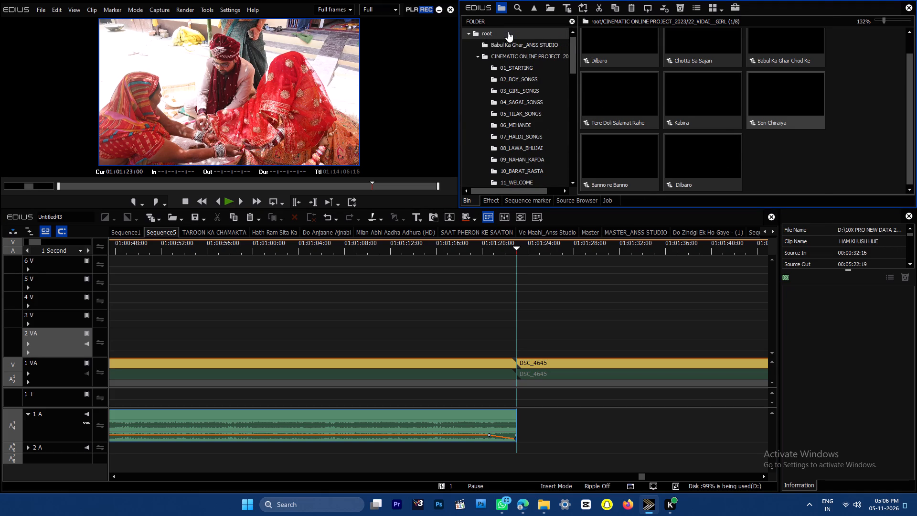
click(508, 32)
click(855, 86)
key(End)
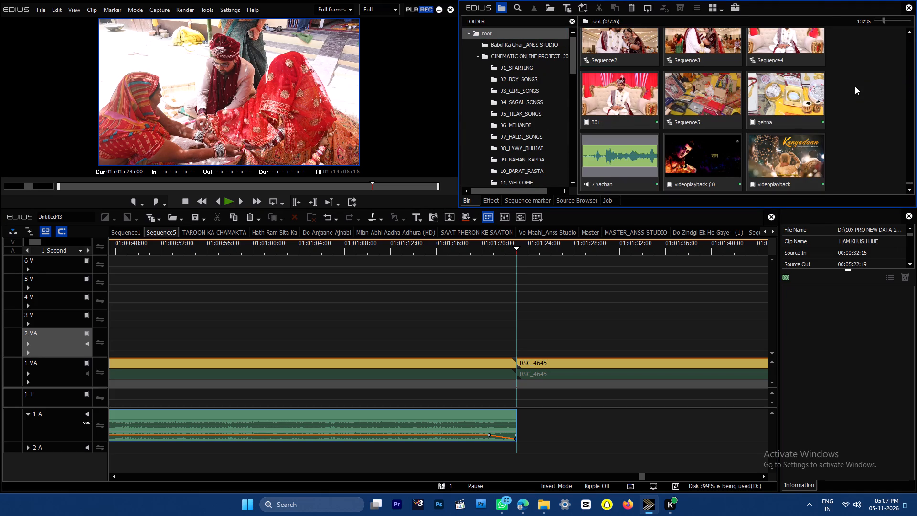
click(855, 144)
click(852, 163)
click(864, 148)
click(851, 119)
double_click(910, 189)
Import the video videoplayback (21) from New folder (3) inside the NEW 01 folder into the bin's root folder.
double_click(868, 147)
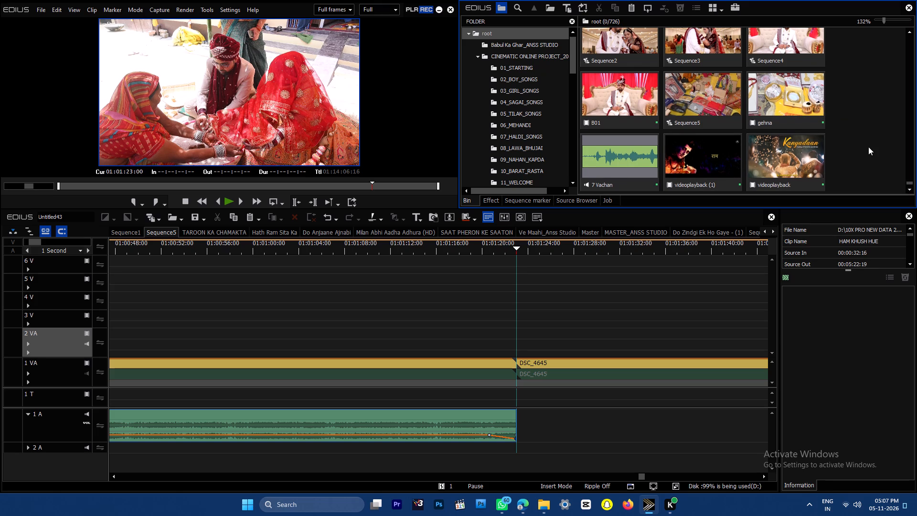
click(409, 210)
key(BackSpace)
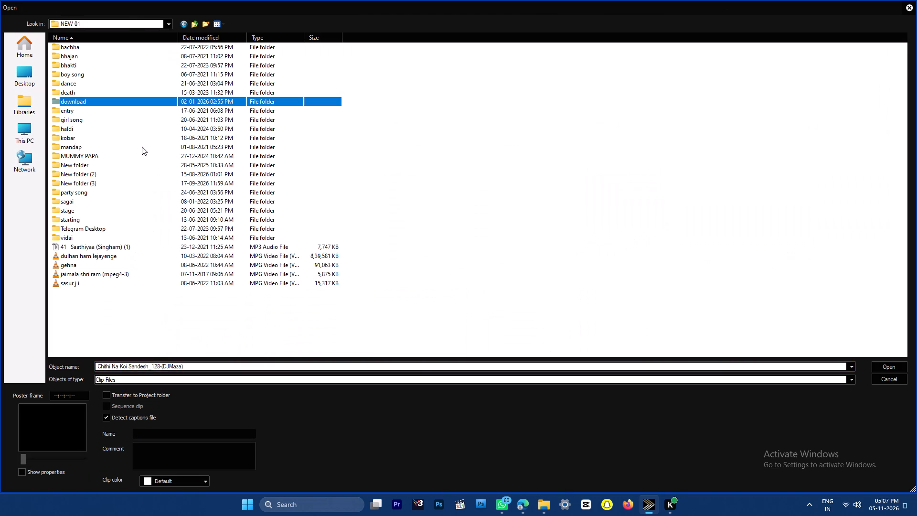
click(93, 177)
key(Down)
key(Return)
click(489, 257)
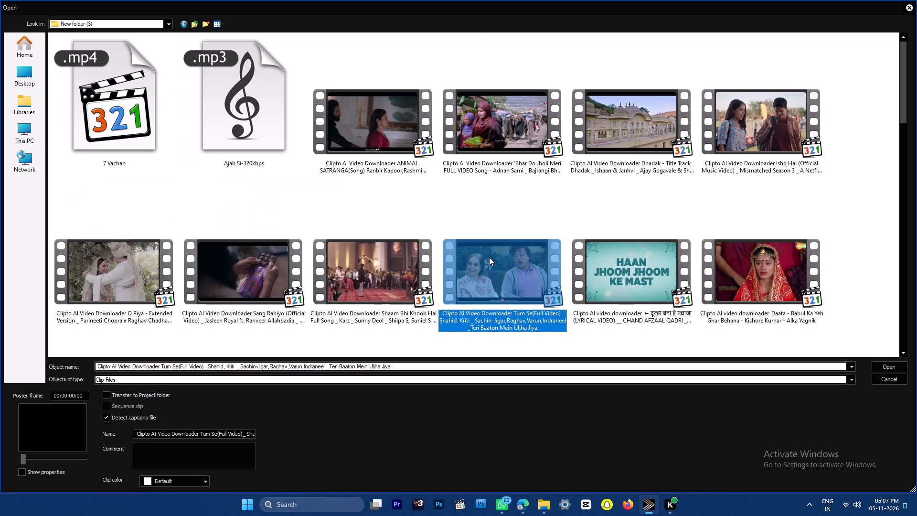
scroll(492, 257, down, 1)
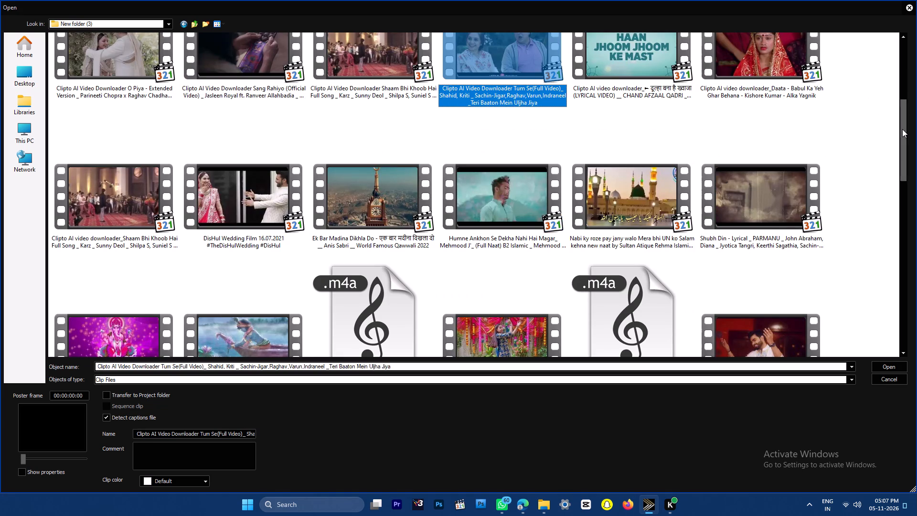
drag(902, 129, 902, 137)
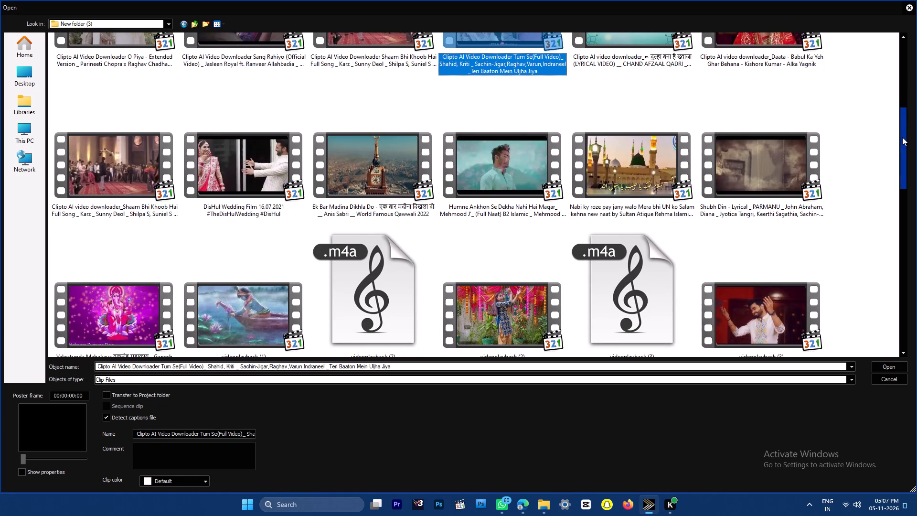
drag(902, 137, 907, 230)
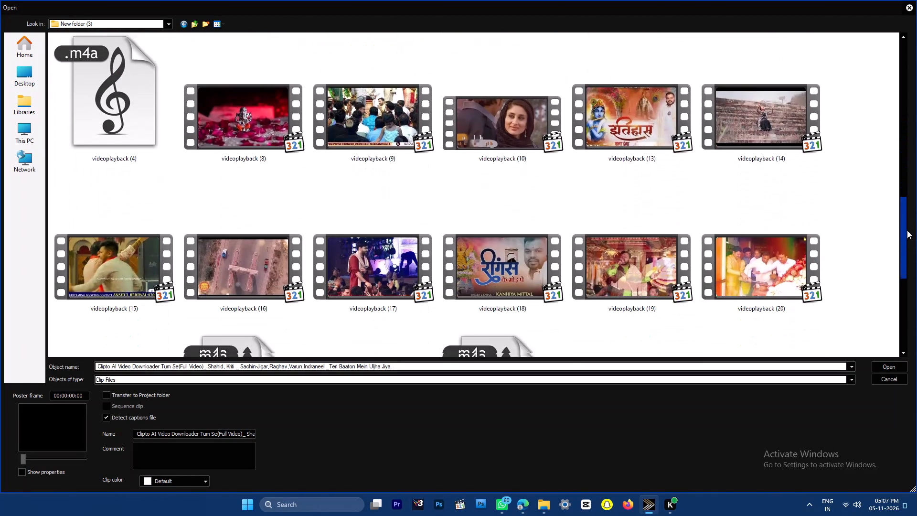
drag(907, 230, 916, 286)
click(160, 184)
key(Return)
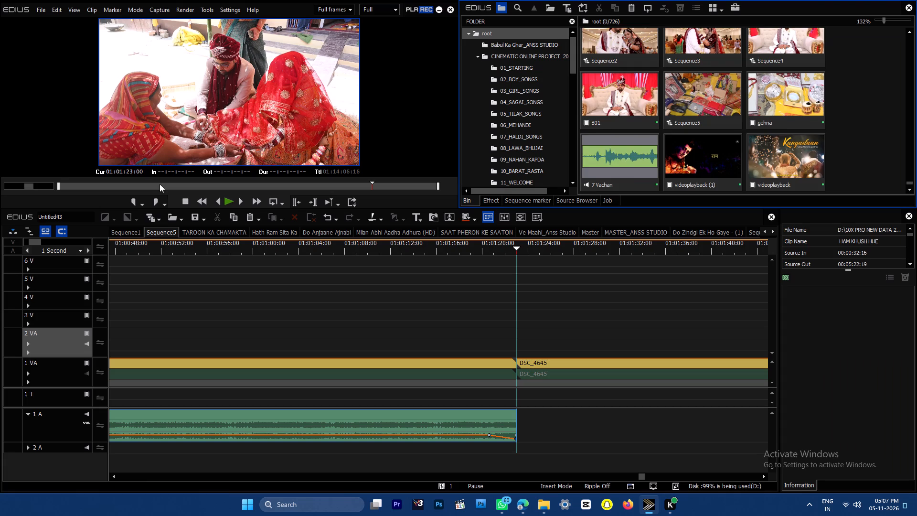
Place videoplayback (21) on 2 VA at the start of DSC_4645, and move it down to 1 A as audio after HAM KHUSH HUE.
drag(599, 168, 525, 333)
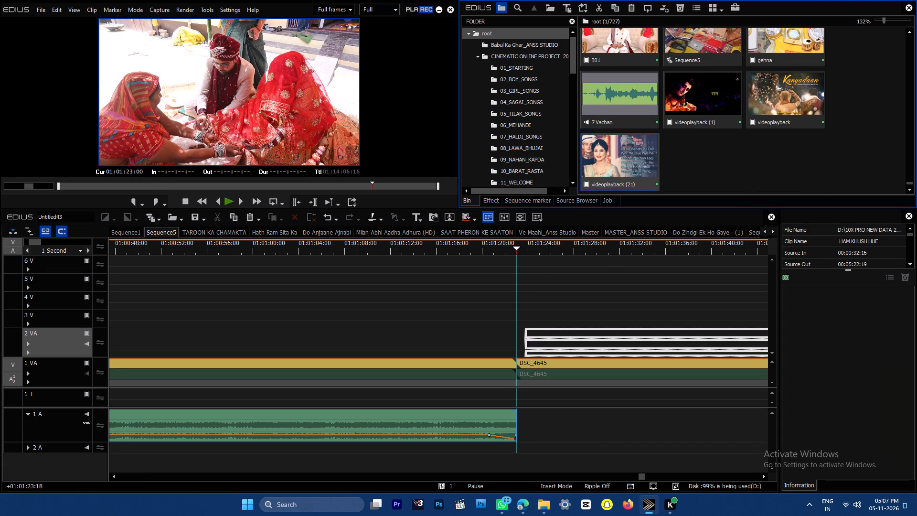
drag(525, 333, 518, 333)
key(Return)
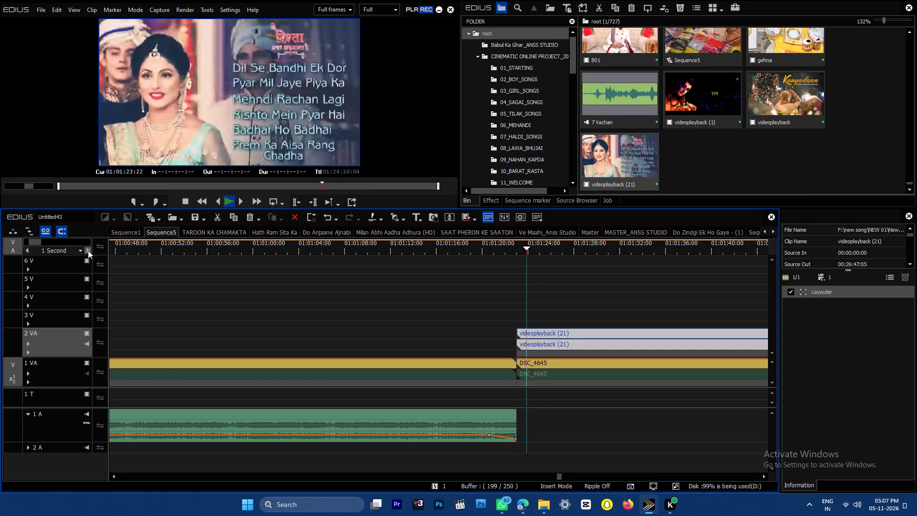
triple_click(87, 250)
double_click(87, 250)
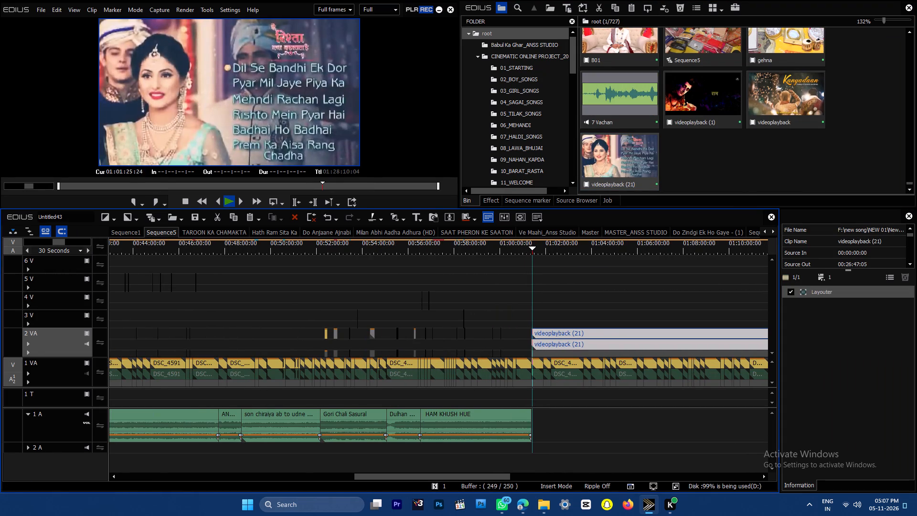
drag(591, 337, 592, 428)
Play through videoplayback (21) on 1 A under DSC_4646 to DSC_4659 to find a song change suitable as a starting point.
key(ctrl+plus)
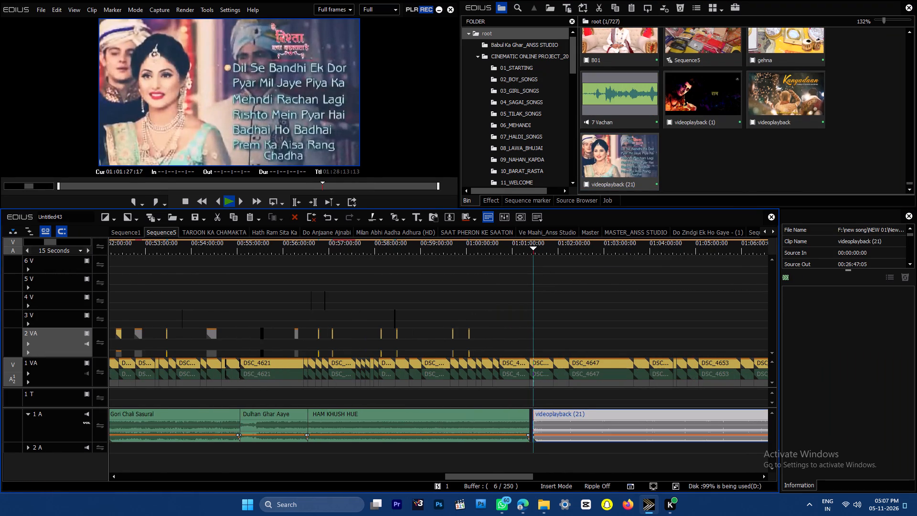
click(609, 288)
key(ctrl+plus)
key(ctrl+plus)
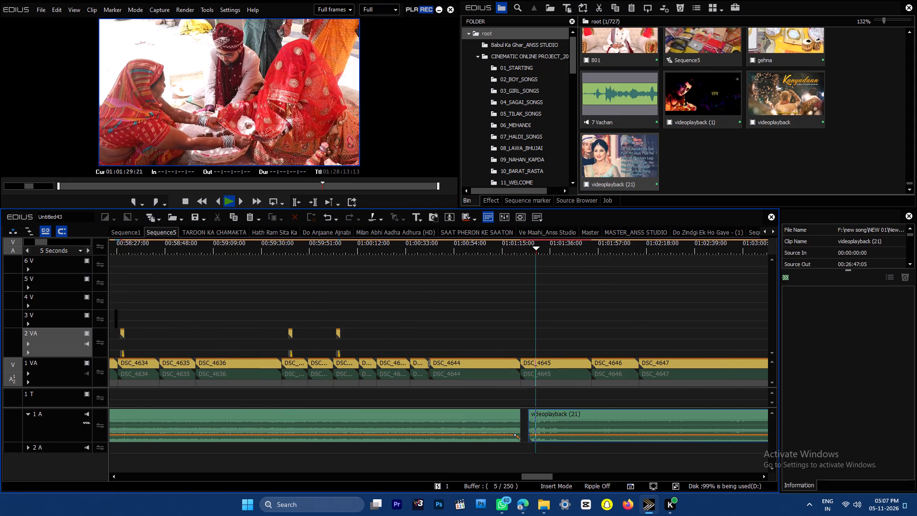
drag(539, 478, 554, 480)
drag(304, 239, 313, 241)
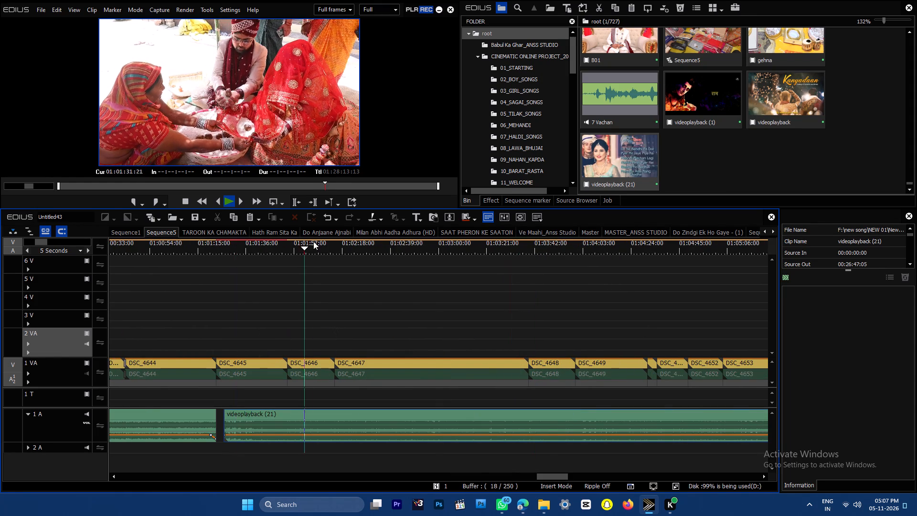
drag(313, 241, 491, 260)
key(Return)
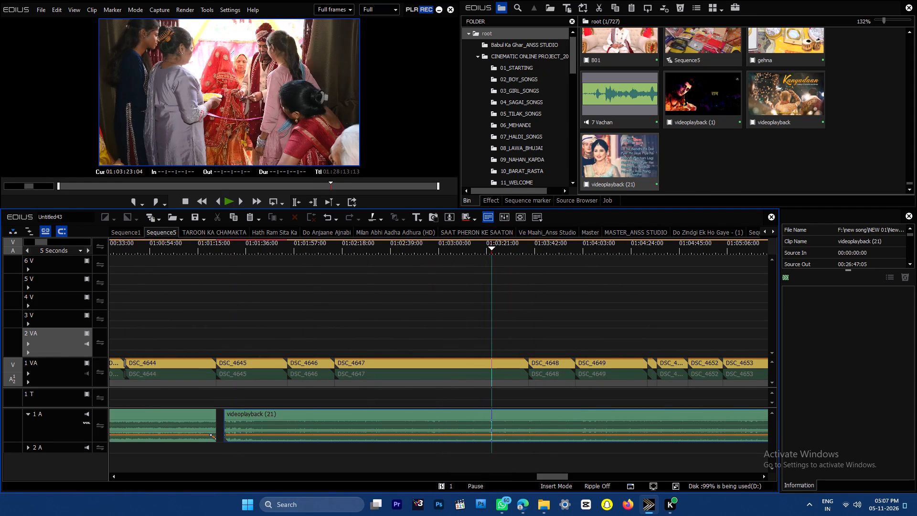
key(Return)
drag(553, 475, 558, 475)
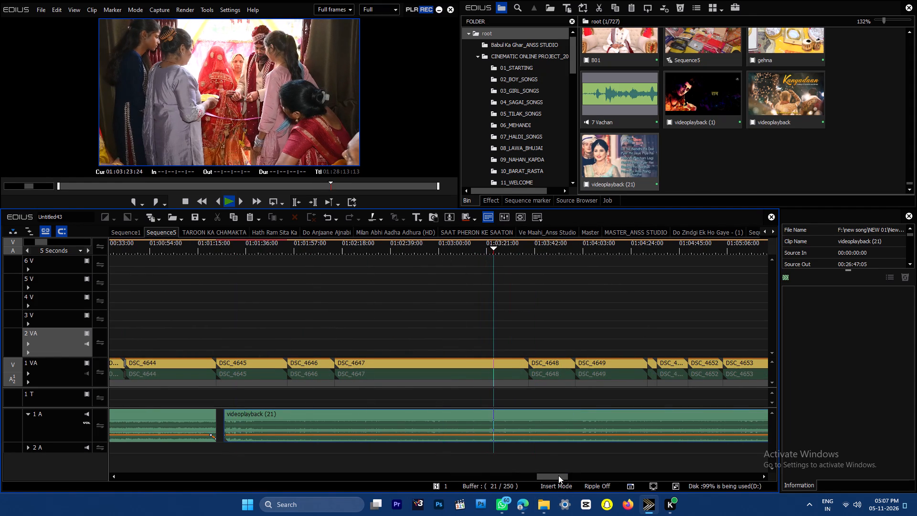
drag(558, 475, 566, 476)
click(505, 293)
drag(406, 246, 518, 263)
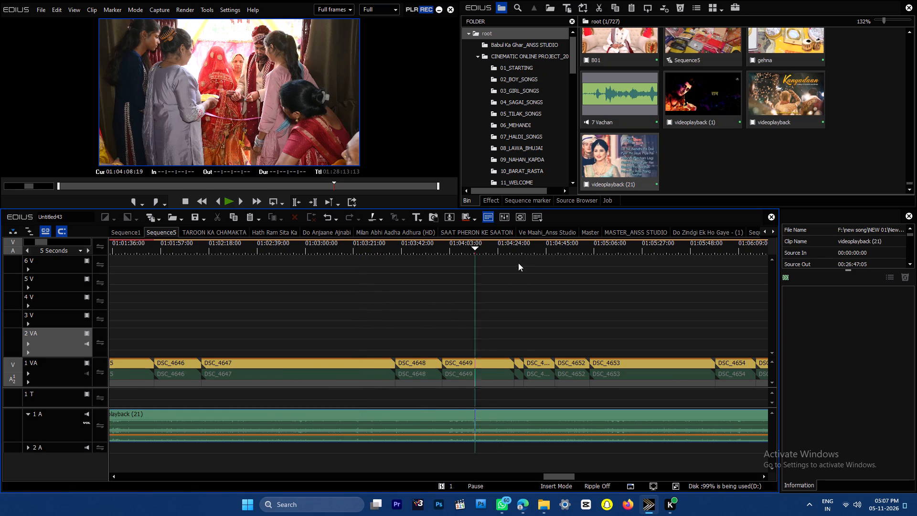
drag(518, 263, 479, 270)
key(Return)
drag(556, 478, 557, 478)
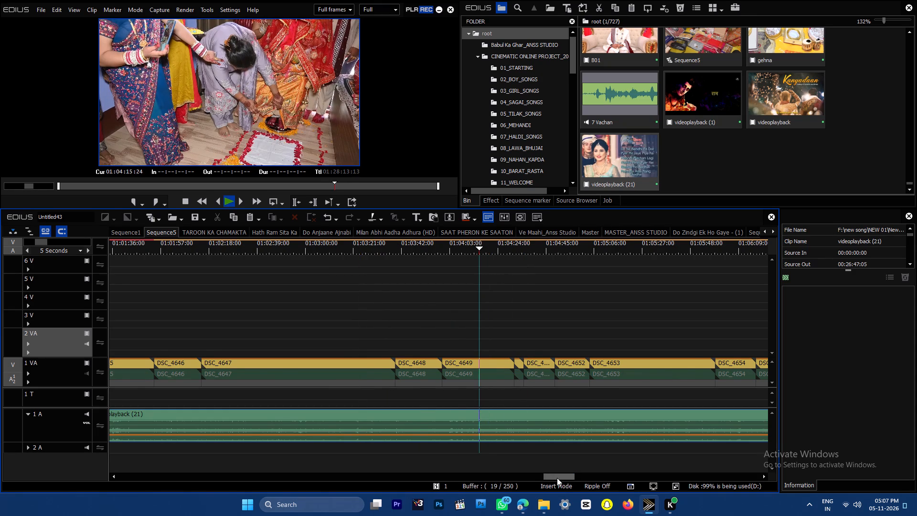
drag(557, 478, 575, 478)
key(Return)
click(598, 245)
key(Return)
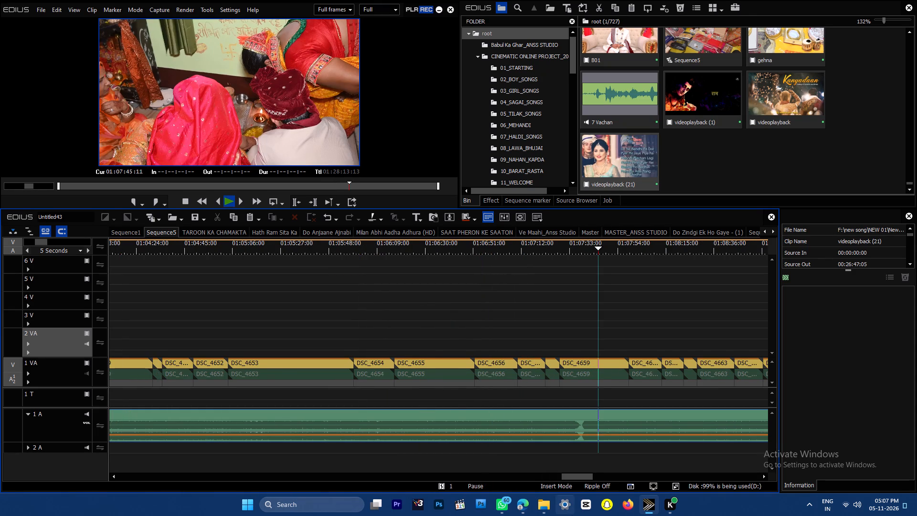
drag(580, 477, 588, 477)
key(ctrl+plus)
key(ctrl+plus)
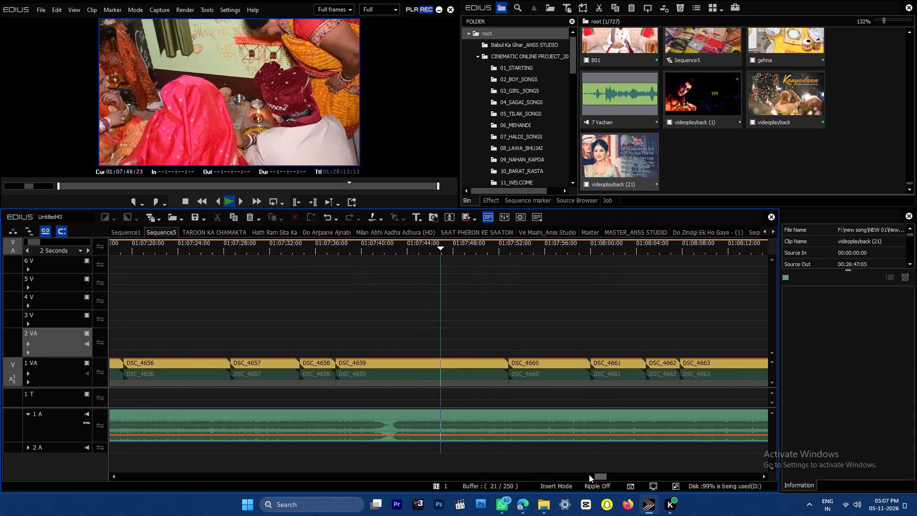
key(ctrl+minus)
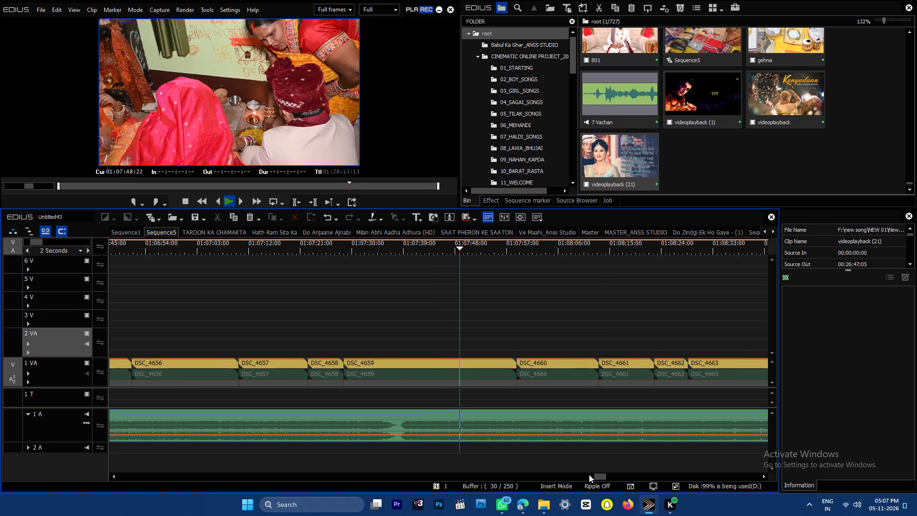
Cut videoplayback (21) on 1 A at the quiet gap under DSC_4659, at 01:07:39:07, and delete the part before it.
drag(396, 247, 405, 247)
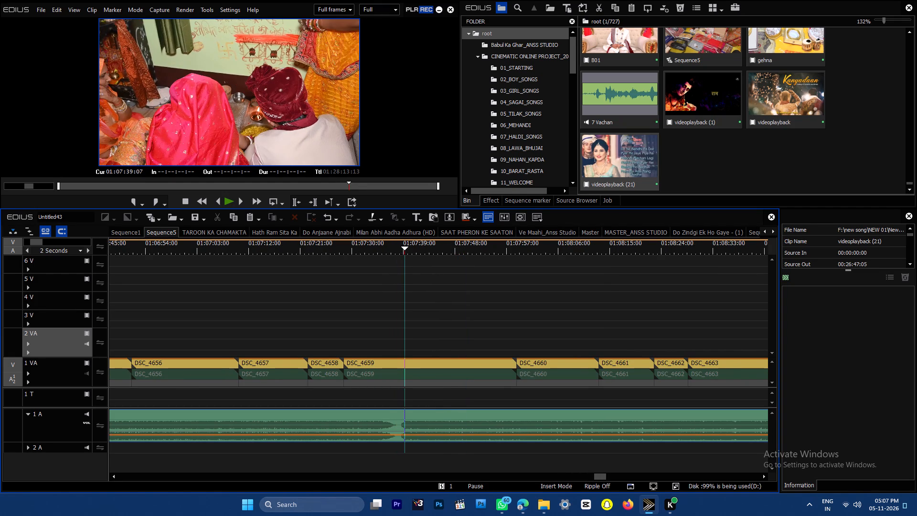
click(453, 426)
key(c)
key(space)
click(372, 422)
key(ctrl+minus)
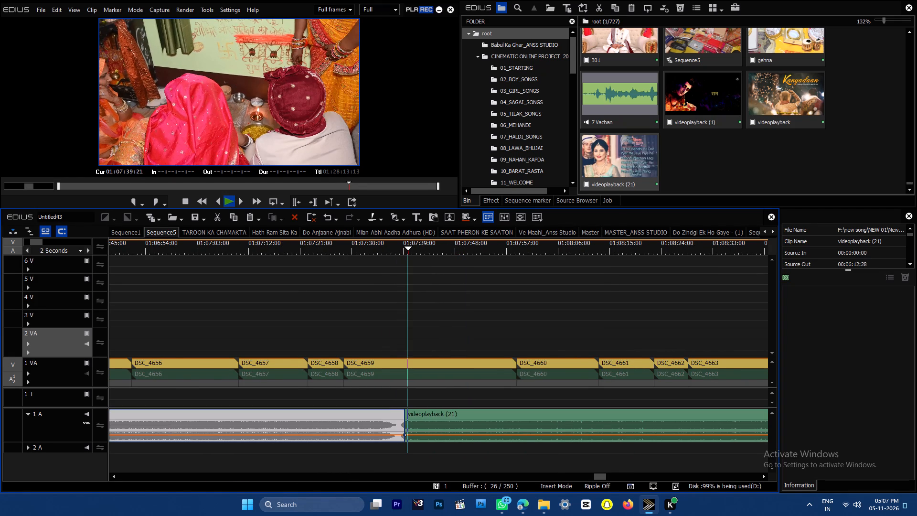
key(Delete)
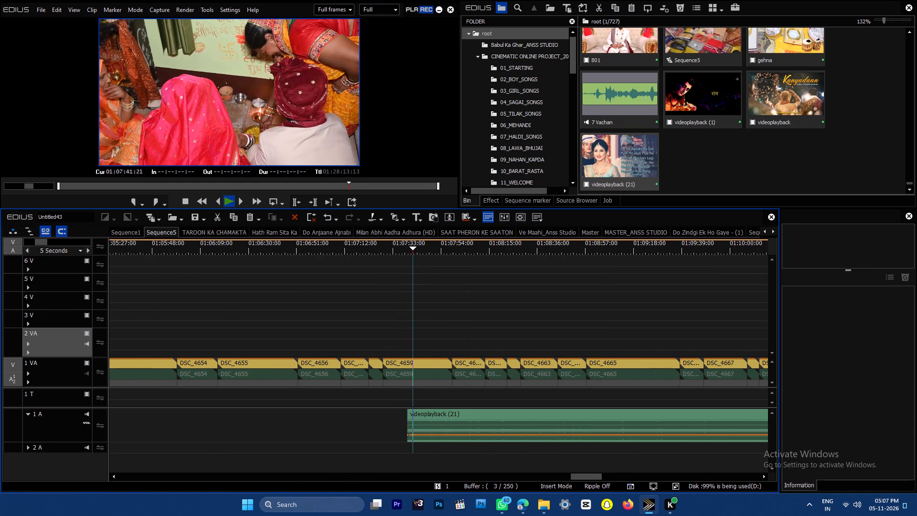
Preview the remaining videoplayback (21) audio and move it back on 1 A to start at the end of HAM KHUSH HUE.
drag(446, 243, 478, 242)
key(space)
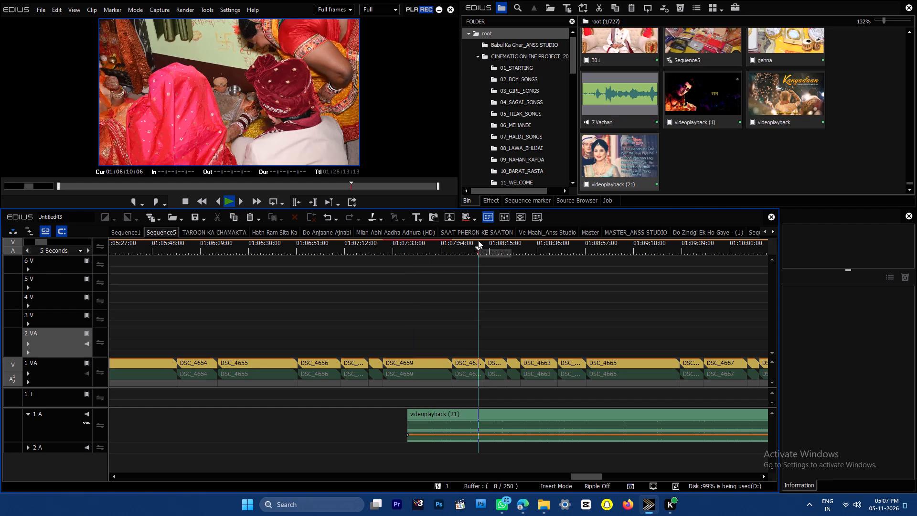
key(ctrl+minus)
key(ctrl+minus)
key(ctrl+minus)
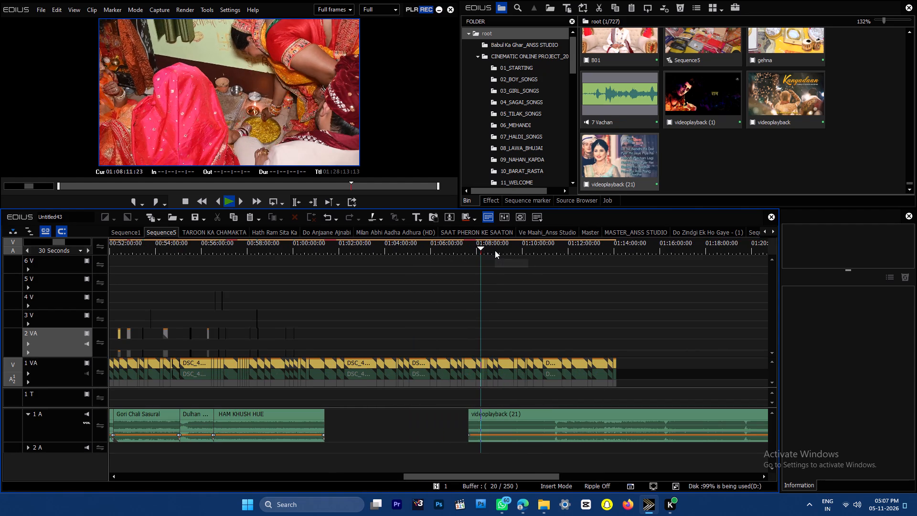
drag(520, 420, 377, 408)
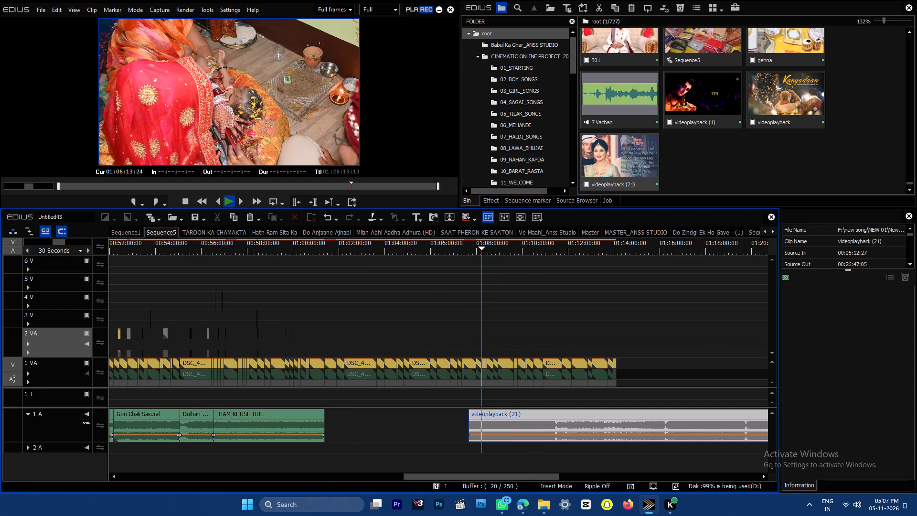
drag(377, 408, 379, 412)
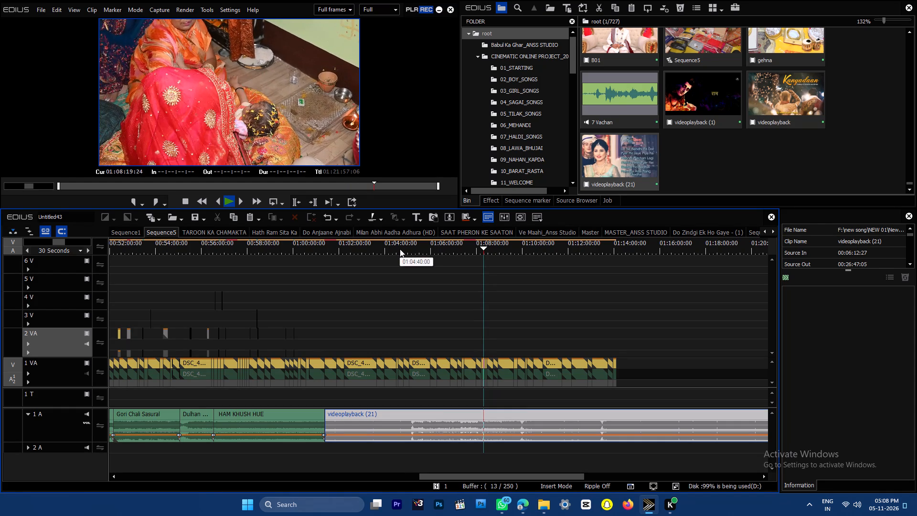
Play through DSC_4647 to DSC_4652 with videoplayback (21) beneath to check how the song fits the homecoming footage.
drag(392, 241, 398, 240)
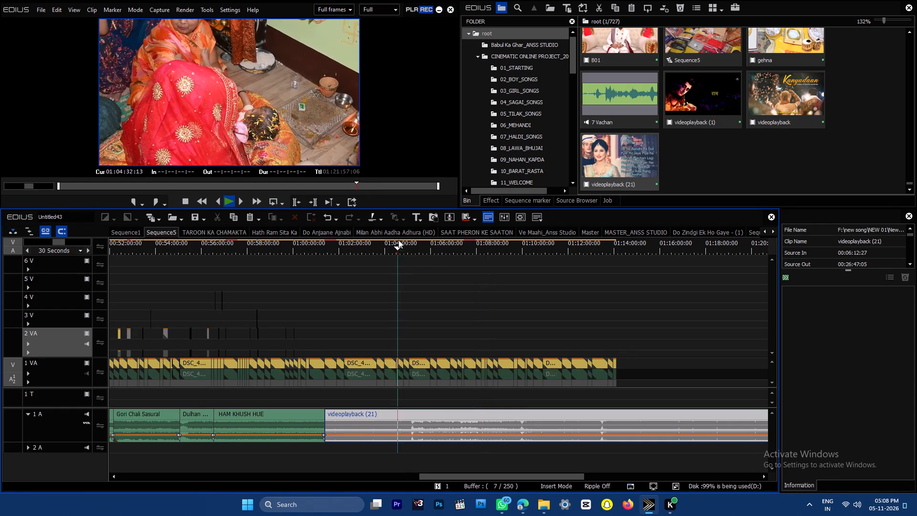
drag(398, 240, 405, 239)
key(space)
key(ctrl+plus)
key(ctrl+plus)
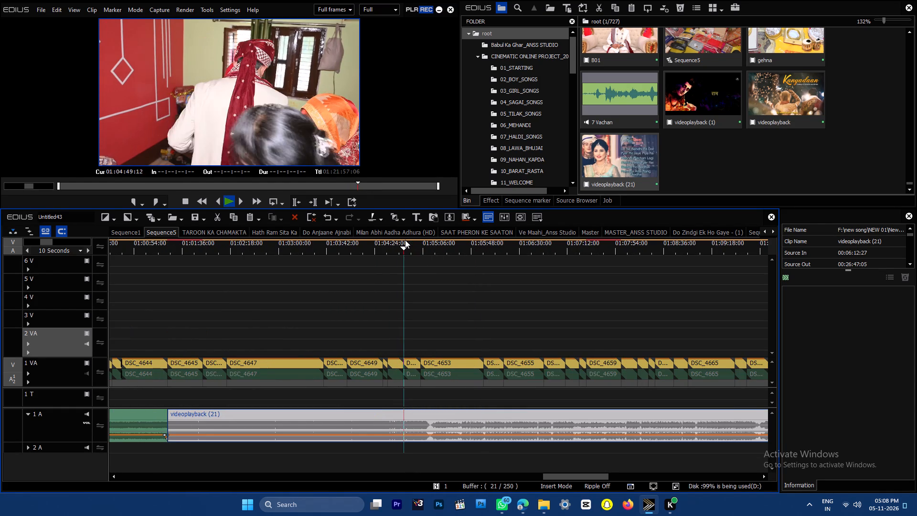
click(371, 248)
key(space)
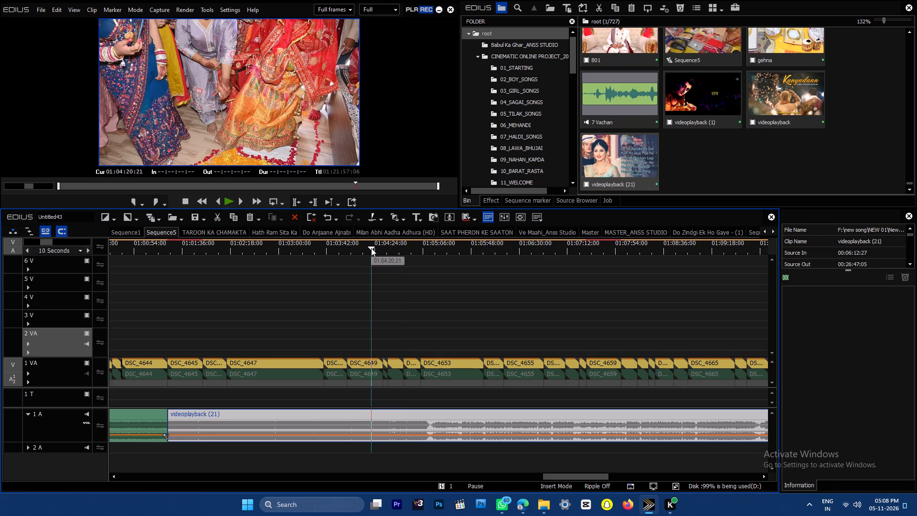
key(ctrl+plus)
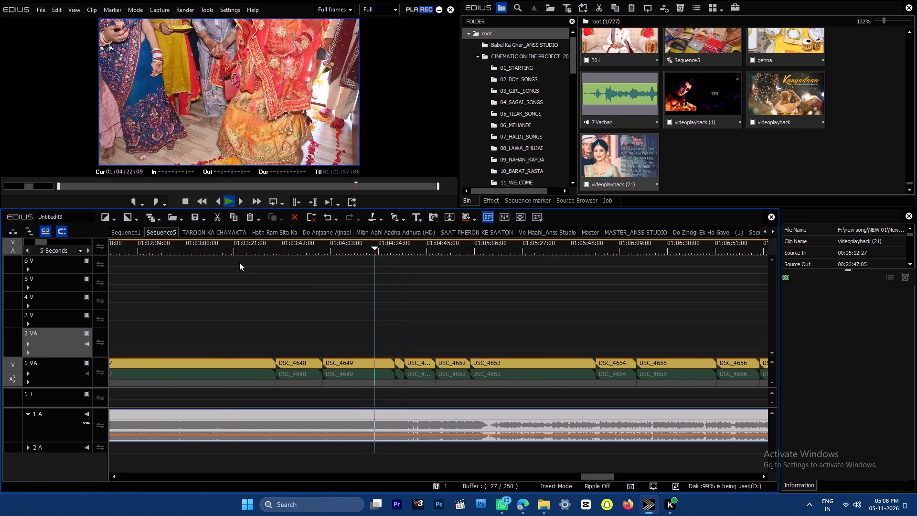
drag(230, 252, 173, 267)
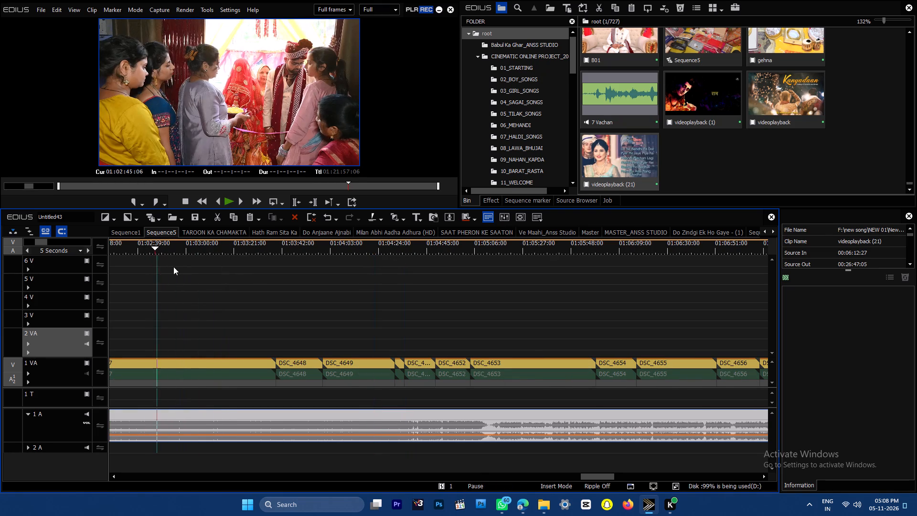
drag(173, 267, 230, 270)
key(space)
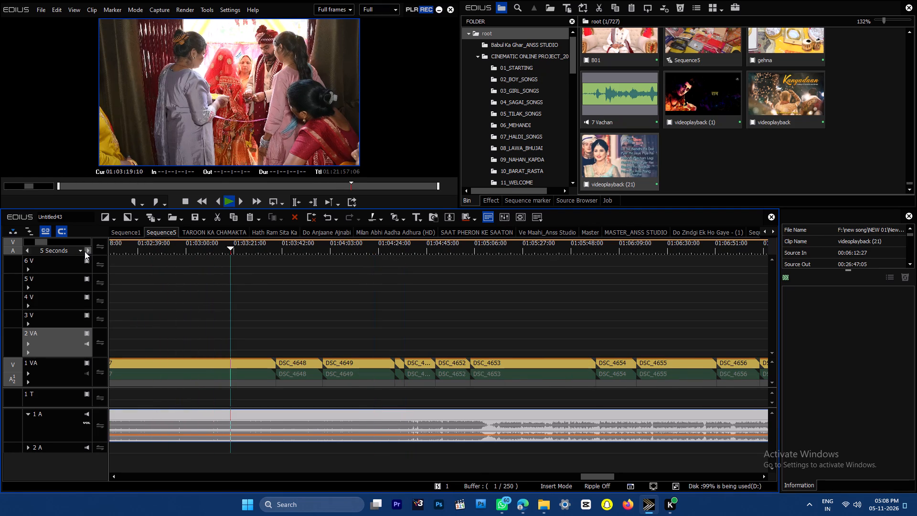
double_click(87, 251)
drag(174, 248, 190, 247)
key(ctrl+plus)
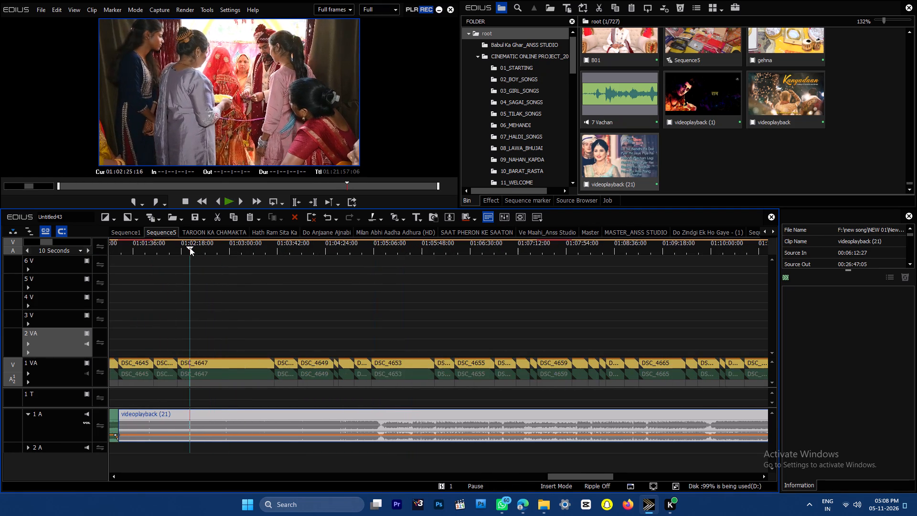
drag(190, 247, 237, 249)
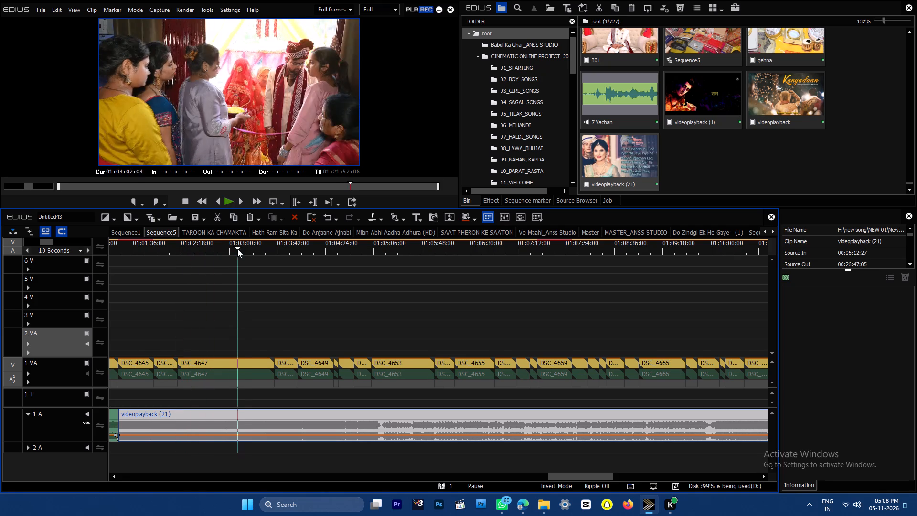
drag(237, 249, 212, 260)
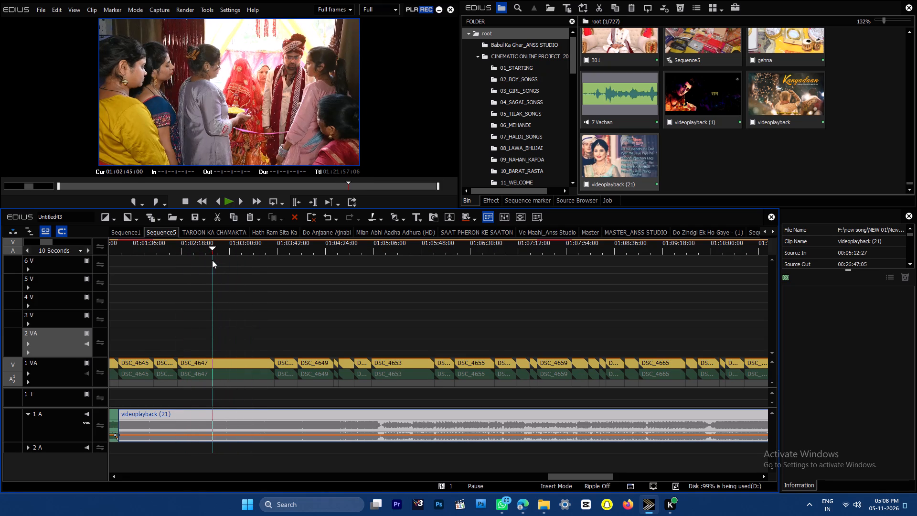
drag(212, 260, 238, 261)
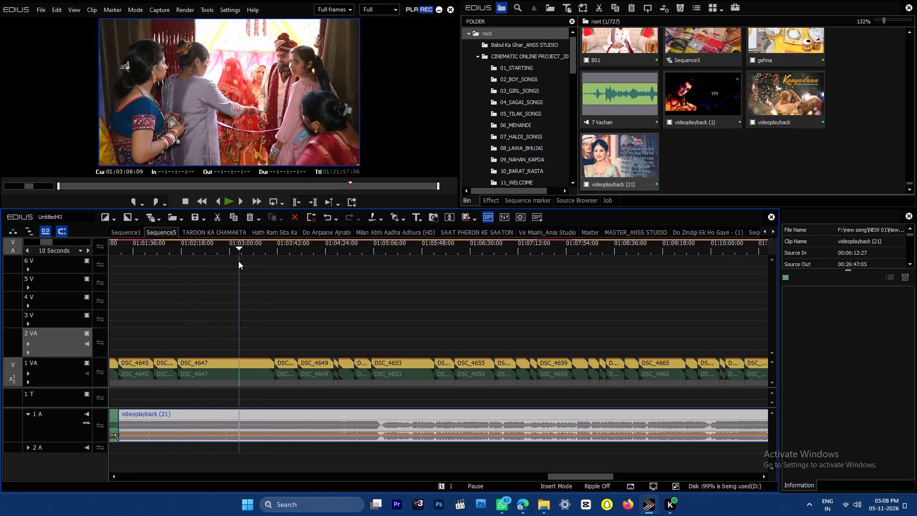
drag(238, 261, 230, 262)
key(space)
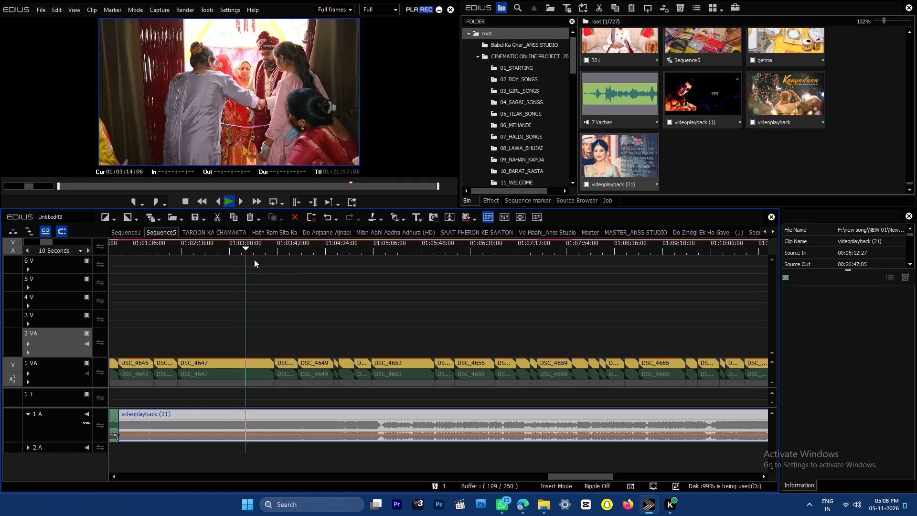
Review DSC_4648 and DSC_4649 on 1 VA up to the DSC_4650 cut to find where DSC_4649 should end.
drag(259, 248, 295, 250)
key(space)
key(ctrl+plus)
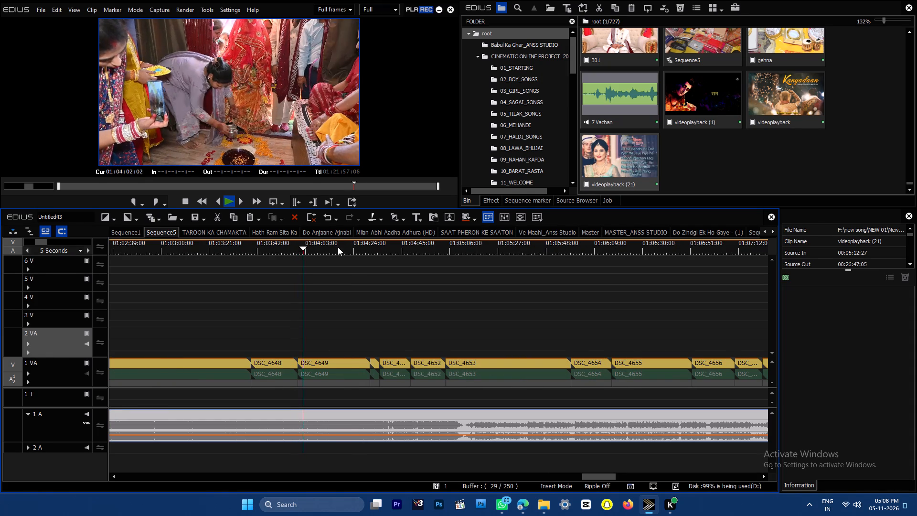
drag(341, 247, 299, 257)
key(space)
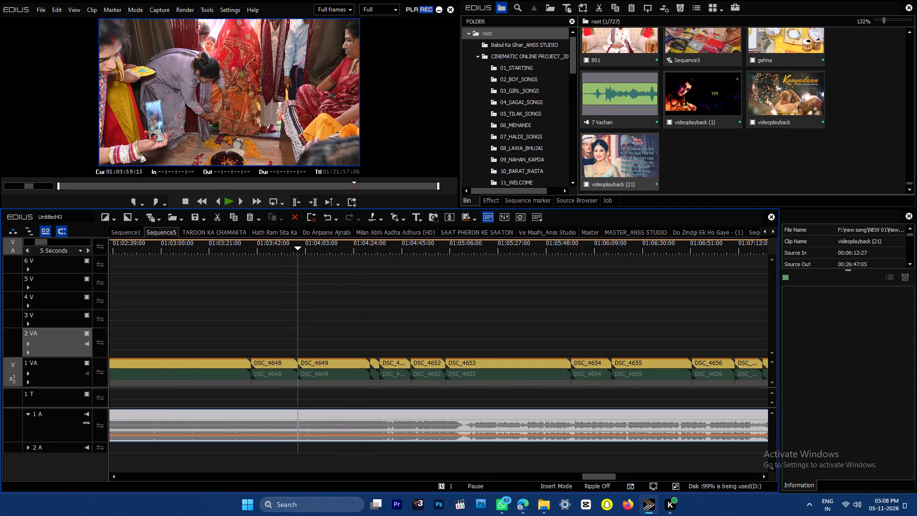
drag(294, 257, 288, 257)
click(286, 242)
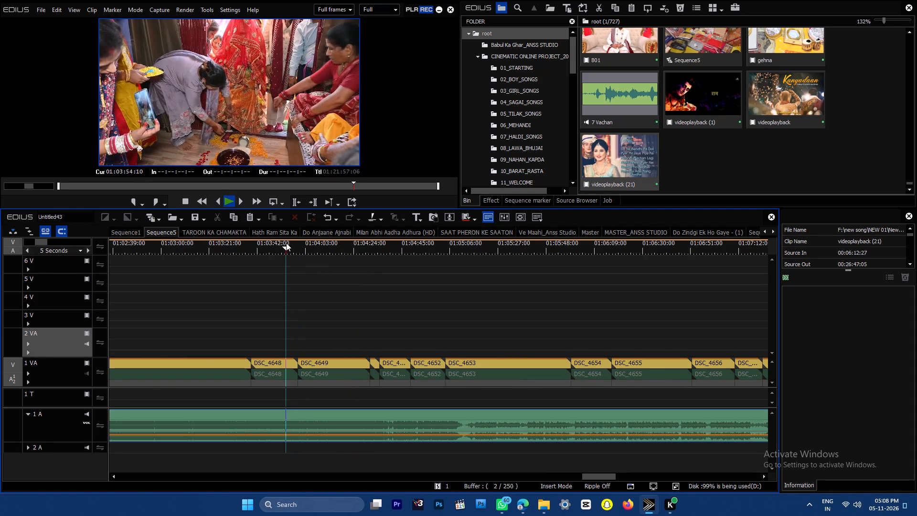
key(space)
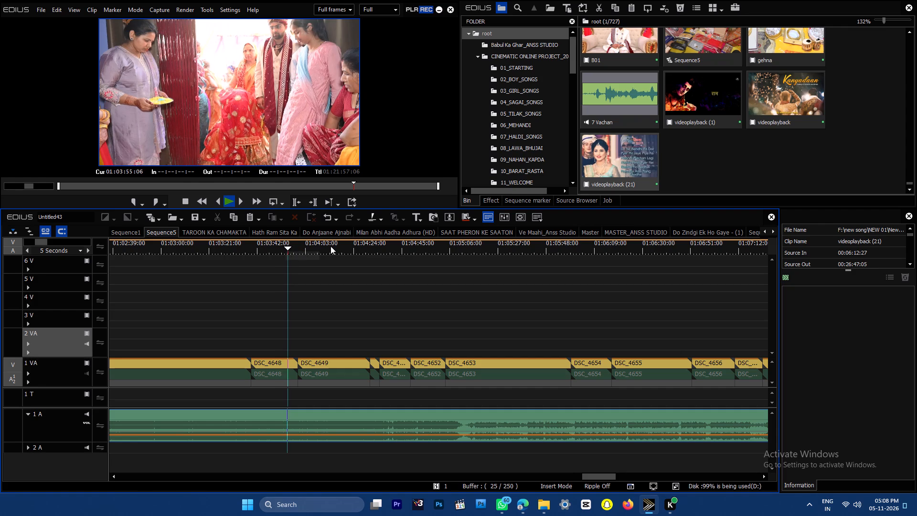
drag(347, 241, 370, 242)
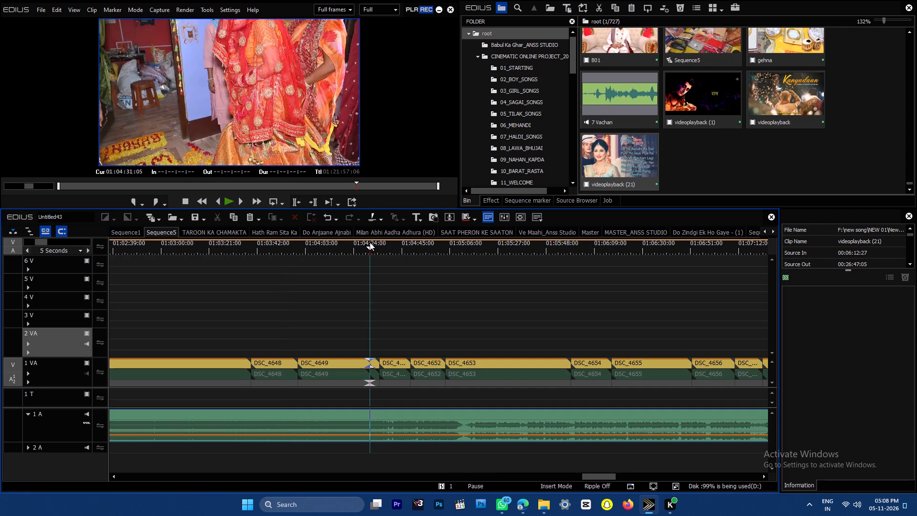
Cut DSC_4649 at 01:04:30:05, delete the part after it, and close the gap before DSC_4650.
key(space)
key(ctrl+plus)
key(ctrl+plus)
key(ctrl+plus)
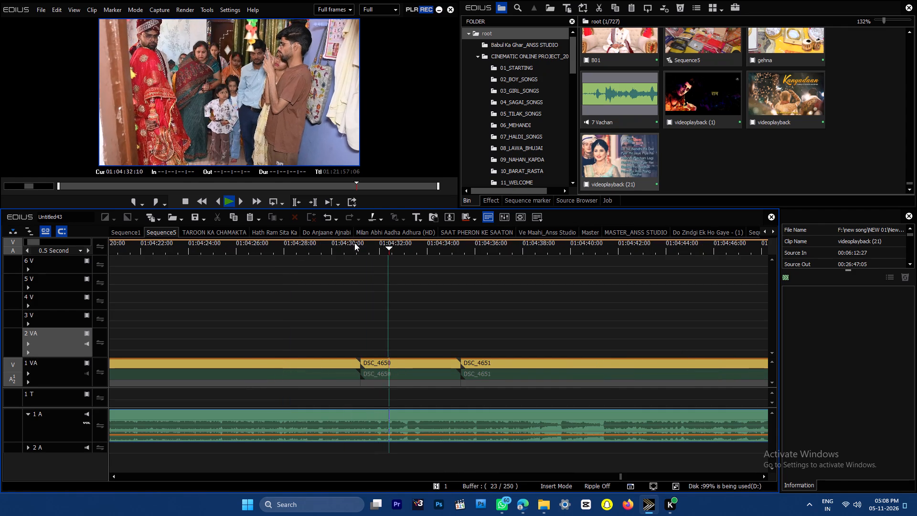
drag(354, 243, 319, 247)
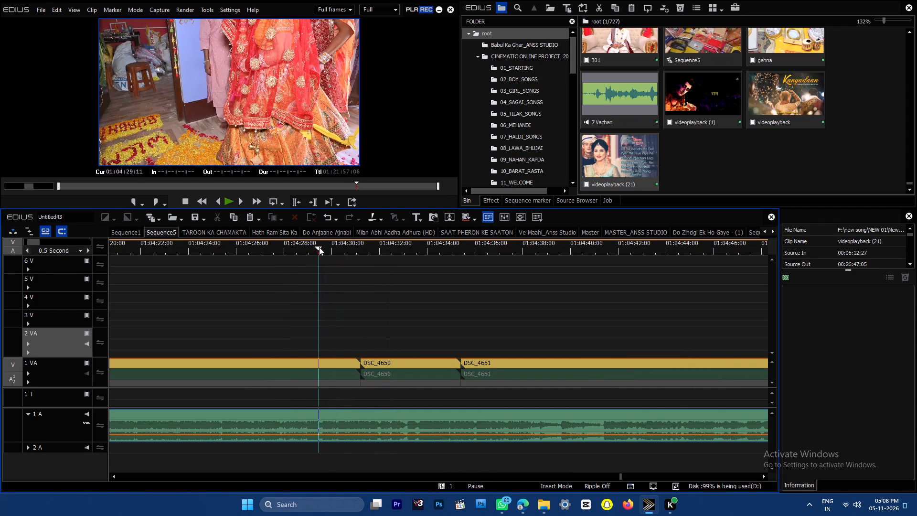
drag(319, 247, 336, 247)
drag(343, 294, 339, 370)
key(c)
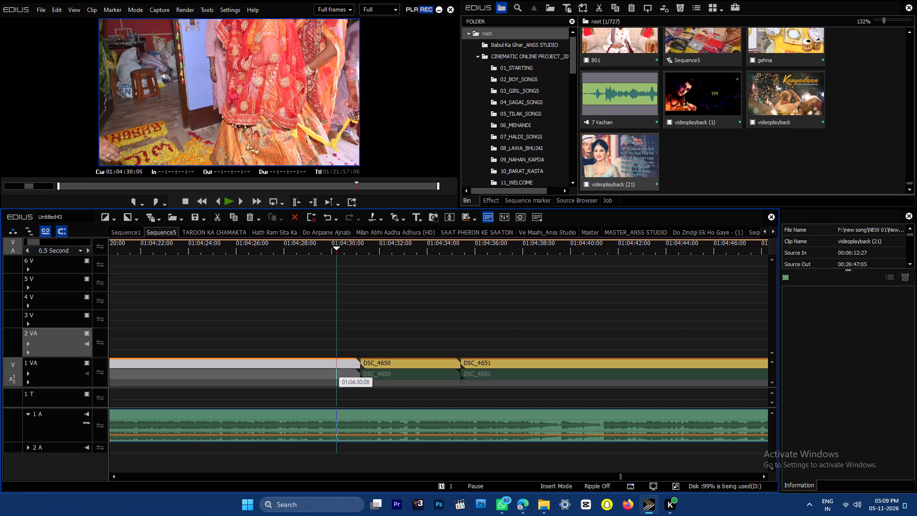
key(Delete)
right_click(347, 366)
click(384, 312)
Add a one-second Dissolve between DSC_4649 and DSC_4650 on 1 VA and preview it.
drag(382, 322, 384, 399)
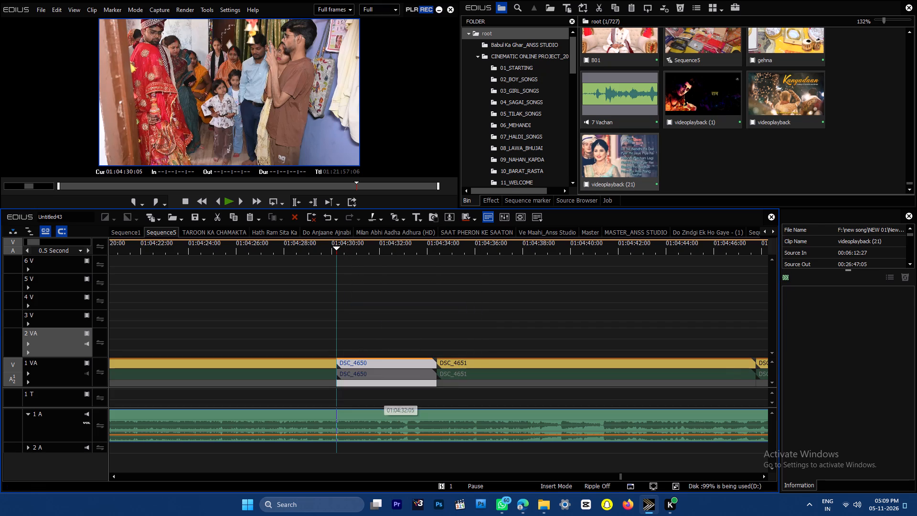
key(ctrl+p)
click(303, 245)
key(Return)
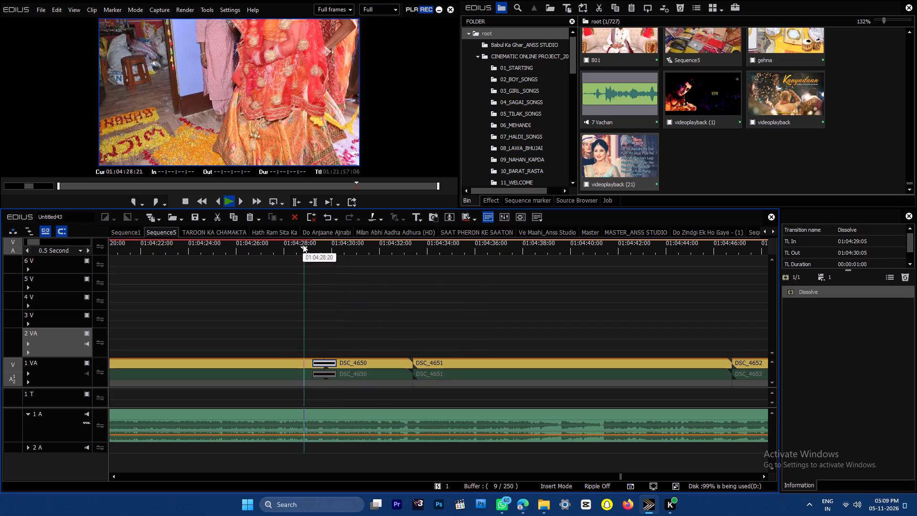
Review DSC_4651 and DSC_4652, delete DSC_4652 from 1 VA, and close the gap it leaves before DSC_4653.
click(88, 252)
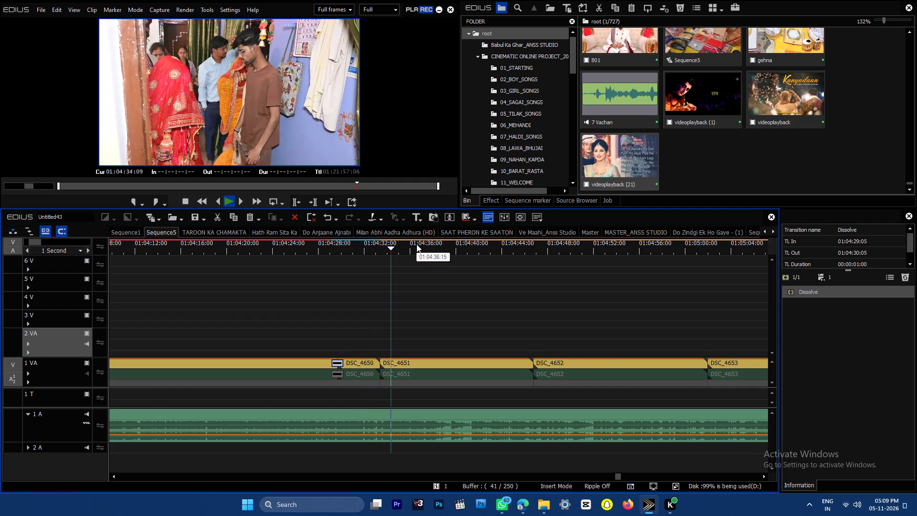
drag(440, 241, 522, 242)
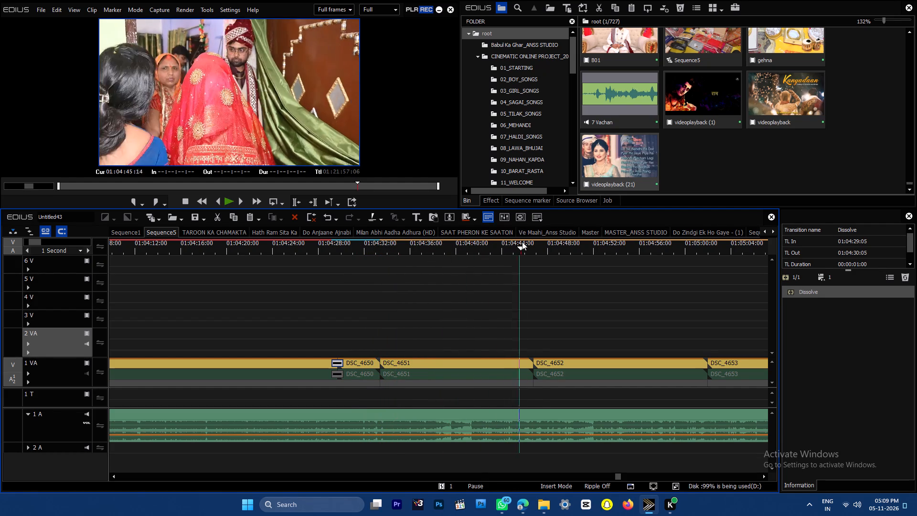
drag(522, 242, 553, 242)
key(Return)
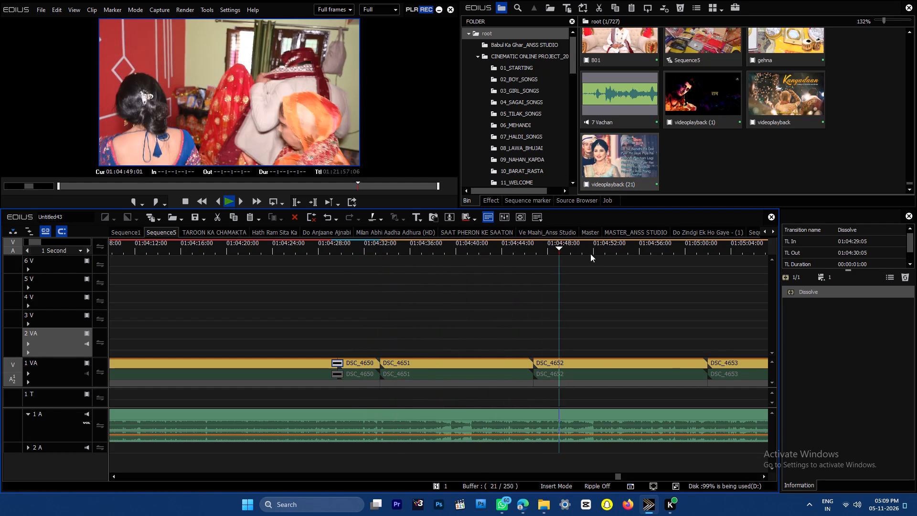
drag(586, 253, 637, 266)
drag(631, 305, 632, 380)
key(Delete)
drag(518, 245, 485, 250)
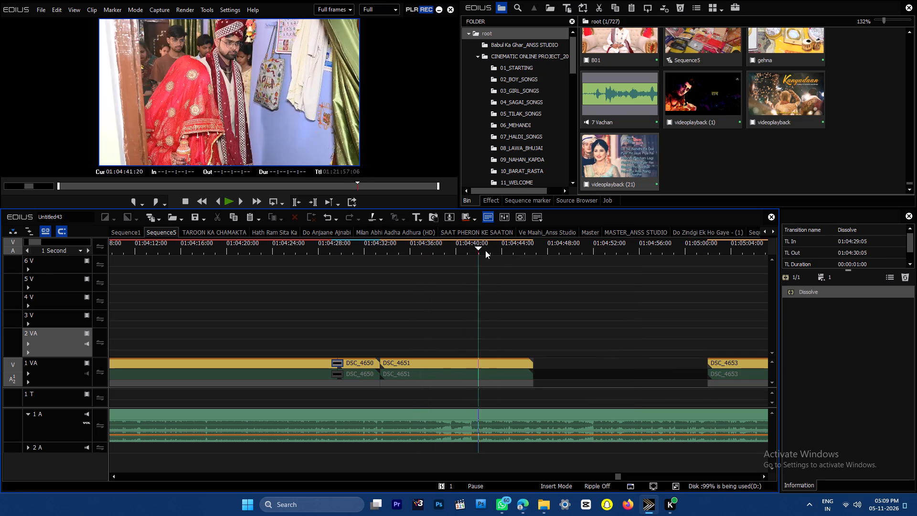
drag(485, 250, 512, 252)
right_click(592, 369)
click(626, 314)
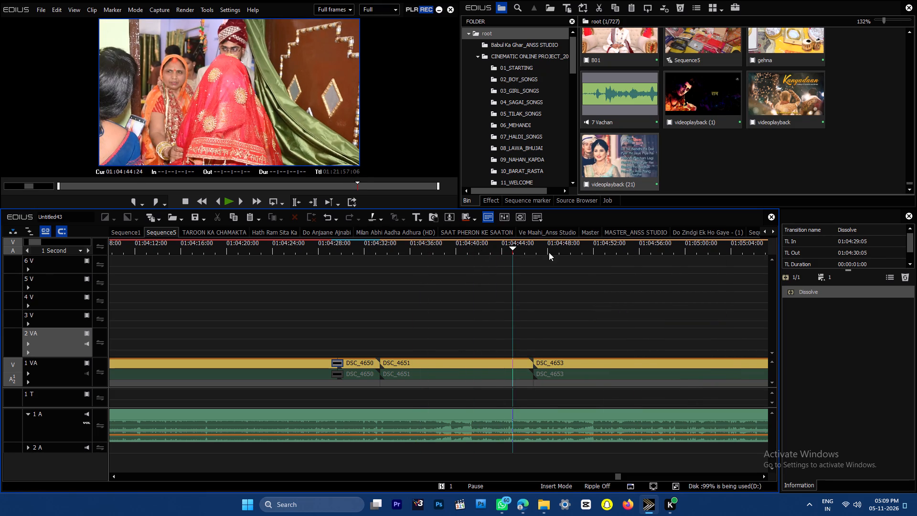
Add a one-second Dissolve between DSC_4651 and DSC_4653 on 1 VA and preview it.
drag(543, 247, 538, 246)
drag(583, 296, 592, 365)
key(ctrl+p)
click(517, 242)
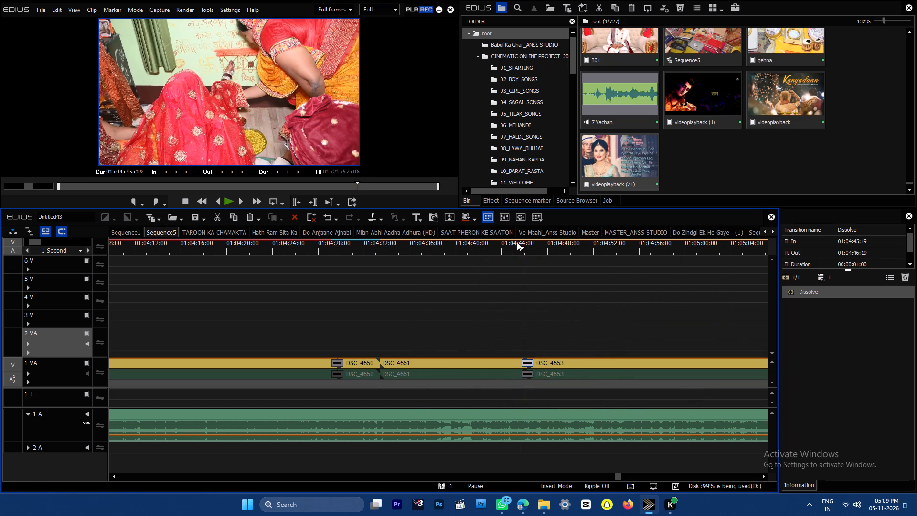
key(Return)
Cut videoplayback (21) on 1 A at the start of DSC_4651, at 01:04:33:10, and delete the rest of the song.
key(ctrl+minus)
key(ctrl+minus)
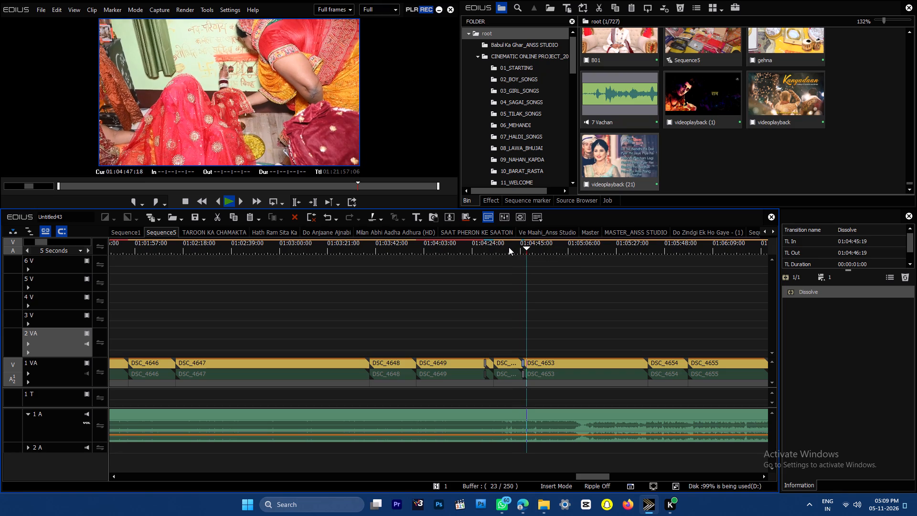
drag(509, 247, 496, 247)
key(space)
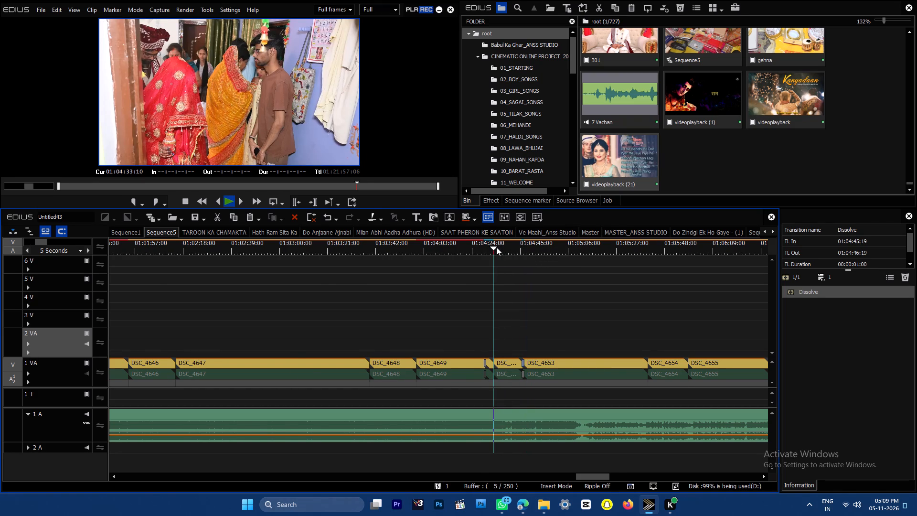
key(ctrl+plus)
key(ctrl+plus)
key(space)
drag(499, 244, 492, 246)
drag(515, 283, 526, 397)
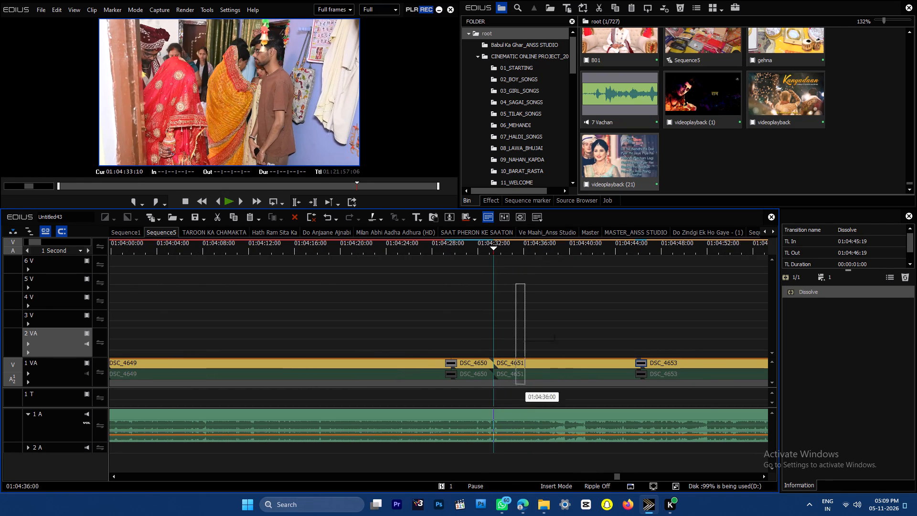
drag(526, 397, 534, 467)
key(c)
key(Delete)
Play and skim the footage without music from the DSC_4653 dissolve past DSC_4663 to examine the next section.
drag(552, 248, 636, 250)
key(Return)
key(ctrl+minus)
key(ctrl+minus)
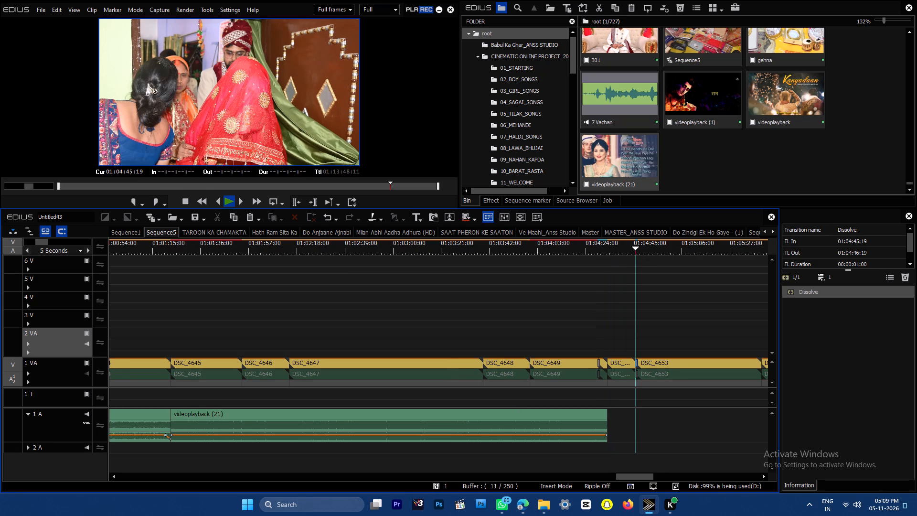
key(Return)
drag(642, 477, 666, 476)
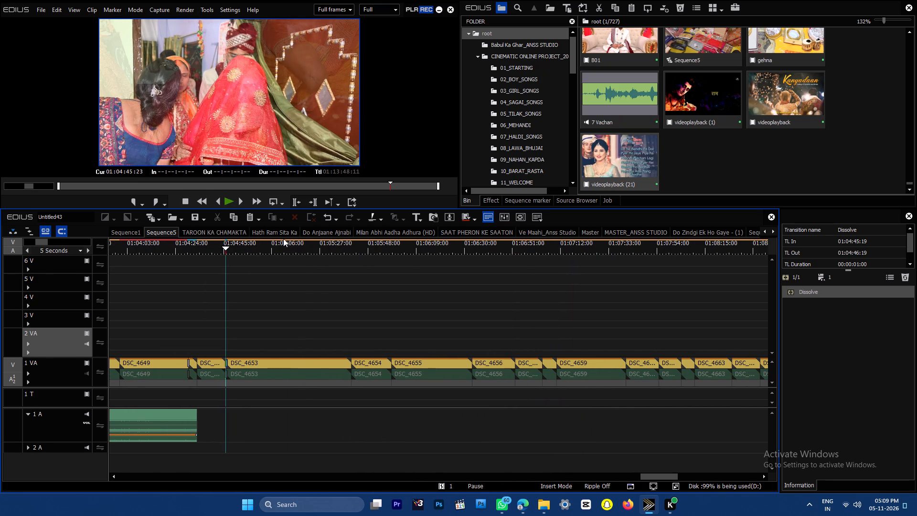
drag(292, 241, 548, 258)
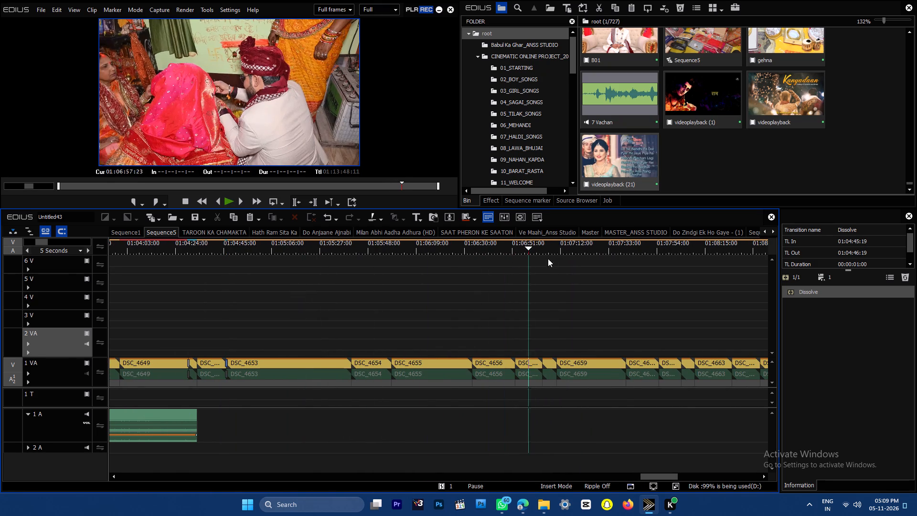
drag(548, 258, 760, 244)
key(Return)
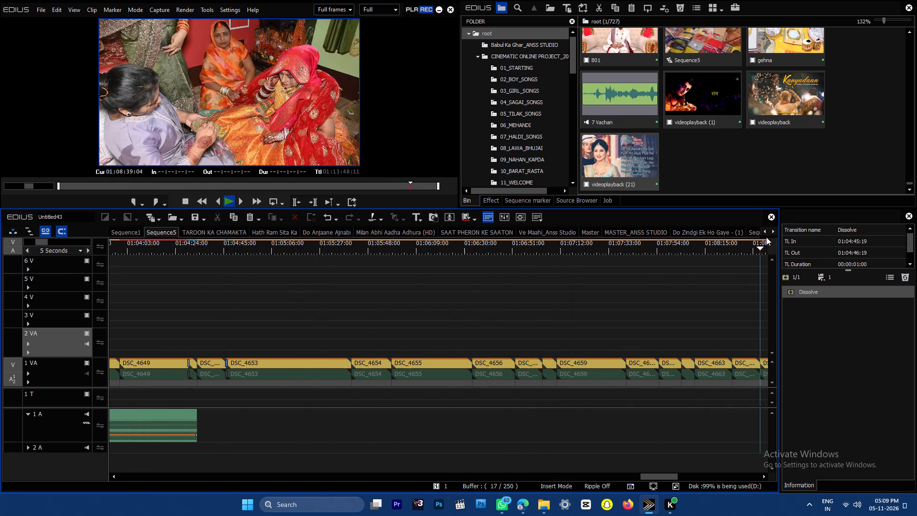
key(ctrl+minus)
key(ctrl+minus)
key(Return)
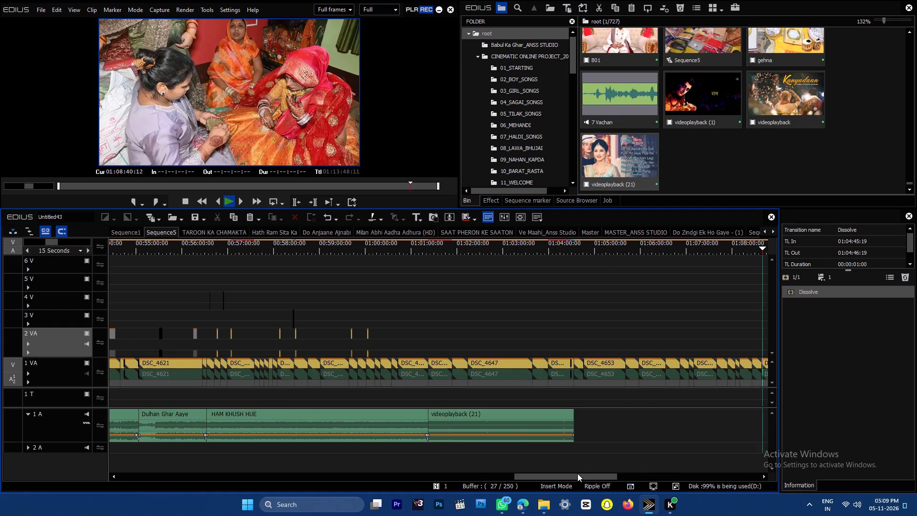
Cut DSC_4670 on 1 VA at about 01:10:20:21, delete its opening part, and close the gap it leaves.
drag(594, 474, 655, 474)
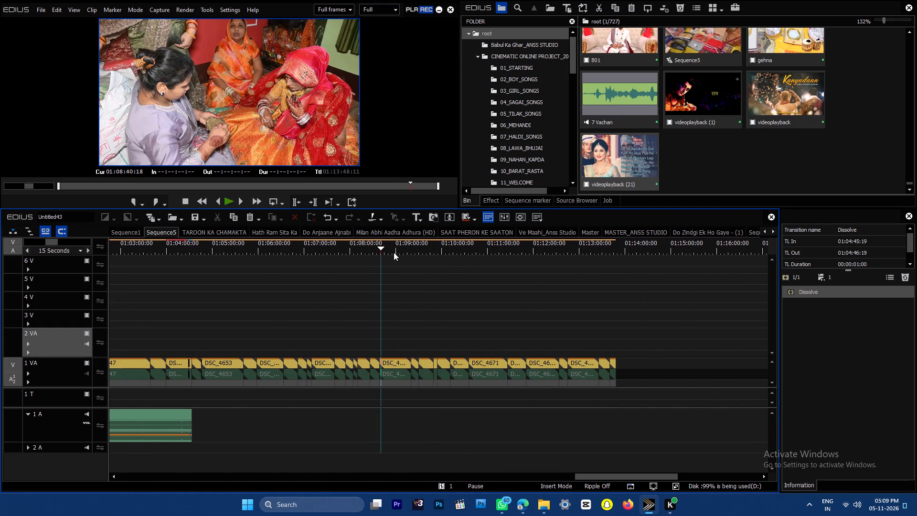
click(398, 248)
drag(387, 249, 485, 249)
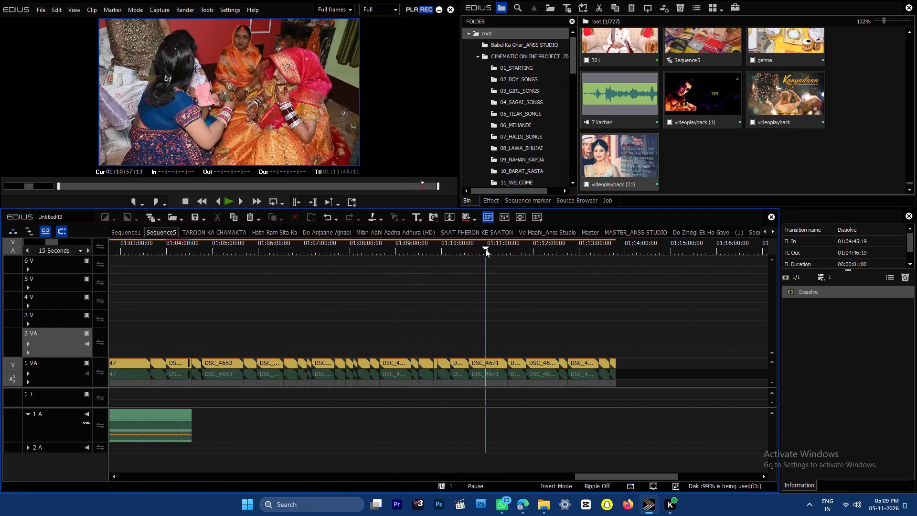
drag(485, 249, 455, 258)
key(ctrl+plus)
drag(456, 247, 462, 247)
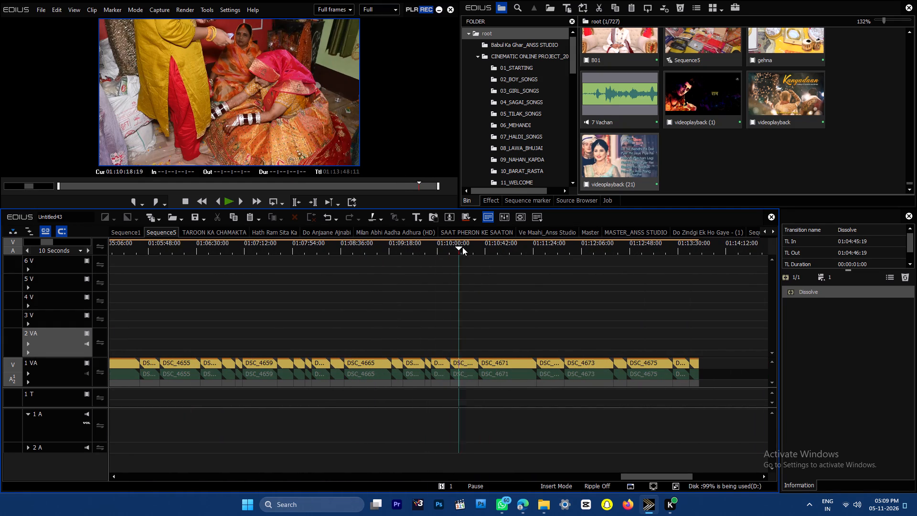
drag(462, 247, 458, 251)
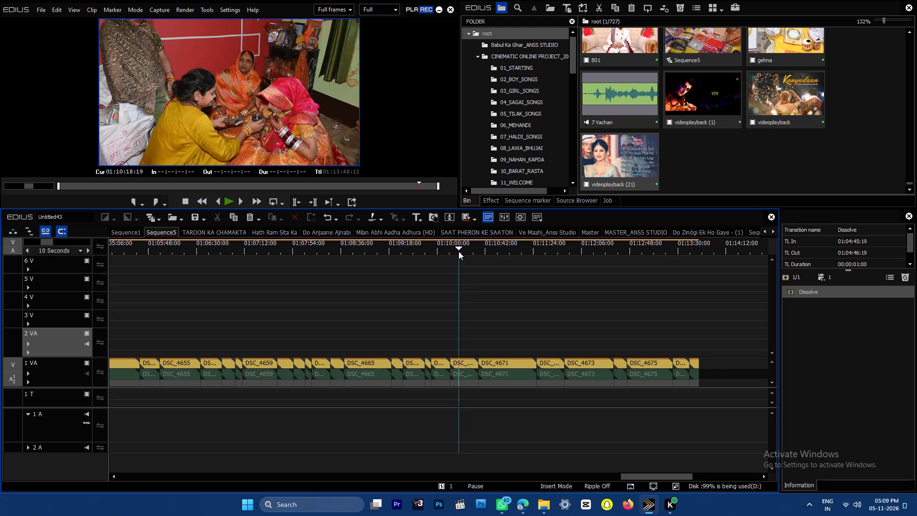
drag(458, 251, 461, 252)
drag(460, 295, 460, 383)
key(c)
drag(456, 339, 455, 374)
key(Delete)
right_click(455, 371)
click(486, 317)
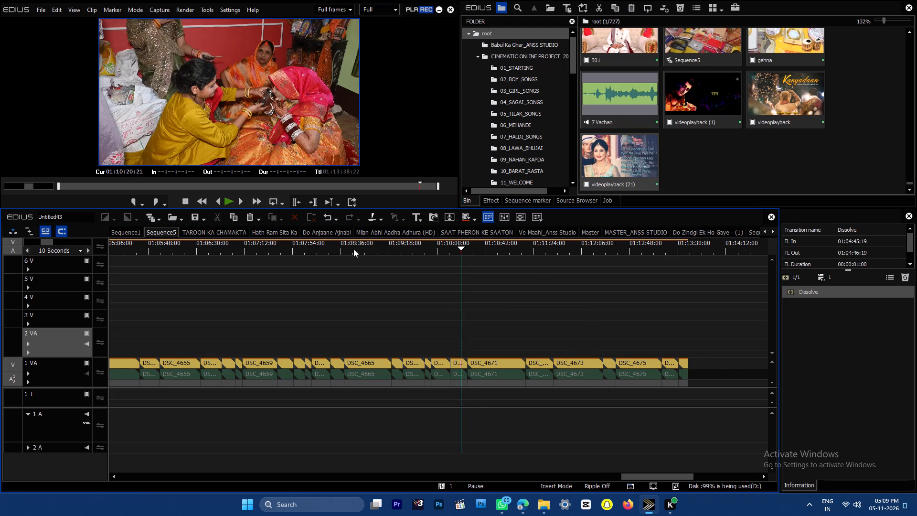
Turn ripple mode on, cut DSC_4665 on 1 VA at 01:08:53:09, and delete the part before the cut.
click(353, 246)
click(33, 229)
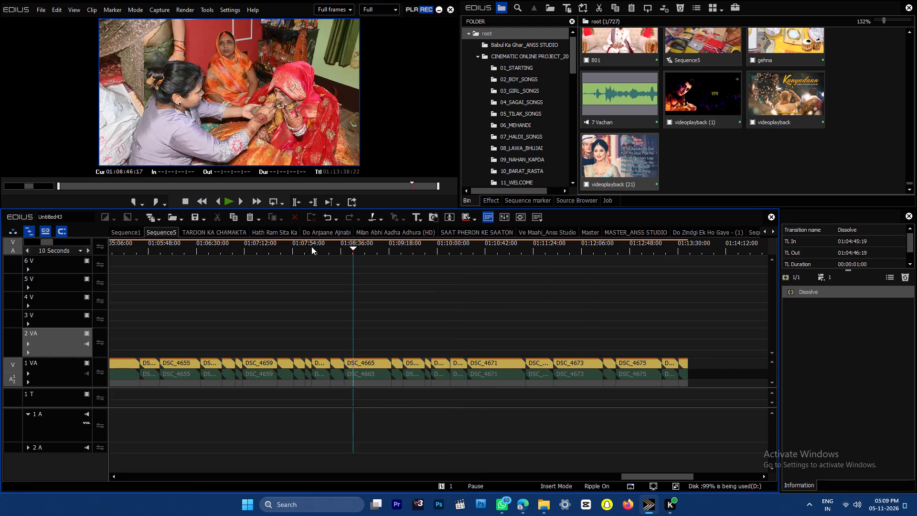
drag(347, 250, 365, 251)
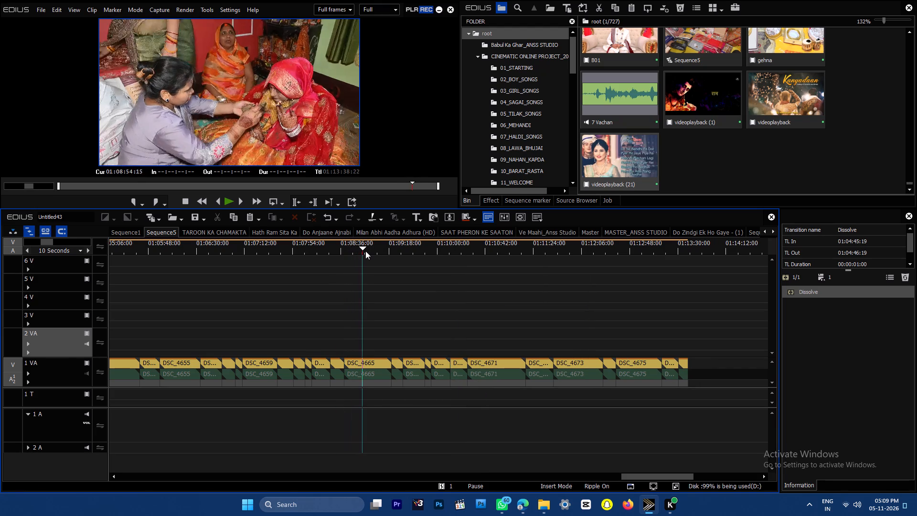
drag(365, 251, 363, 251)
drag(363, 295, 358, 429)
key(c)
drag(345, 330, 348, 366)
key(Delete)
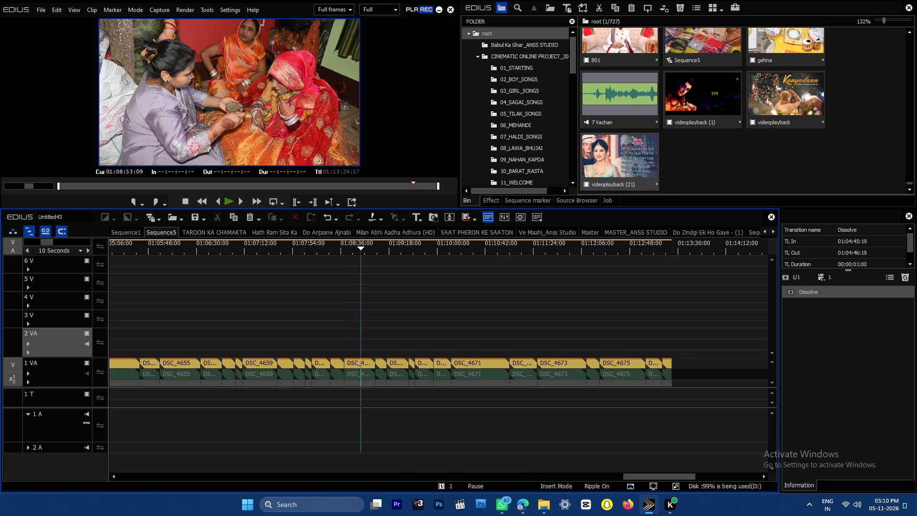
Skim DSC_4659 and the start of the following clip, and ripple-delete the clip right after DSC_4659 on 1 VA.
click(255, 255)
click(254, 254)
drag(253, 251, 266, 251)
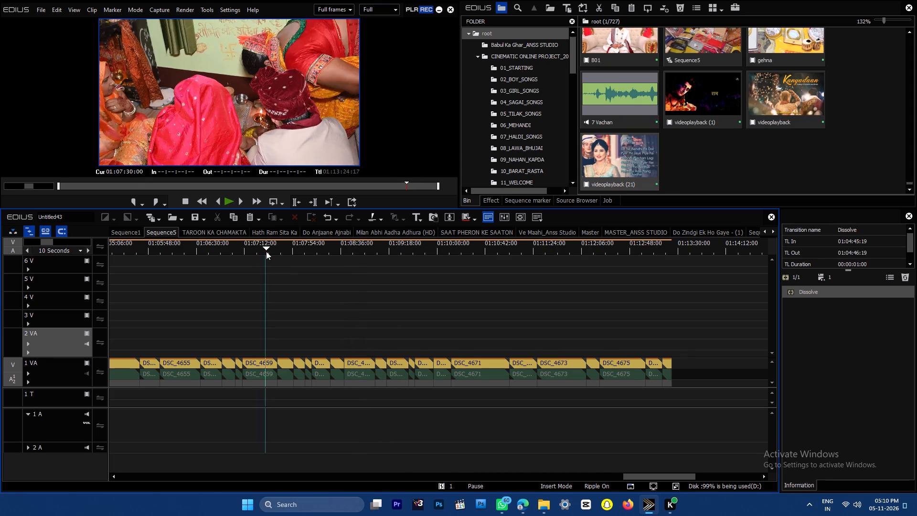
drag(266, 251, 252, 255)
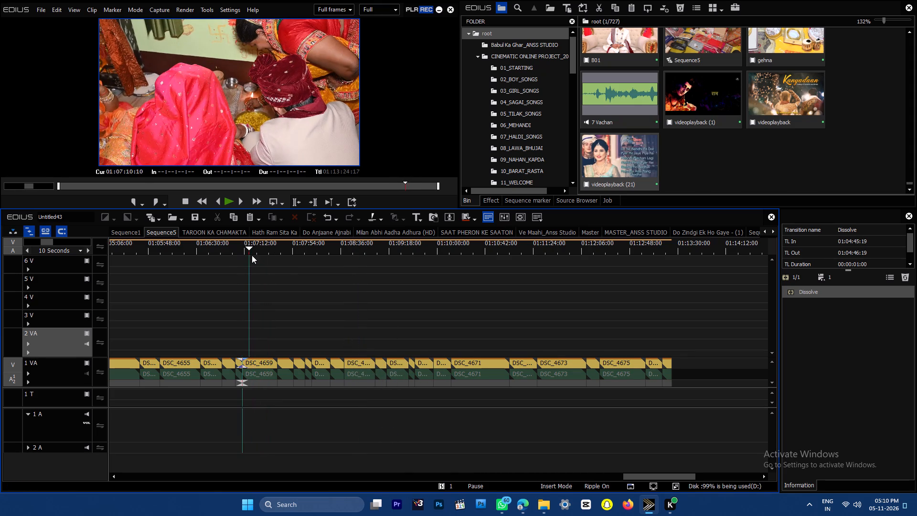
drag(252, 255, 282, 255)
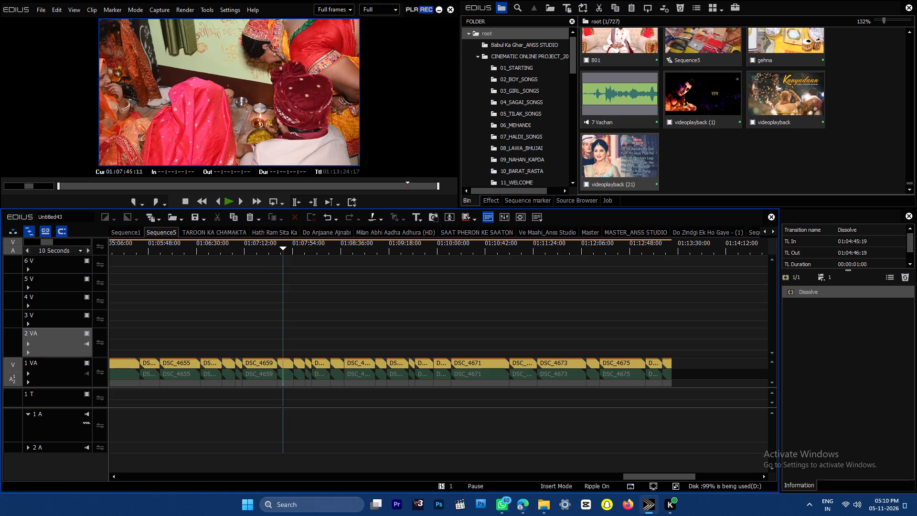
click(247, 249)
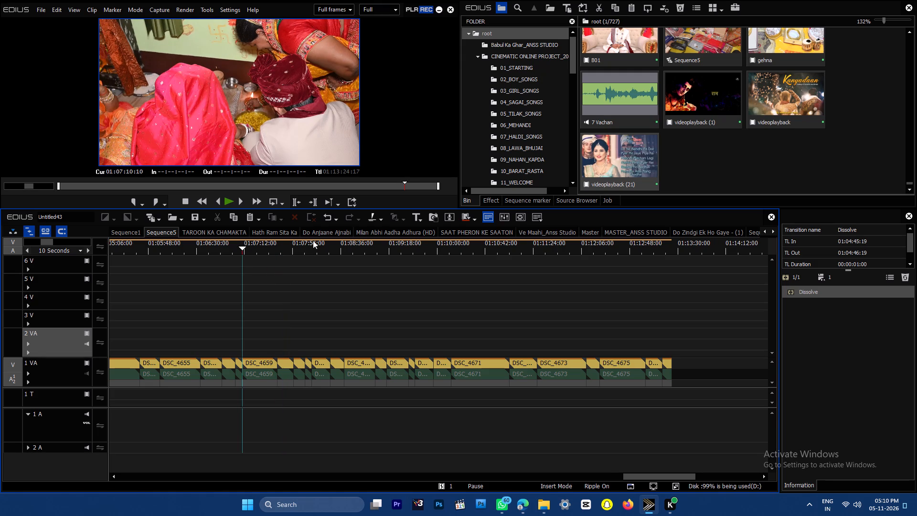
drag(288, 322, 287, 378)
key(Delete)
Skim and play the footage from DSC_4669 through DSC_4671 to examine where the next trim is needed.
drag(408, 242, 420, 244)
key(Left)
key(ctrl+plus)
key(ctrl+plus)
drag(420, 244, 362, 250)
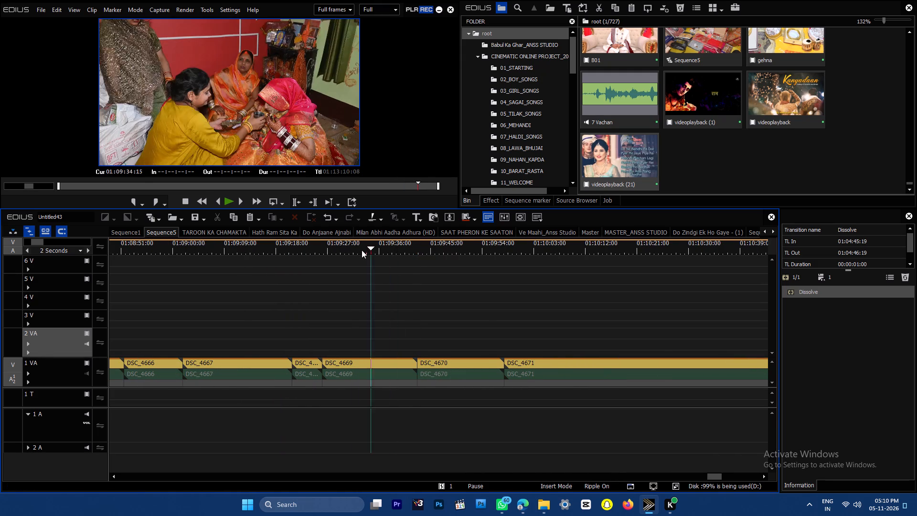
drag(362, 250, 515, 265)
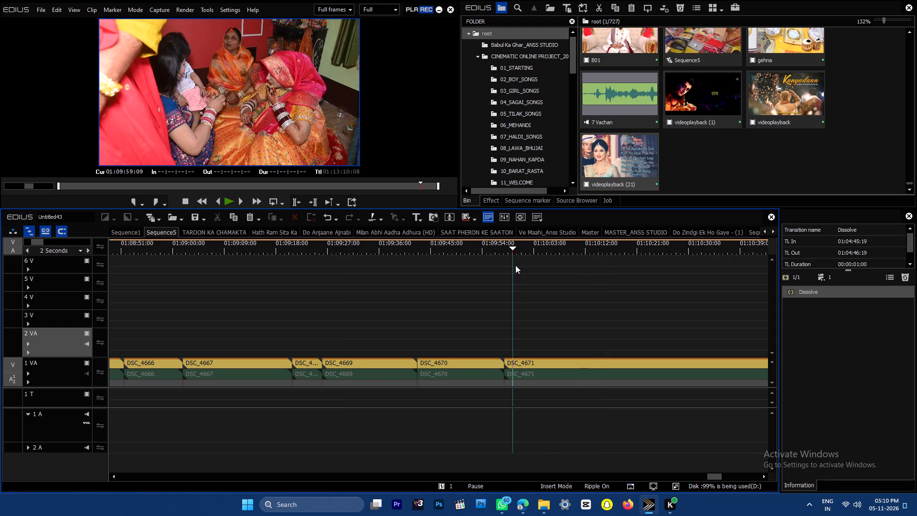
drag(515, 265, 916, 281)
key(Return)
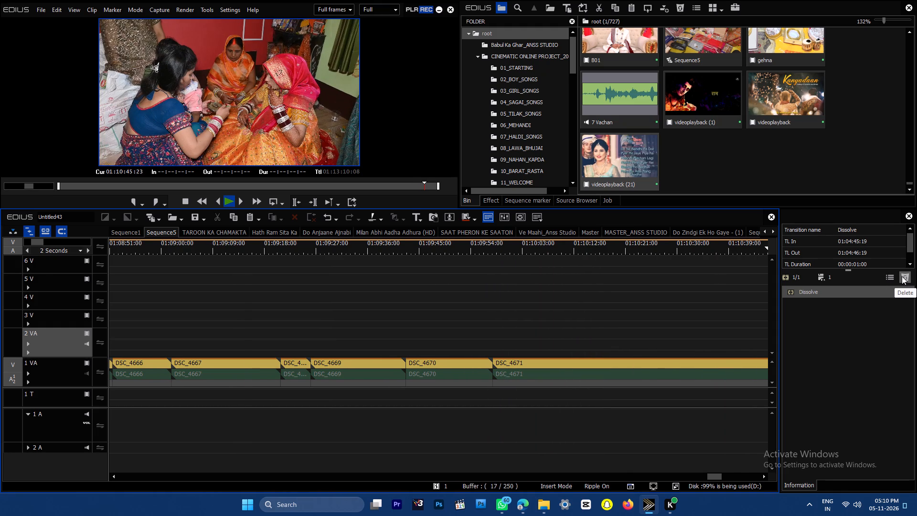
key(Return)
double_click(89, 247)
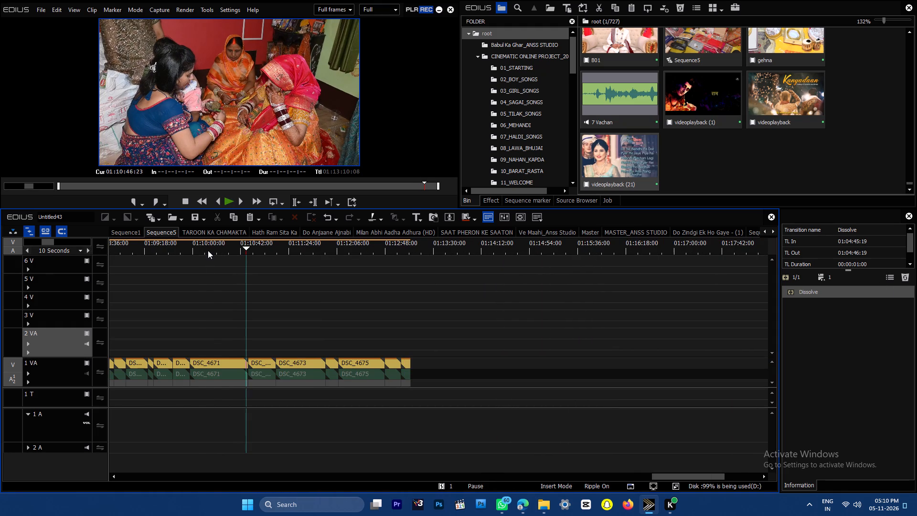
Cut DSC_4671 on 1 VA about 20 seconds after its start and ripple-delete the opening part.
click(208, 250)
key(ctrl+plus)
drag(205, 250, 221, 249)
drag(227, 268, 237, 446)
key(c)
drag(212, 344, 204, 398)
key(Delete)
Add a one-second Dissolve between DSC_4672 and DSC_4673 on 1 VA and preview it.
drag(233, 247, 242, 247)
key(Left)
drag(275, 245, 298, 245)
key(Left)
drag(329, 294, 338, 419)
key(ctrl+p)
click(295, 247)
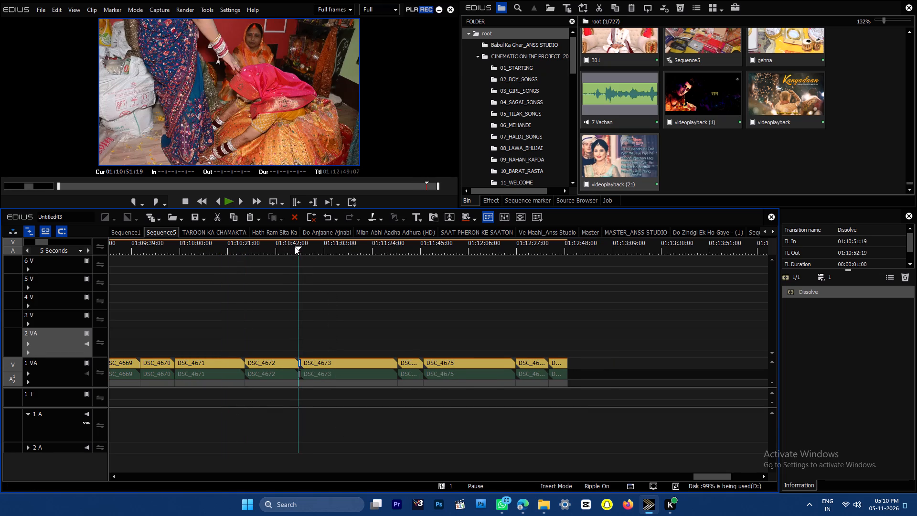
key(Return)
Skim through DSC_4673 and DSC_4674, and ripple-delete DSC_4674 from 1 VA.
drag(340, 249, 342, 249)
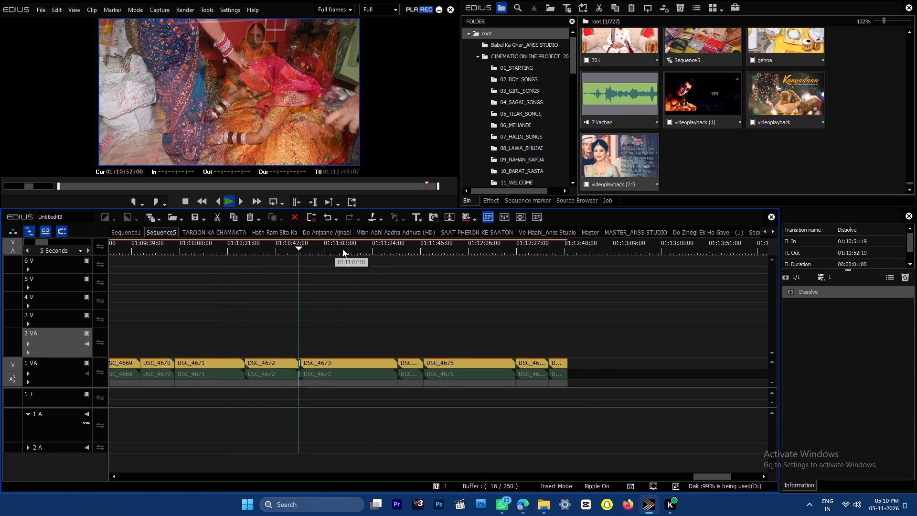
drag(342, 249, 398, 253)
key(Left)
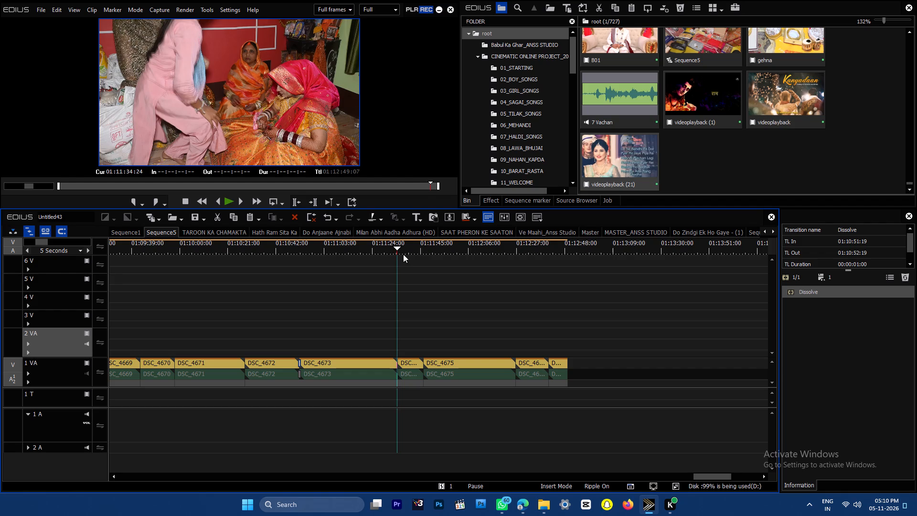
drag(401, 248, 427, 249)
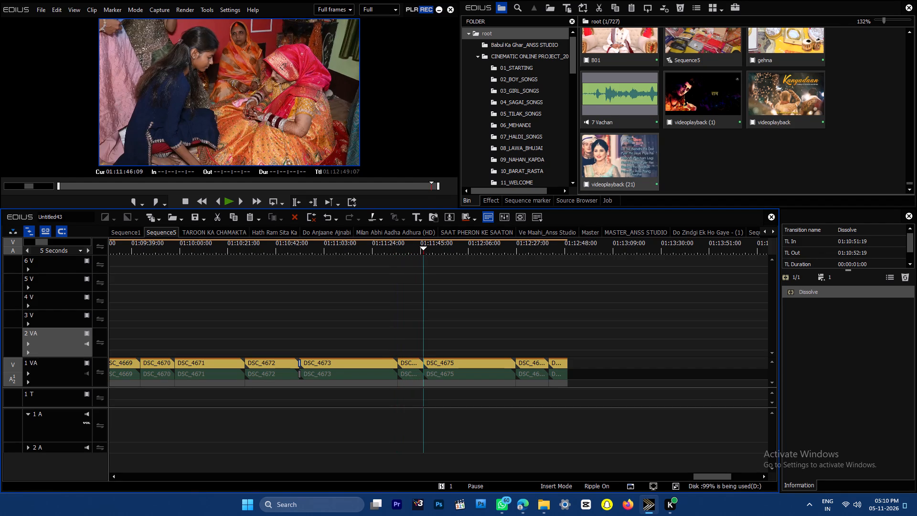
drag(407, 337, 407, 392)
key(Delete)
Cut DSC_4673 at 01:11:32:17, just before DSC_4675, and ripple-delete the short end part.
click(396, 245)
key(ctrl+plus)
key(ctrl+plus)
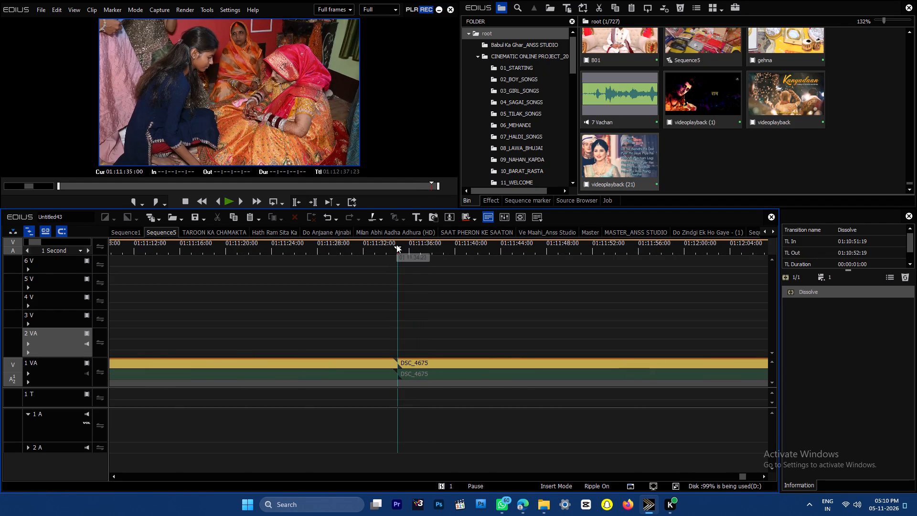
key(Left)
drag(395, 245, 368, 245)
drag(370, 287, 365, 442)
key(c)
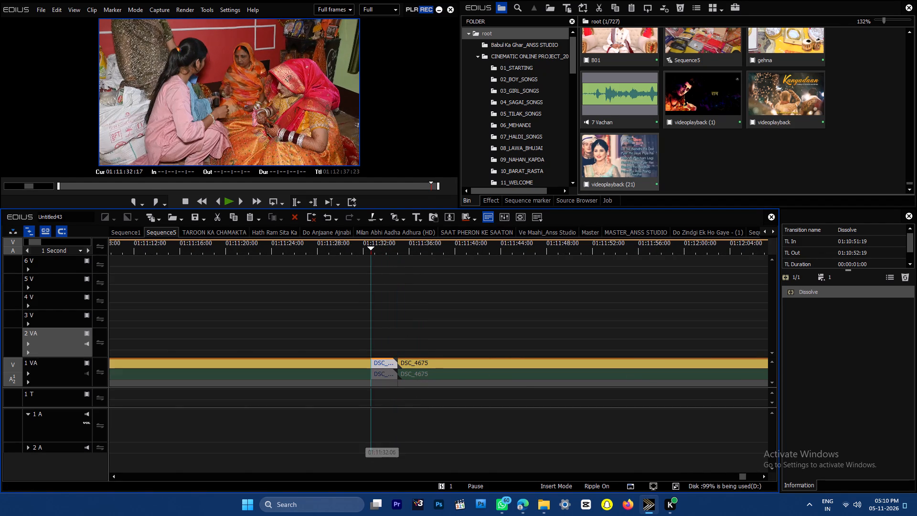
key(Delete)
Add a one-second Dissolve between DSC_4673 and DSC_4675 on 1 VA.
key(Left)
drag(406, 296, 416, 409)
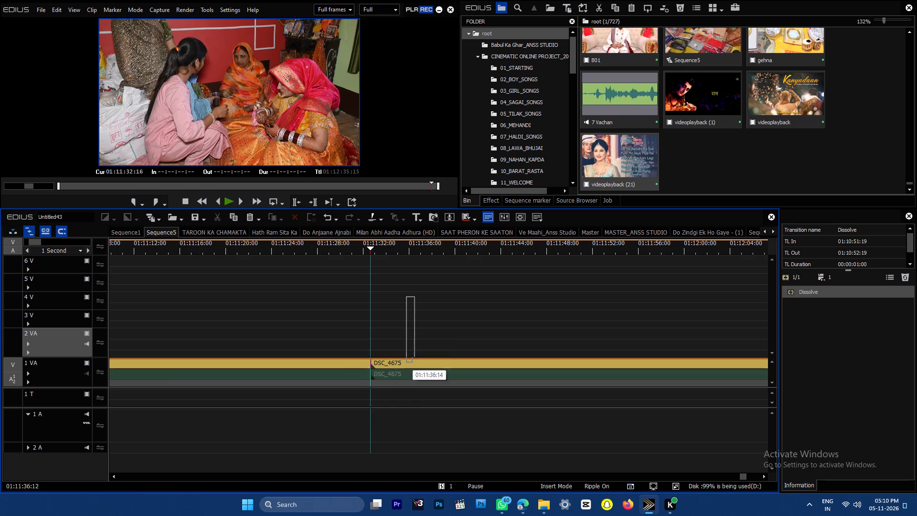
drag(416, 409, 421, 438)
key(ctrl+p)
Skim from DSC_4675 to the end of the timeline and delete the last clip on 1 VA.
key(ctrl+minus)
key(ctrl+minus)
drag(437, 249, 448, 248)
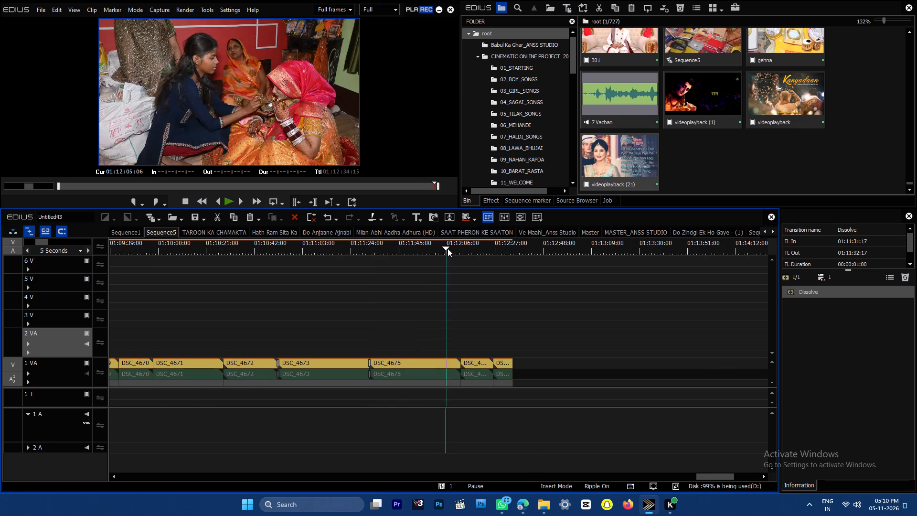
drag(448, 248, 458, 249)
key(Left)
drag(480, 245, 505, 247)
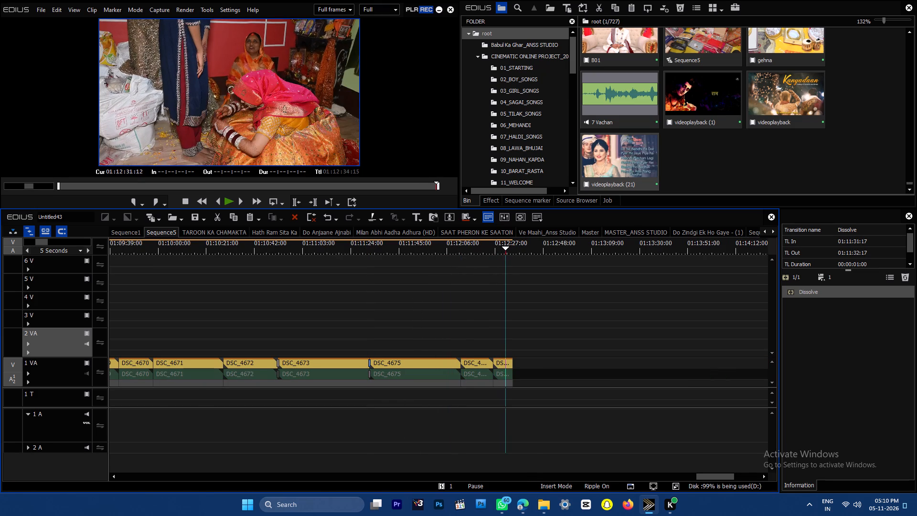
drag(506, 288, 507, 391)
Skim back through the footage and review DSC_4666 and DSC_4667, and ripple-delete DSC_4667 from 1 VA.
drag(460, 242, 309, 265)
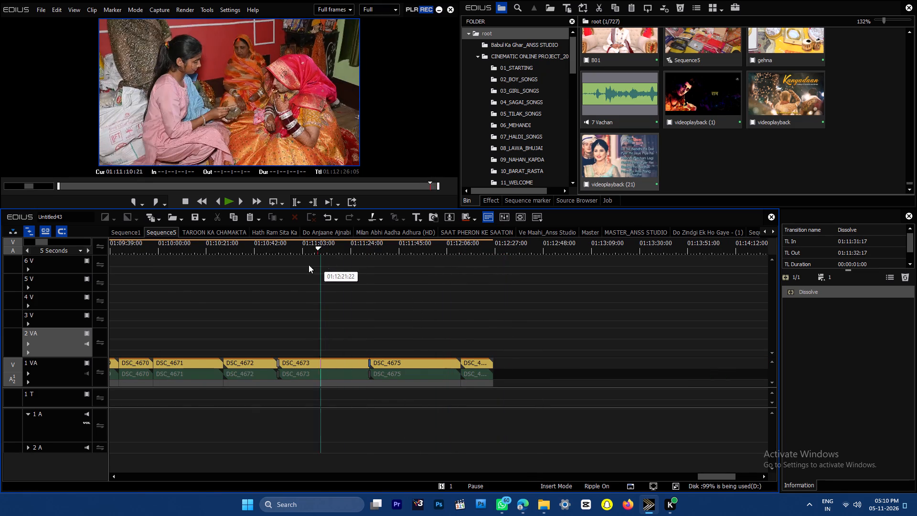
drag(309, 265, 167, 293)
key(ctrl+minus)
key(ctrl+minus)
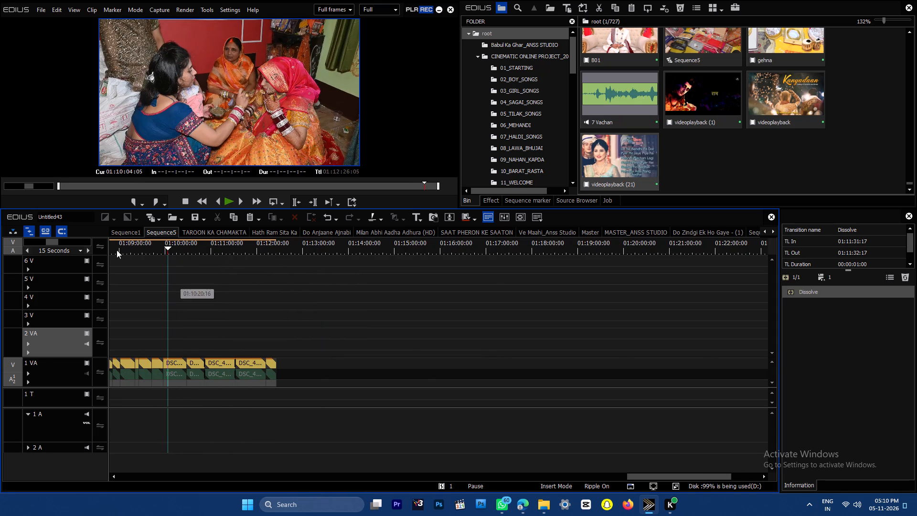
click(117, 245)
key(ctrl+plus)
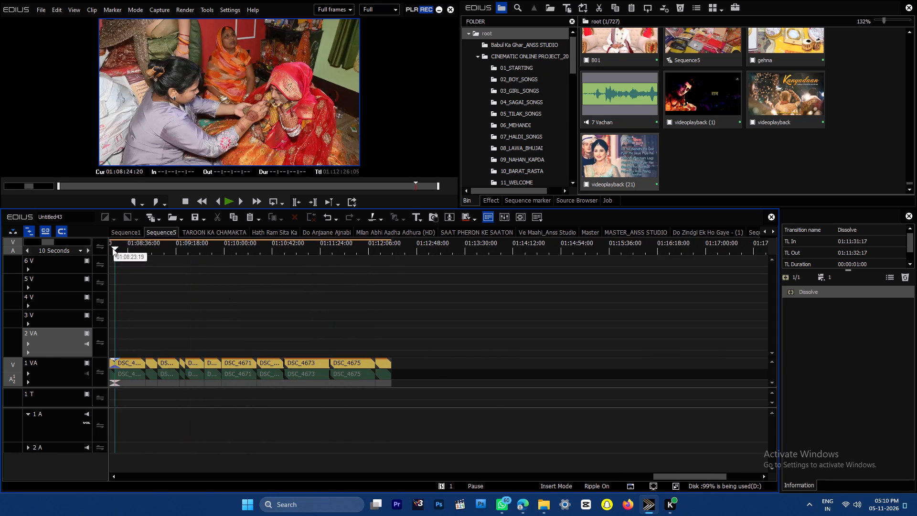
drag(130, 244, 141, 244)
key(ctrl+plus)
key(ctrl+plus)
drag(158, 247, 160, 247)
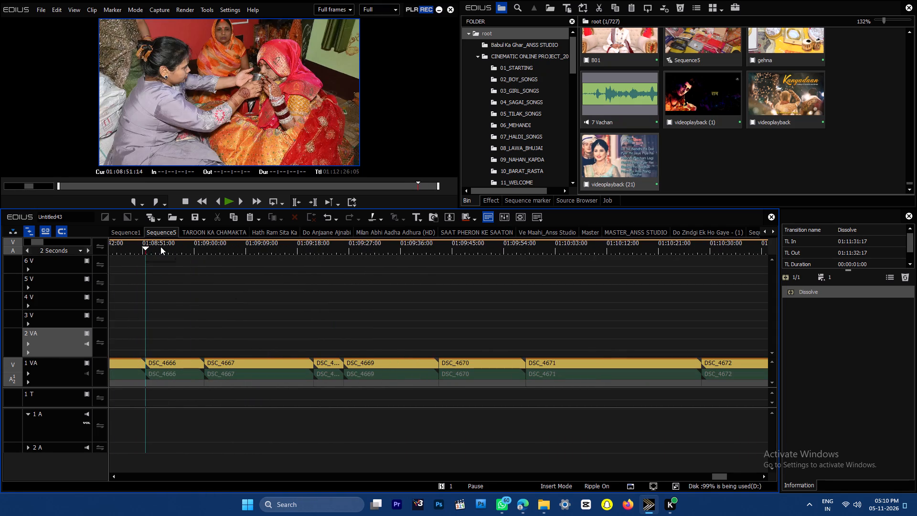
drag(160, 247, 264, 256)
drag(256, 294, 248, 395)
key(Delete)
Fade out the volume over about the last three seconds of videoplayback (21) on 1 A, ending at 01:04:33:10, and save the project.
click(227, 252)
key(ctrl+minus)
key(ctrl+minus)
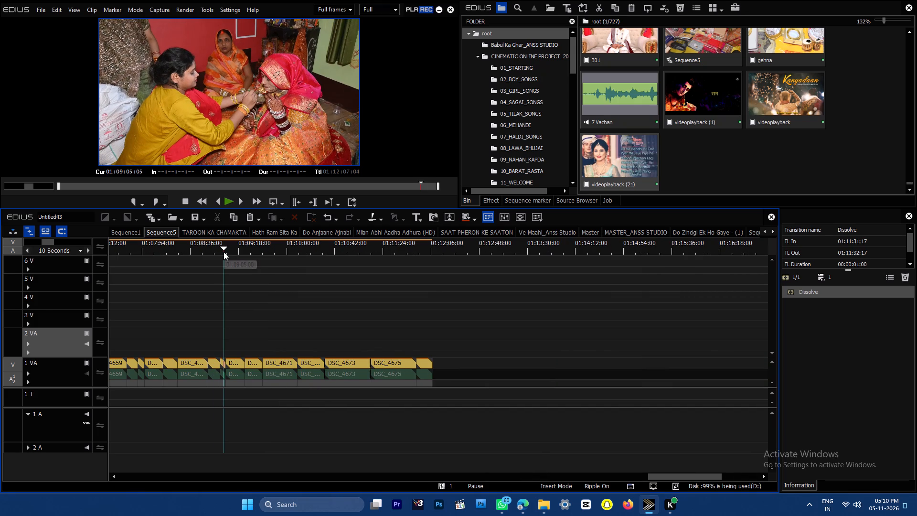
drag(671, 475, 643, 477)
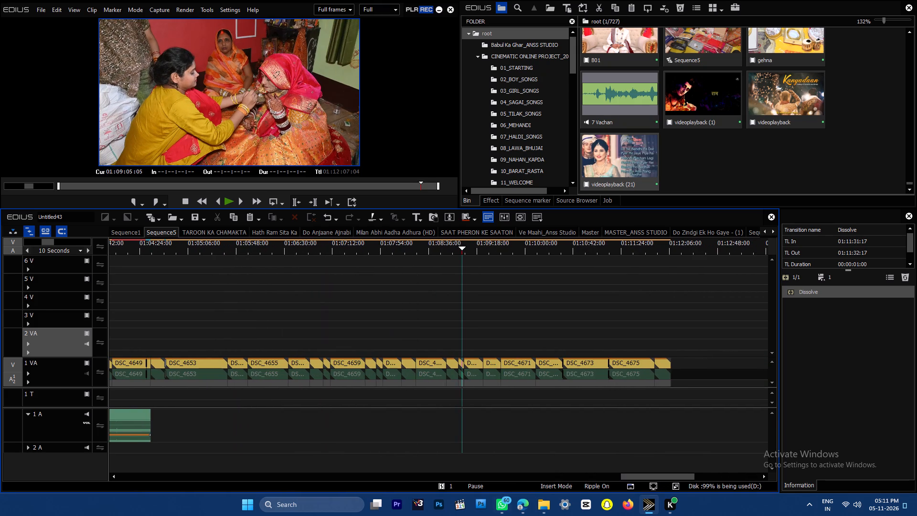
drag(293, 250, 235, 267)
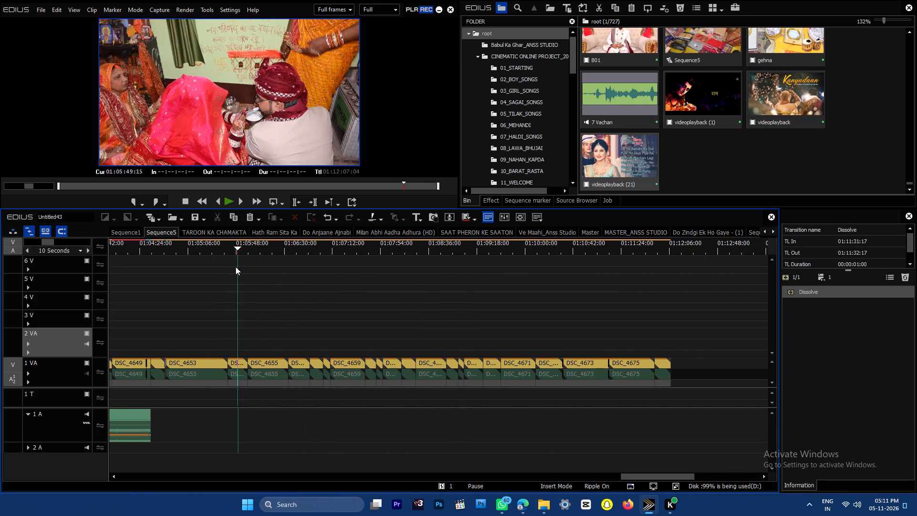
drag(235, 267, 149, 329)
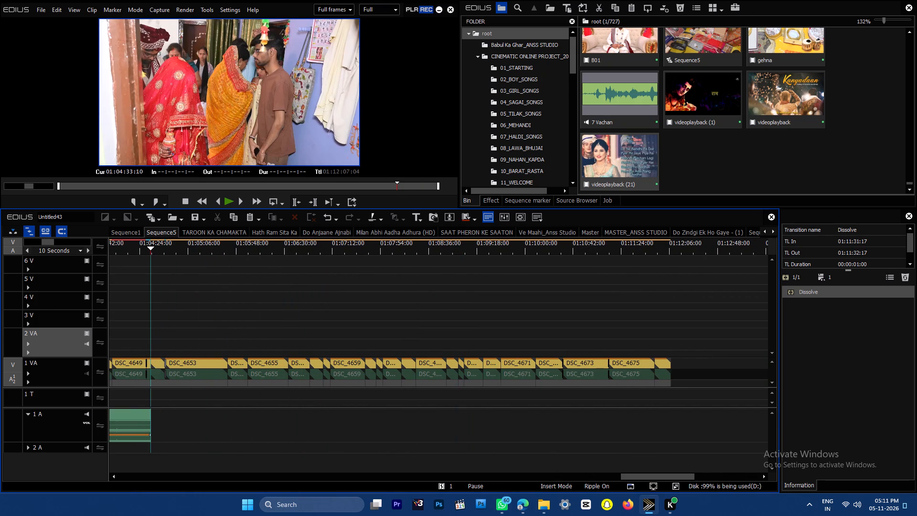
key(ctrl+plus)
key(ctrl+plus)
click(135, 436)
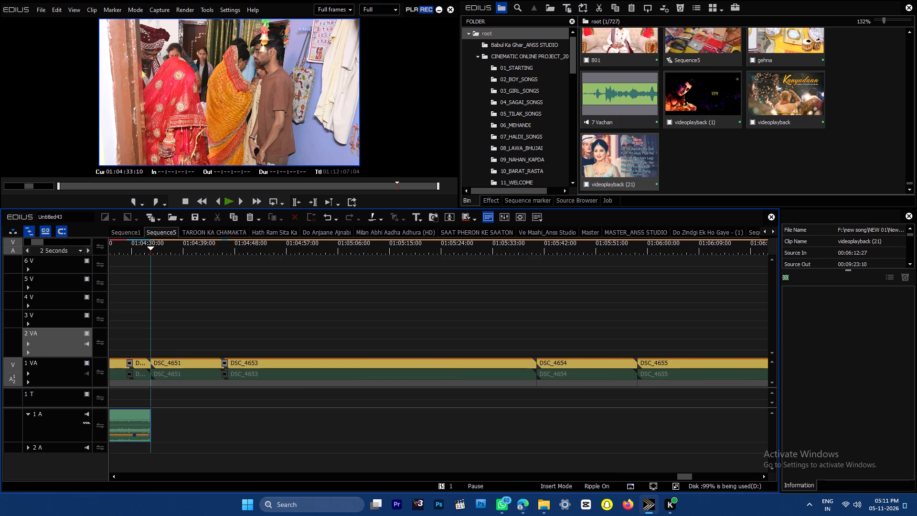
drag(146, 432, 212, 460)
click(224, 456)
key(ctrl+s)
Start a sequence import from another project and browse to the CINEMATIC ONLINE PROJECT_2023_V3 folder.
click(230, 275)
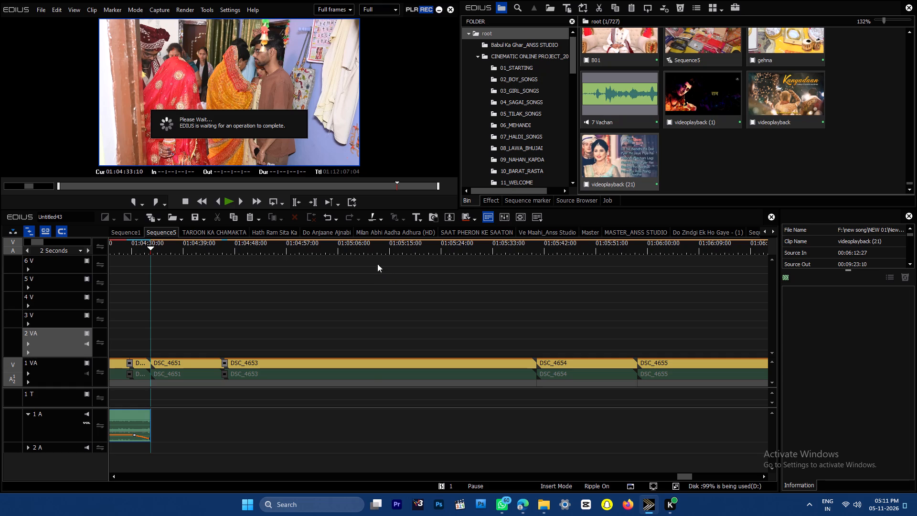
click(180, 218)
click(238, 240)
click(499, 292)
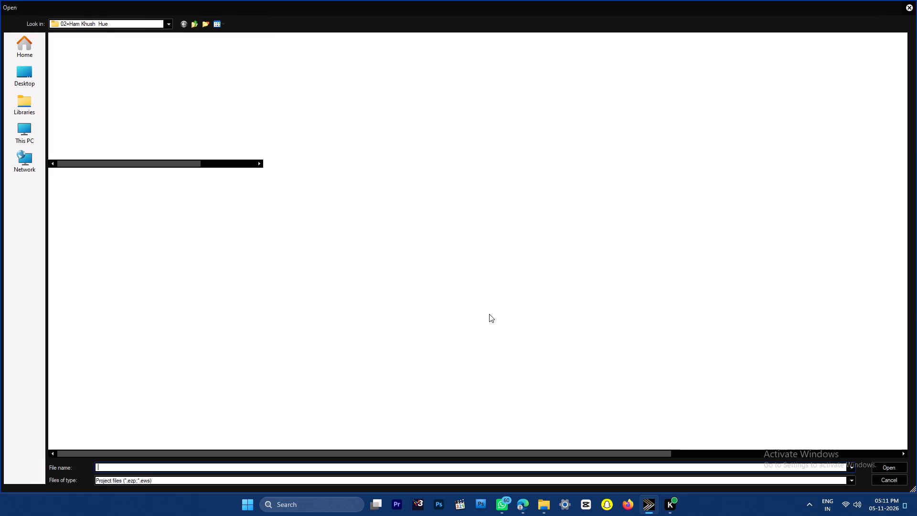
click(489, 314)
key(BackSpace)
click(410, 291)
key(BackSpace)
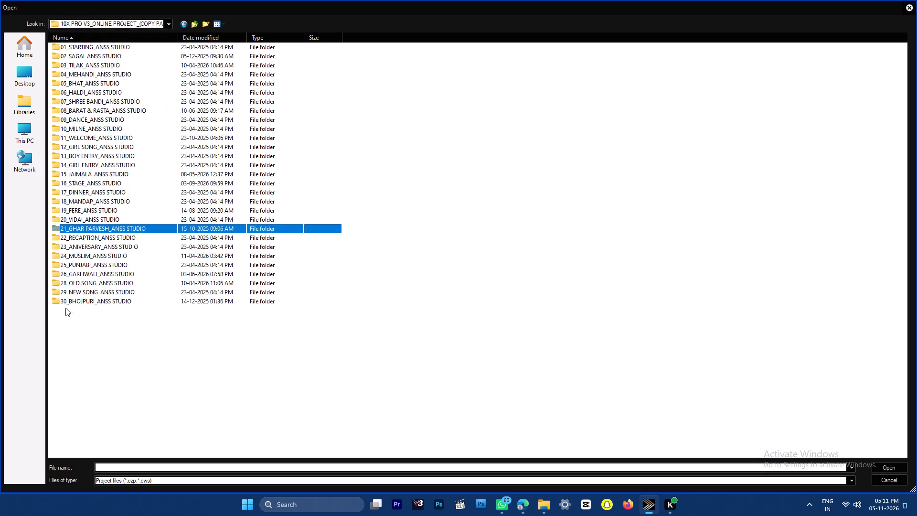
key(BackSpace)
click(147, 187)
key(Return)
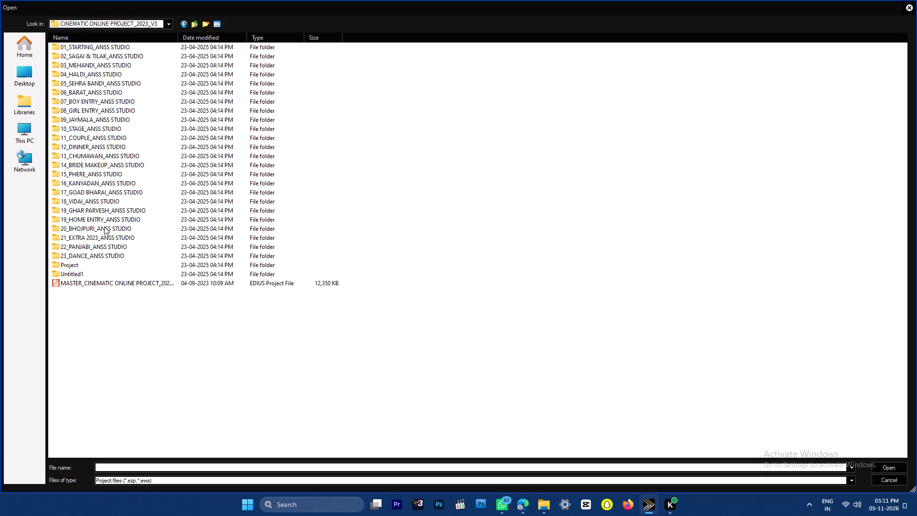
Look through the 21_EXTRA 2023, 22_PANJABI and 23_DANCE project folders for a suitable song project.
click(70, 260)
key(Up)
key(Up)
key(Up)
key(Return)
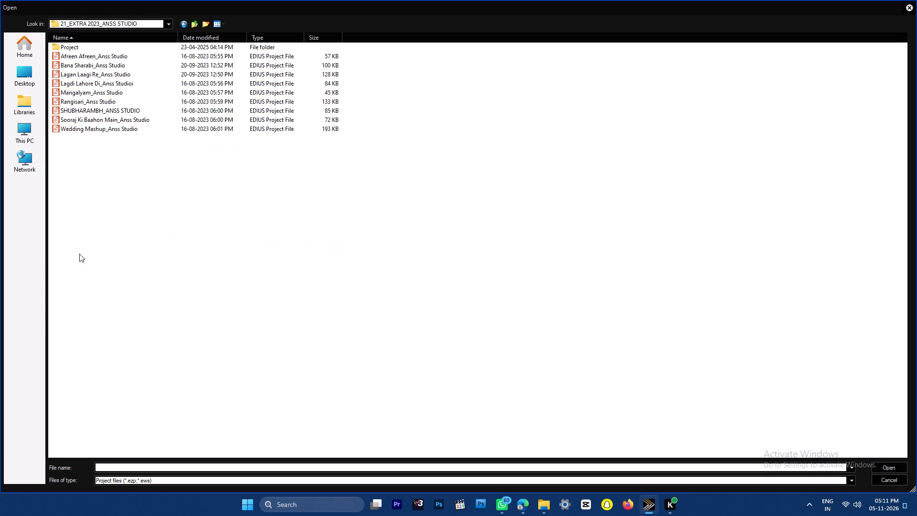
key(BackSpace)
key(Down)
key(Return)
key(BackSpace)
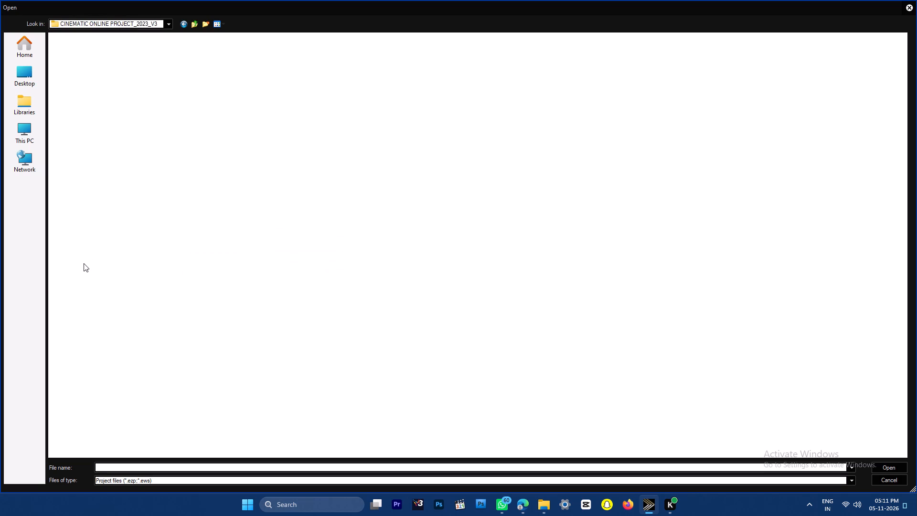
key(Down)
key(Return)
key(BackSpace)
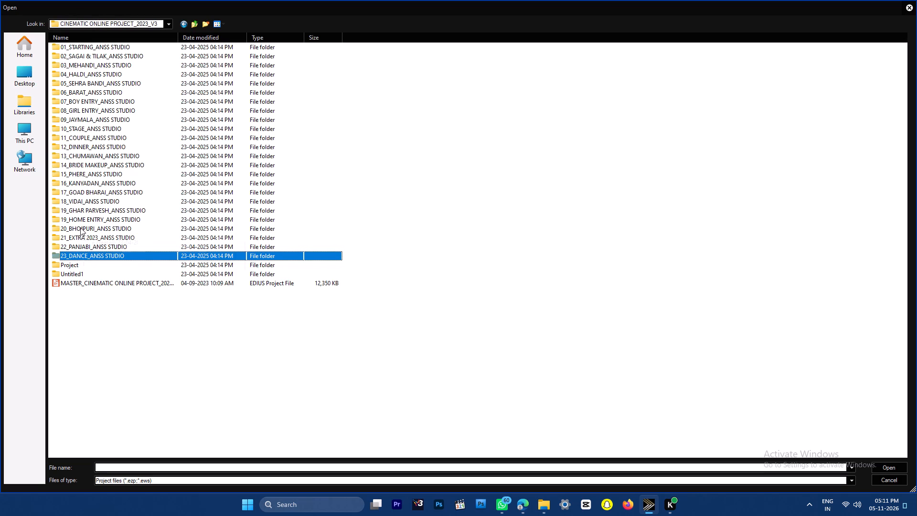
key(Return)
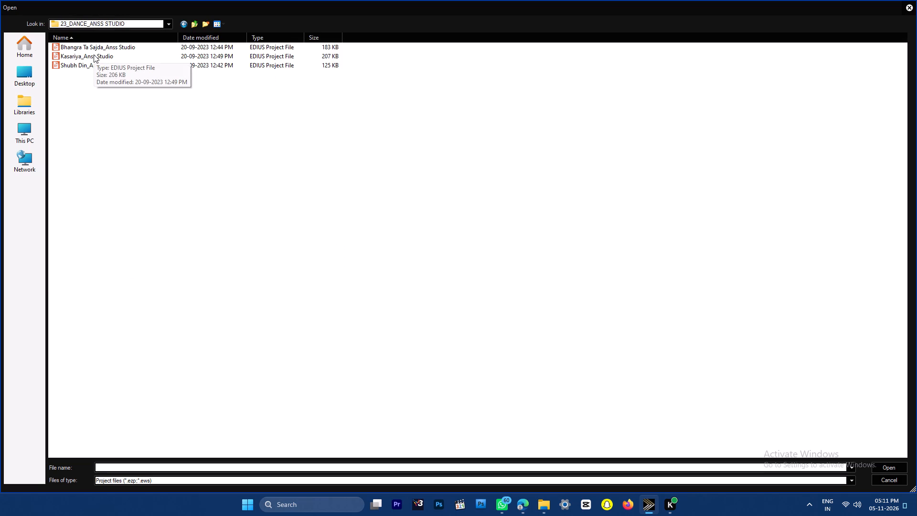
click(94, 54)
key(BackSpace)
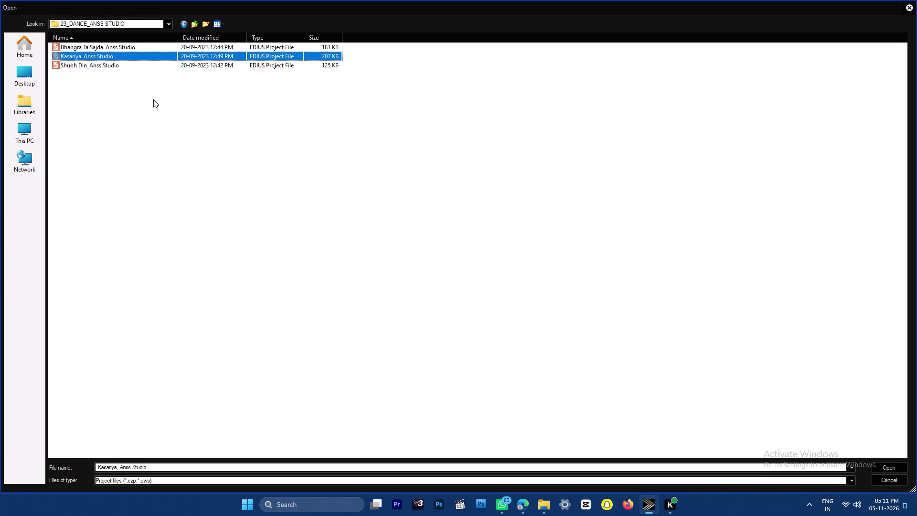
Import the sequence from the Jeena Jeena_Anss Studio project in 19_HOME ENTRY_ANSS STUDIO, accepting the differing project settings.
key(Up)
click(101, 216)
key(Return)
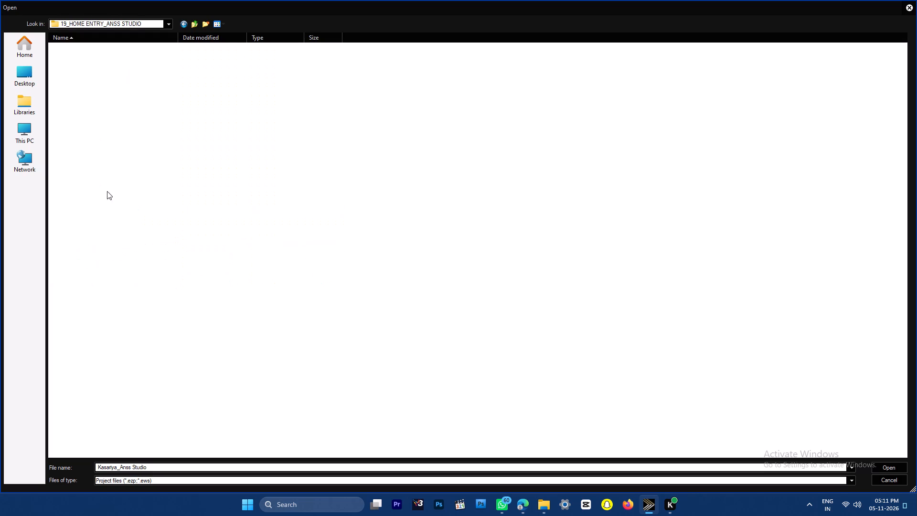
click(109, 75)
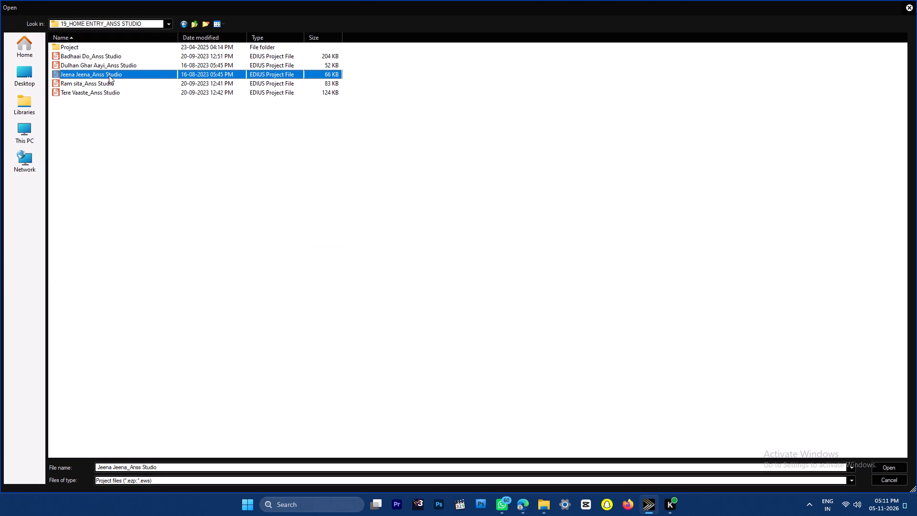
key(Return)
click(443, 445)
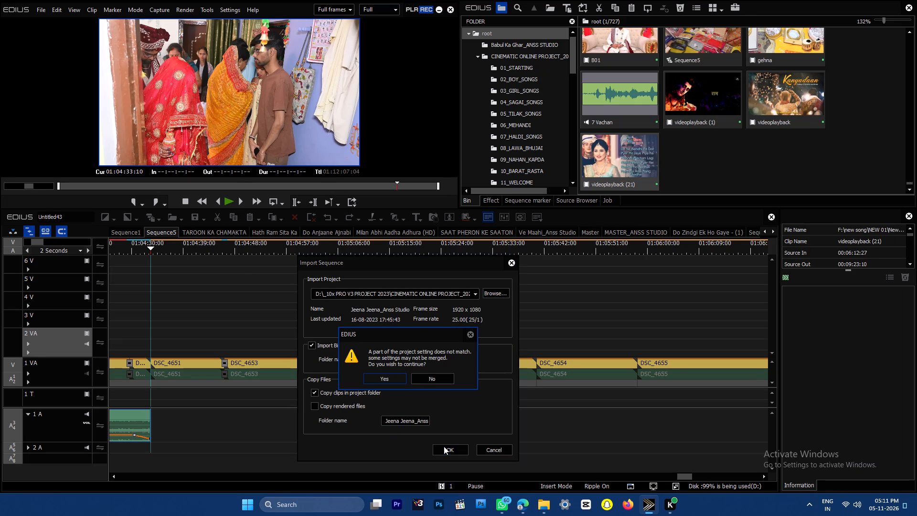
key(Return)
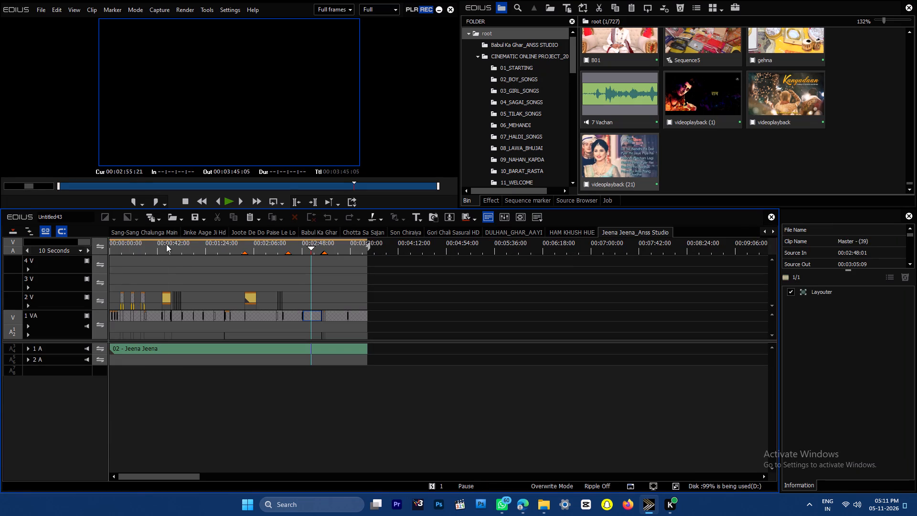
Copy the 02 - Jeena Jeena song from the imported sequence and paste it on 1 A of Sequence5 at 01:04:33:10.
drag(166, 244, 50, 245)
key(space)
drag(162, 367, 170, 347)
key(ctrl+c)
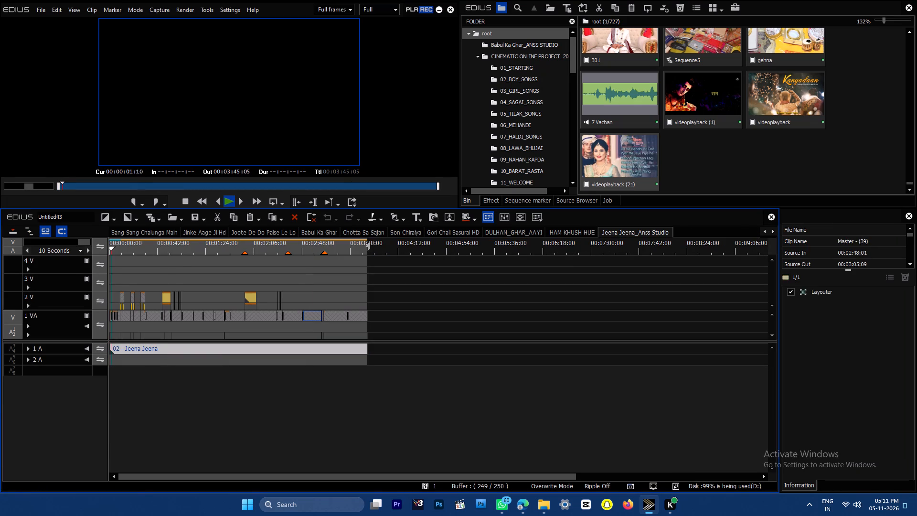
key(ctrl+c)
key(c)
key(c)
key(space)
click(764, 228)
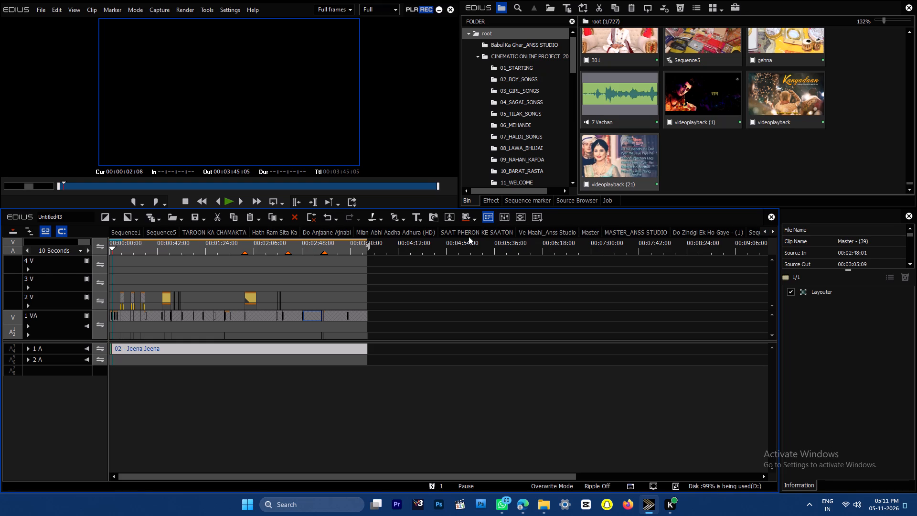
click(140, 233)
click(150, 234)
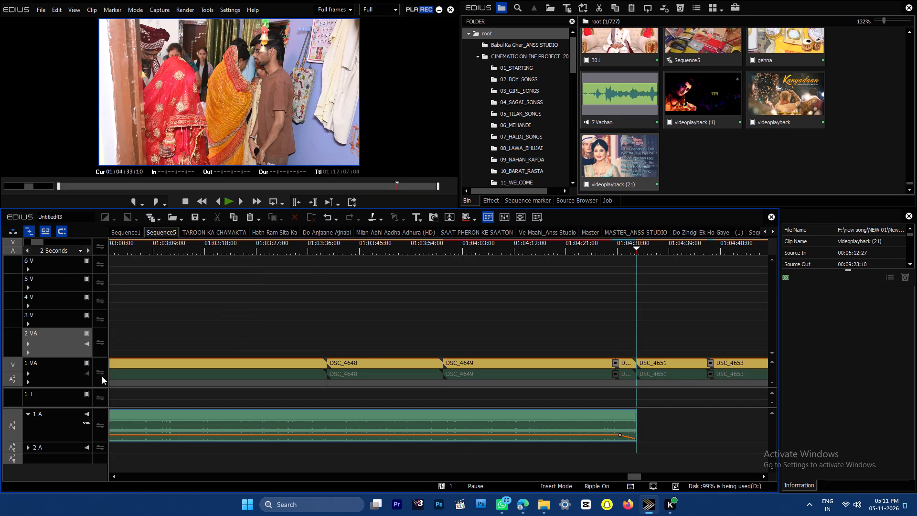
click(66, 419)
key(ctrl+v)
Preview 02 - Jeena Jeena against the footage, cut it at 01:08:12:09 where DSC_4664 starts, and delete the remainder.
key(space)
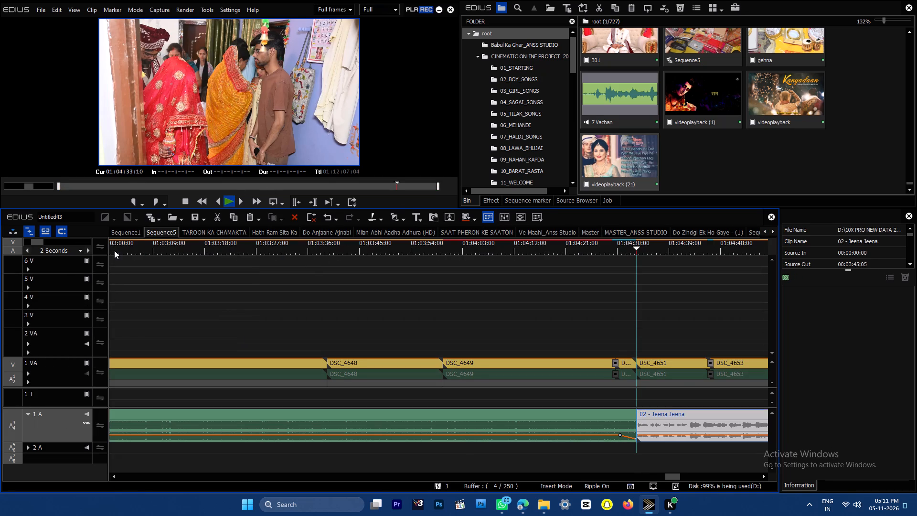
click(85, 250)
drag(645, 477, 645, 477)
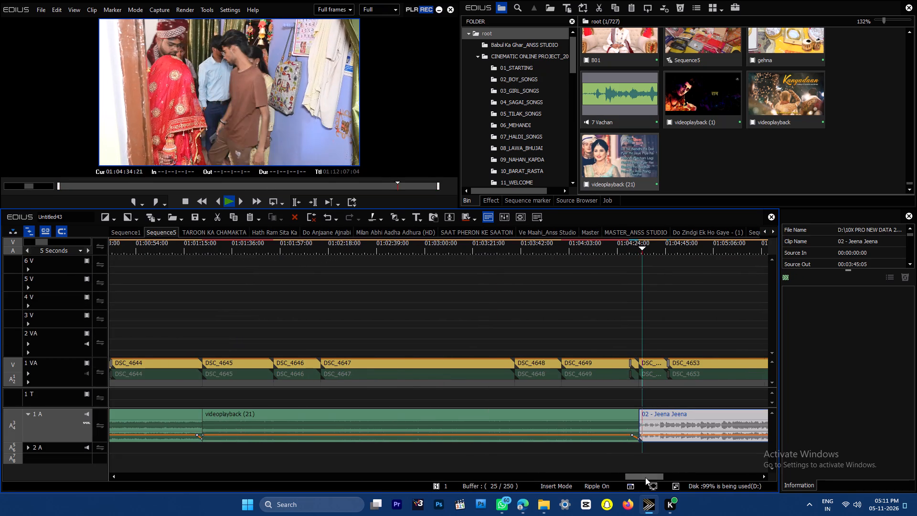
drag(645, 477, 670, 476)
key(space)
drag(310, 242, 663, 253)
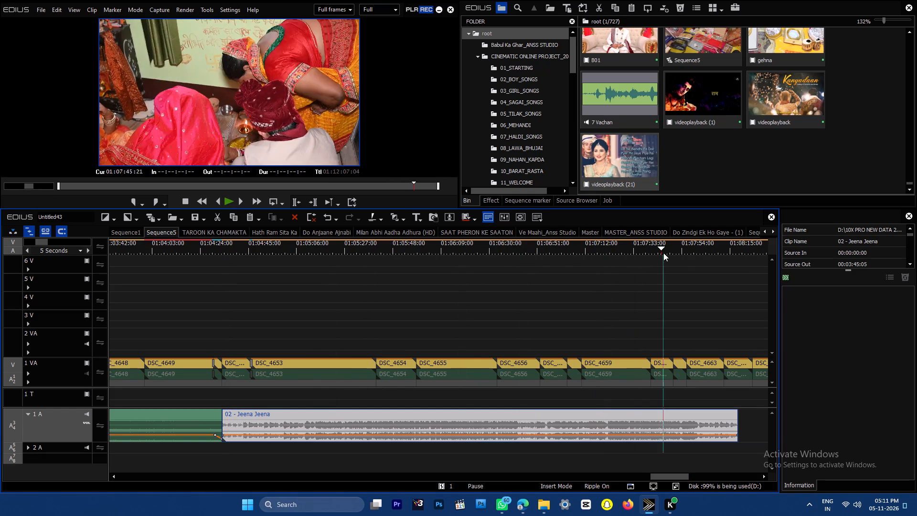
drag(663, 253, 686, 253)
key(space)
key(ctrl+plus)
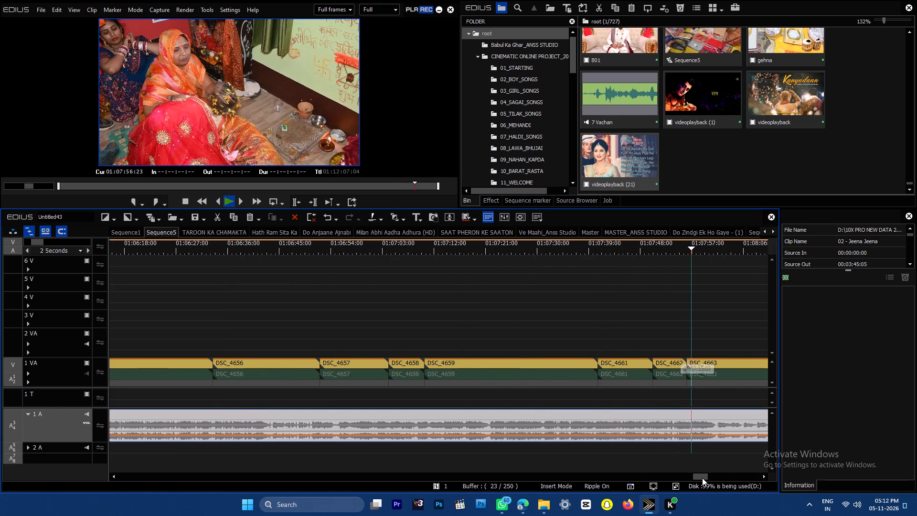
drag(703, 478, 718, 478)
key(space)
drag(703, 248, 703, 247)
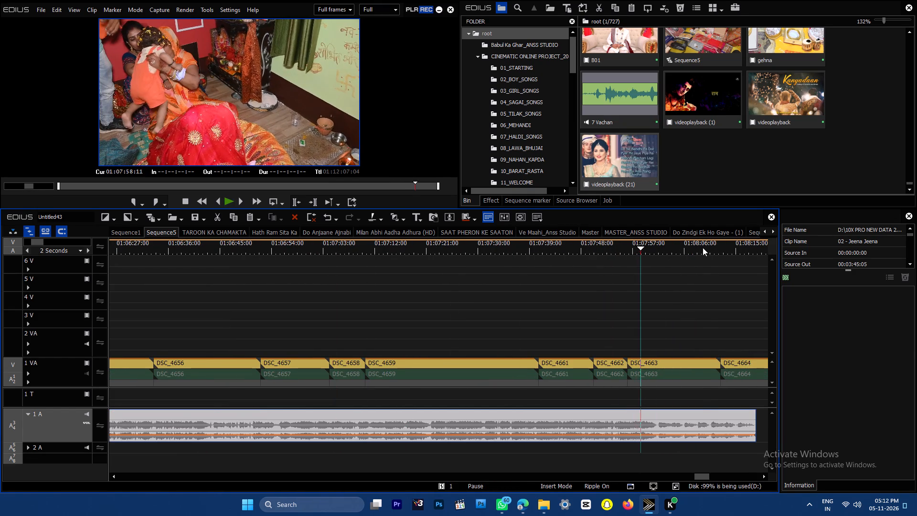
drag(703, 247, 710, 247)
key(space)
key(space)
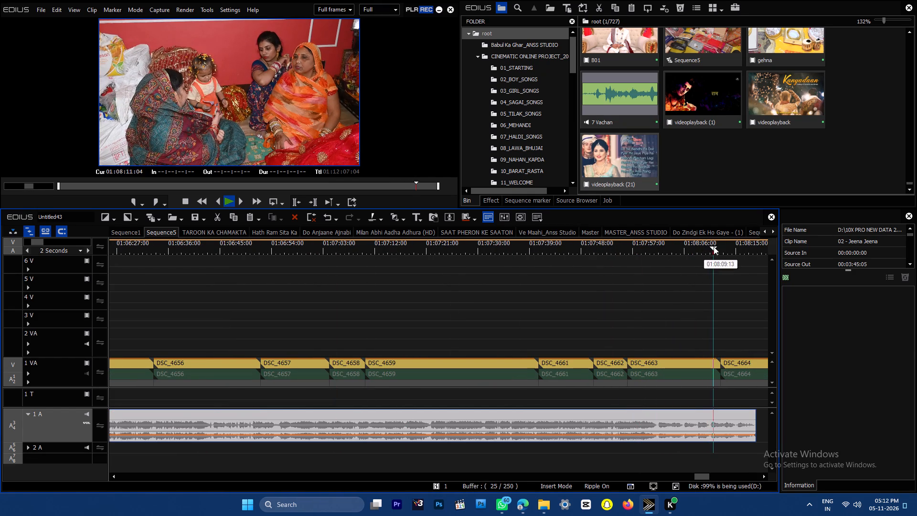
drag(714, 246, 724, 246)
key(c)
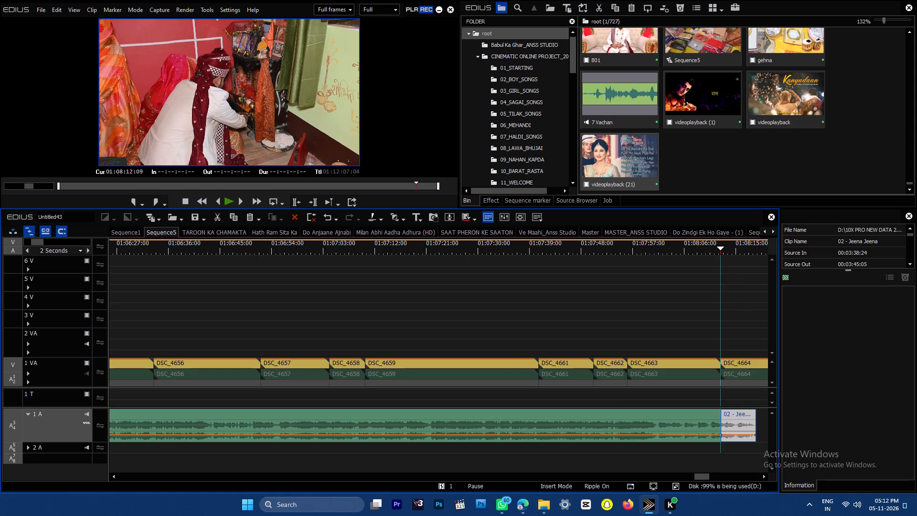
key(Delete)
Fade out the volume over about the last two seconds of 02 - Jeena Jeena on 1 A.
key(ctrl+plus)
click(695, 436)
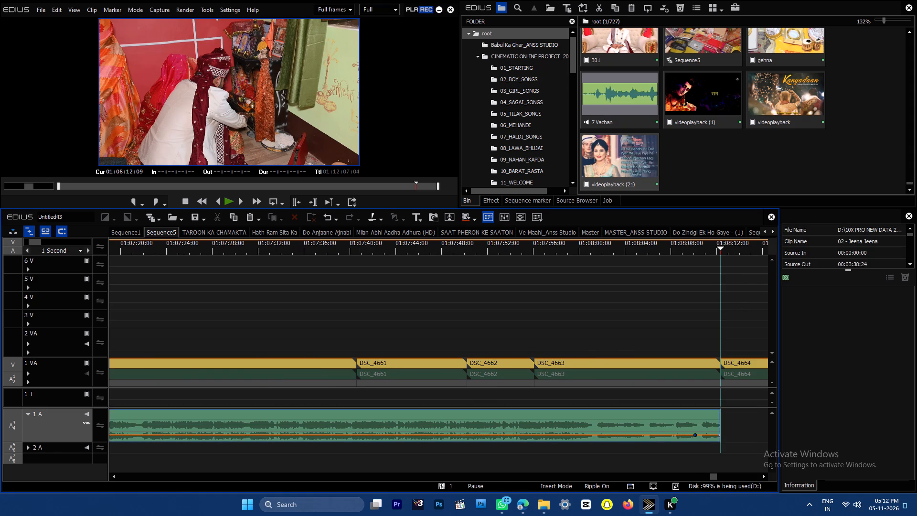
drag(717, 433, 832, 478)
Place videoplayback (21) from the bin on 4 V, with its audio on 1 A, right after 02 - Jeena Jeena at 01:08:12:09.
drag(638, 164, 683, 303)
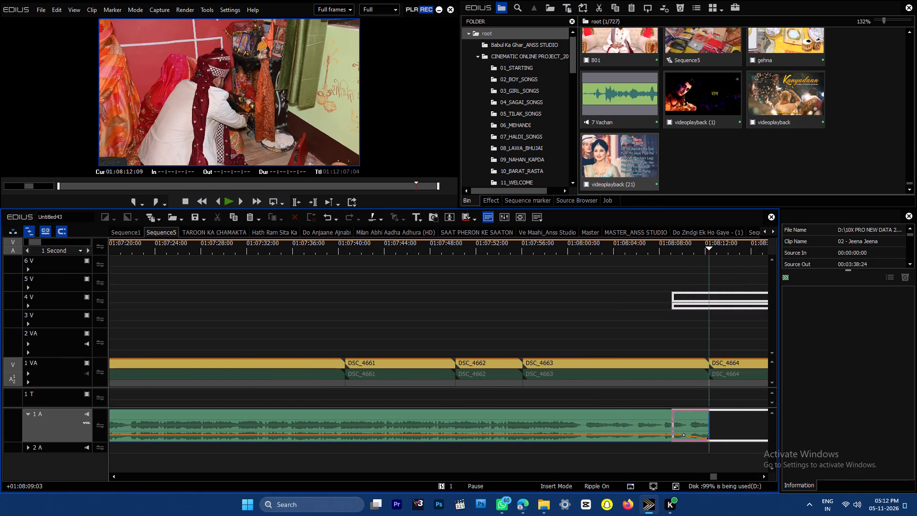
drag(683, 303, 723, 301)
Audition videoplayback (21) along Sequence5 past 01:08:12:09 to locate the song passage wanted for the remaining footage.
key(space)
key(ctrl+minus)
key(ctrl+minus)
key(ctrl+minus)
key(ctrl+minus)
key(ctrl+minus)
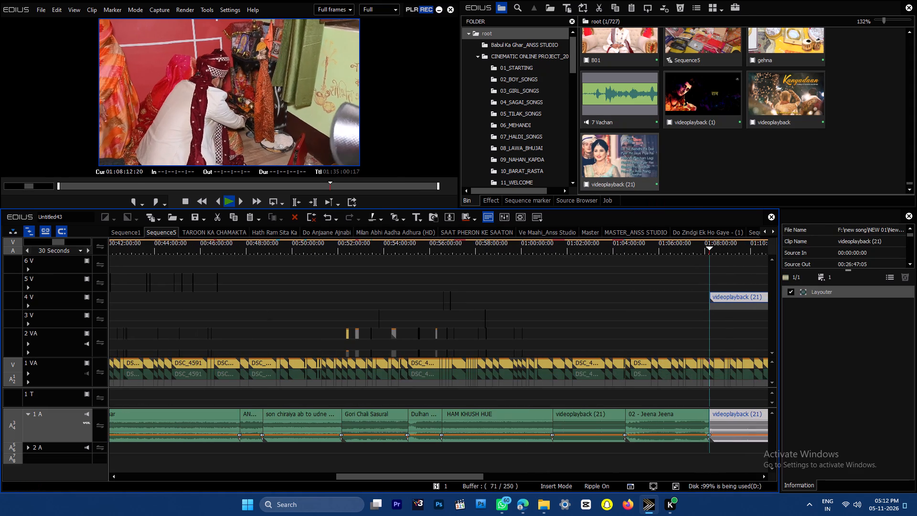
drag(468, 478, 543, 483)
key(space)
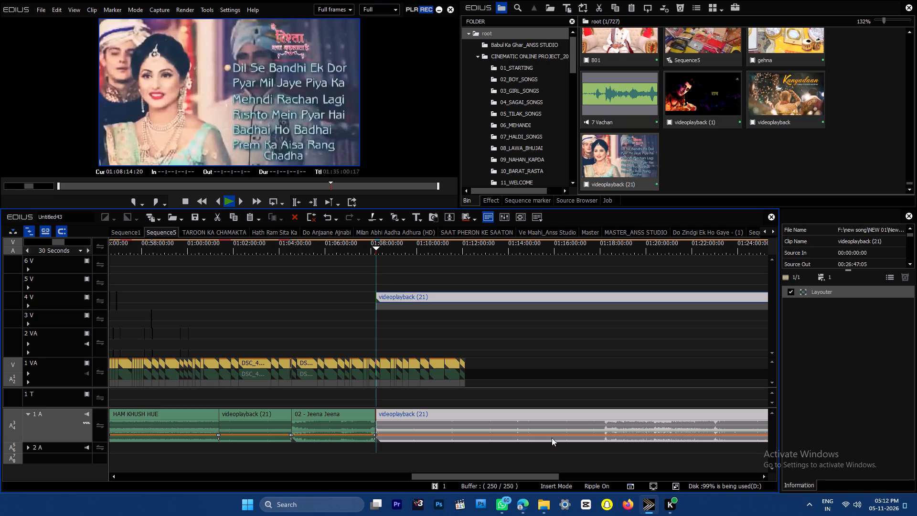
drag(650, 246, 802, 250)
key(space)
drag(524, 473, 611, 472)
drag(341, 247, 331, 247)
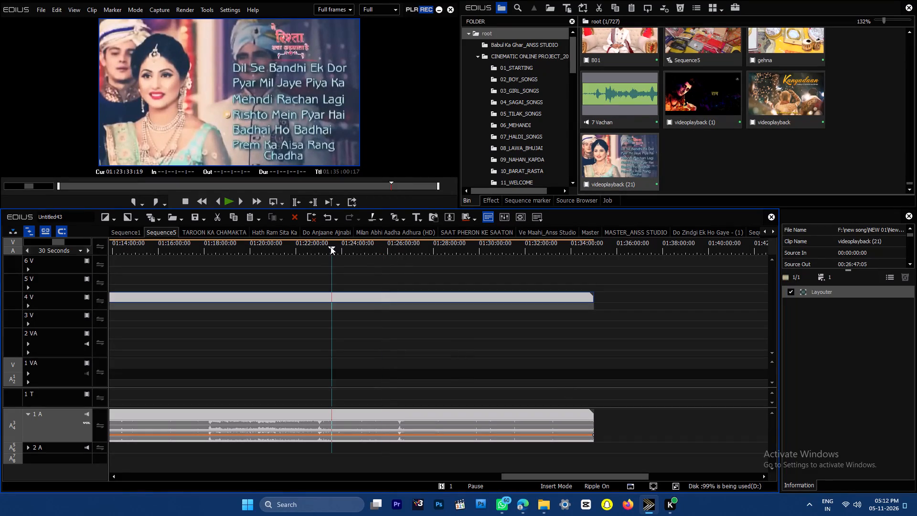
key(space)
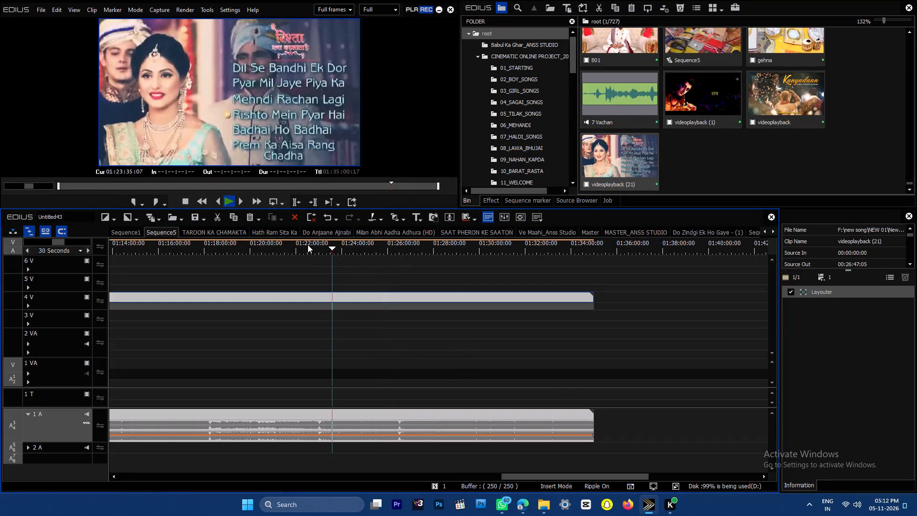
key(ctrl+plus)
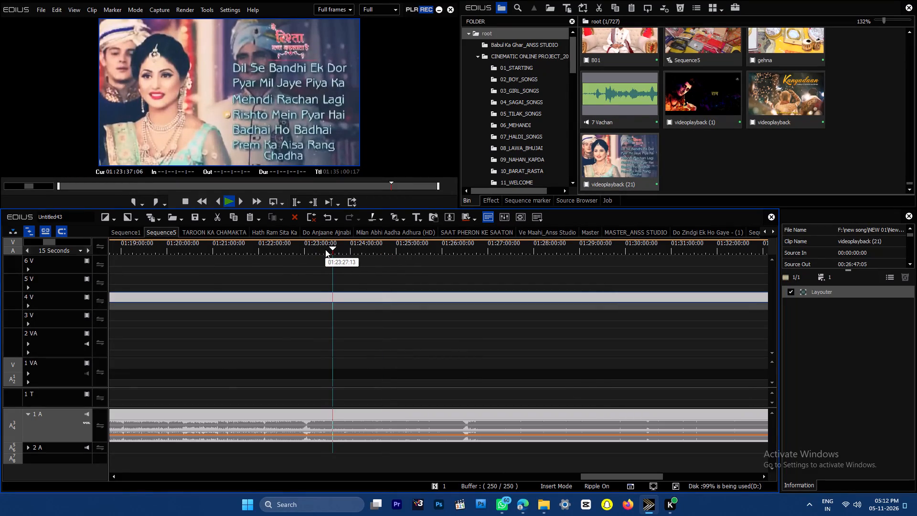
drag(320, 249, 263, 247)
key(space)
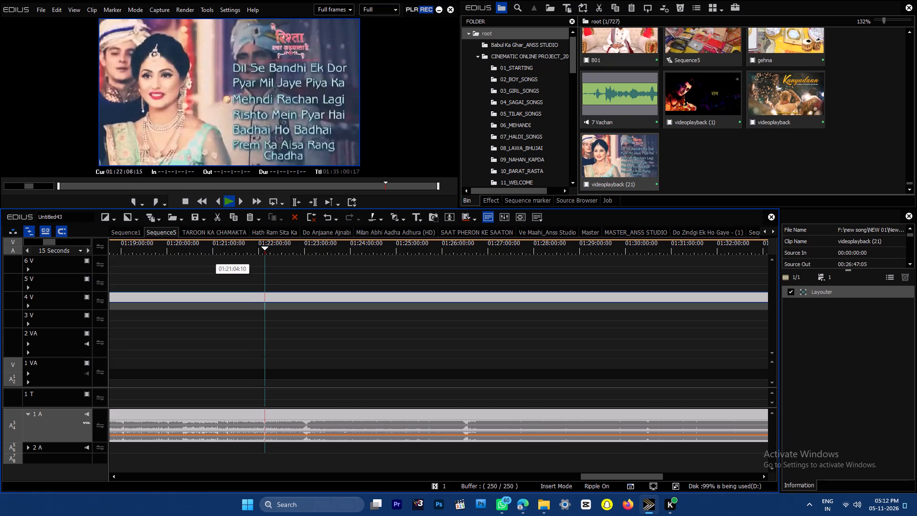
drag(371, 253, 661, 259)
key(space)
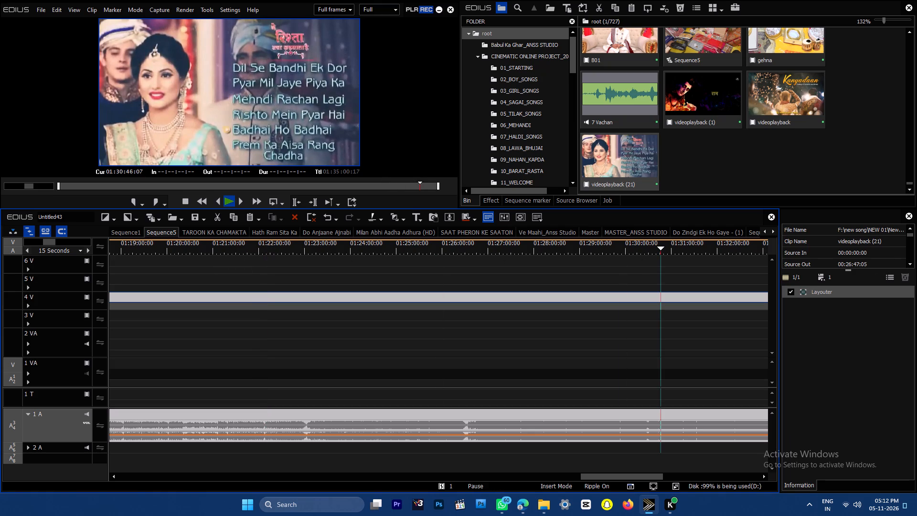
drag(639, 242, 635, 242)
key(space)
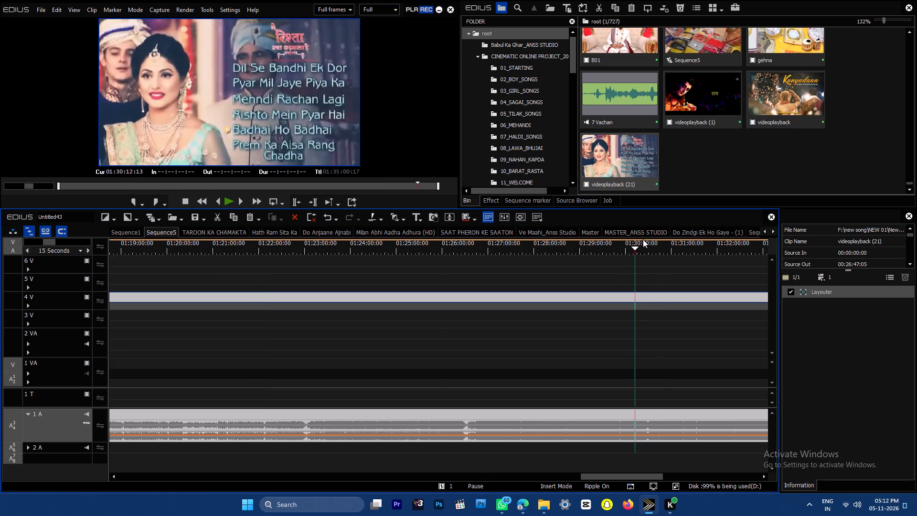
Cut videoplayback (21) from about 01:26:34 to 01:26:48 and ripple-delete everything before source time 00:18:34:14.
key(ctrl+plus)
click(557, 245)
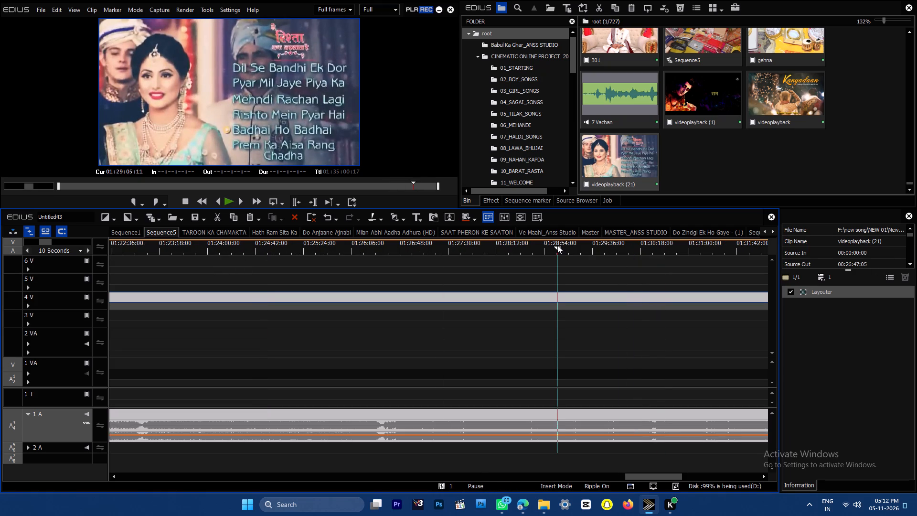
key(space)
drag(449, 244, 381, 246)
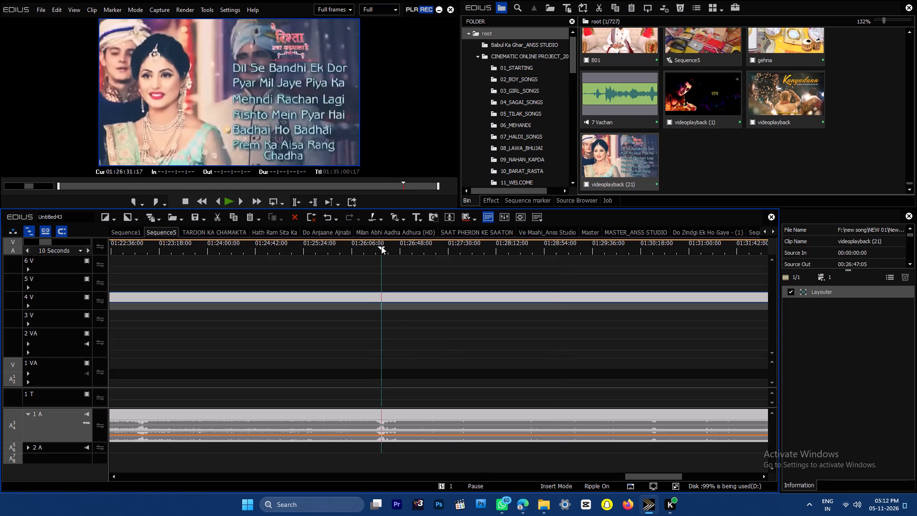
drag(381, 246, 383, 246)
key(space)
key(ctrl+plus)
key(c)
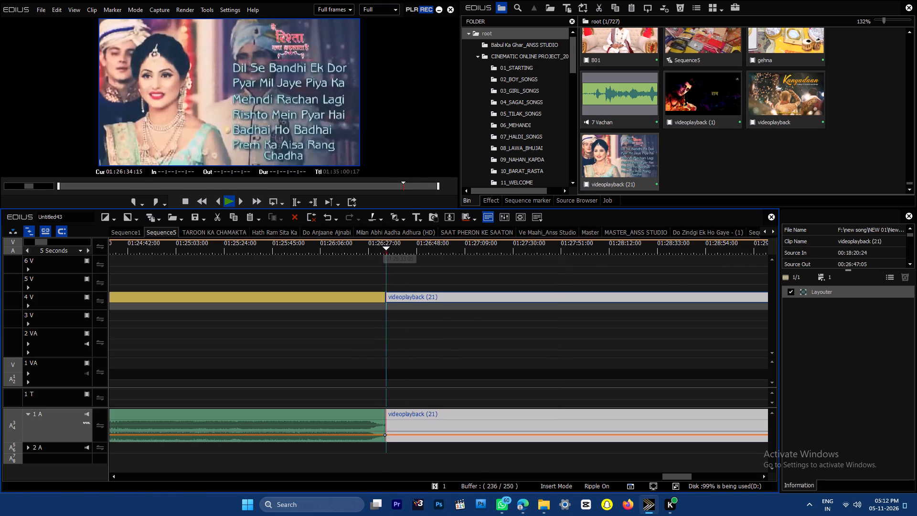
drag(402, 247, 408, 247)
key(space)
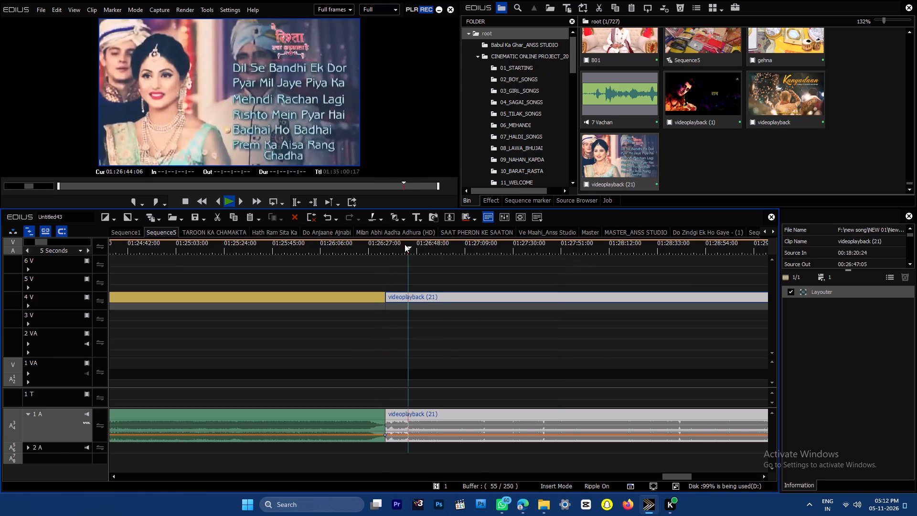
key(c)
key(c)
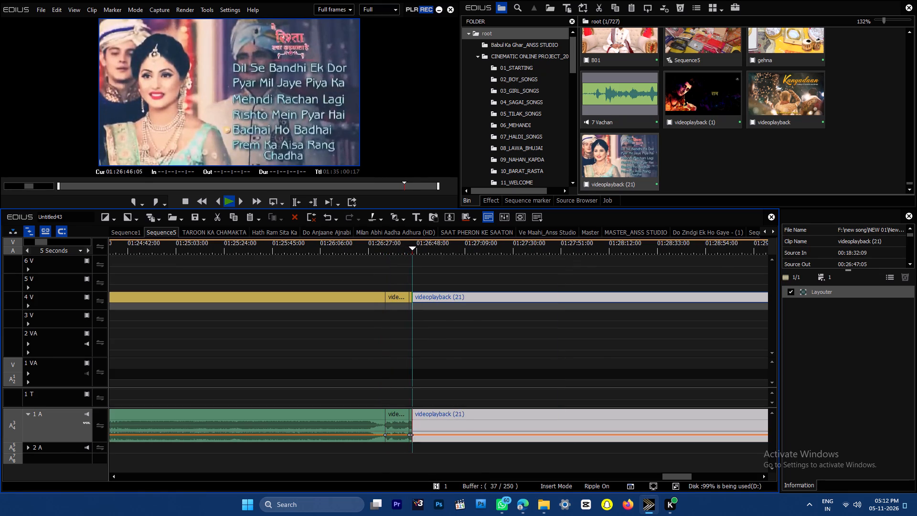
key(c)
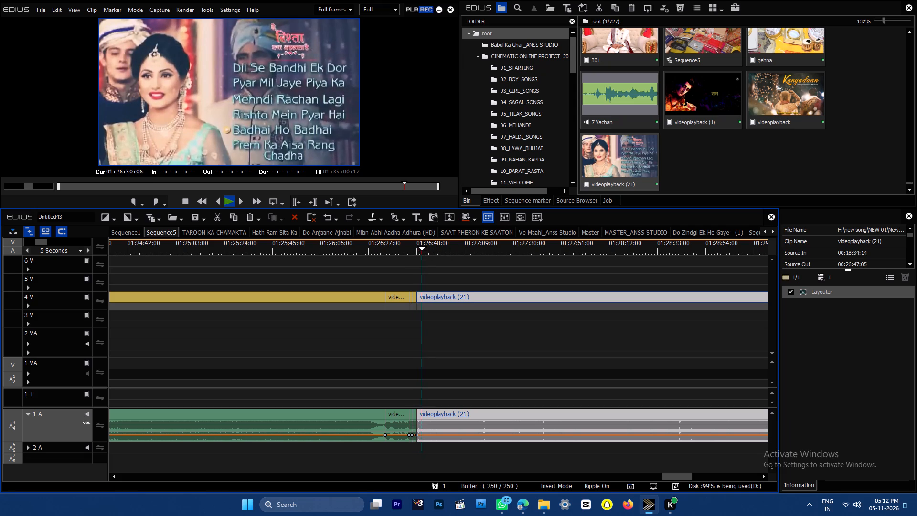
drag(416, 279, 360, 331)
key(Delete)
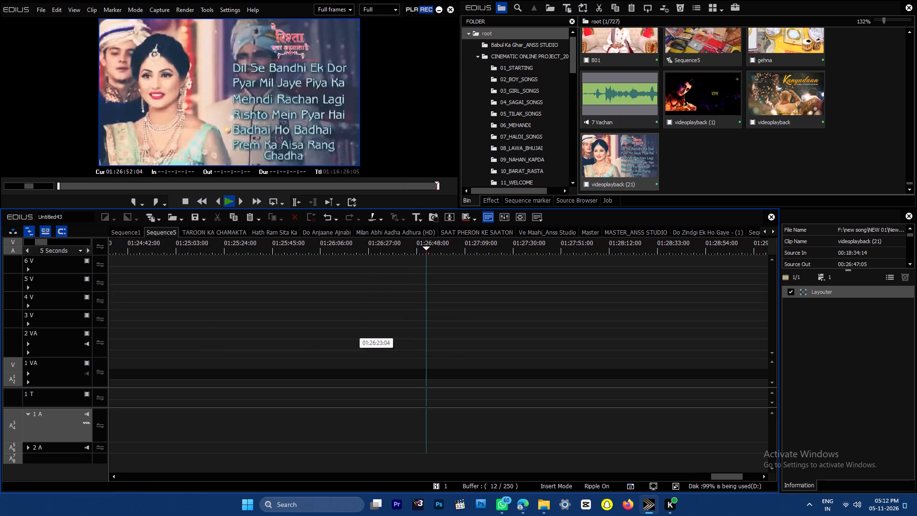
Turn ripple mode off, ungroup the trimmed videoplayback (21) after 02 - Jeena Jeena, and delete its video part from 4 V.
key(ctrl+minus)
key(ctrl+minus)
key(space)
key(ctrl+minus)
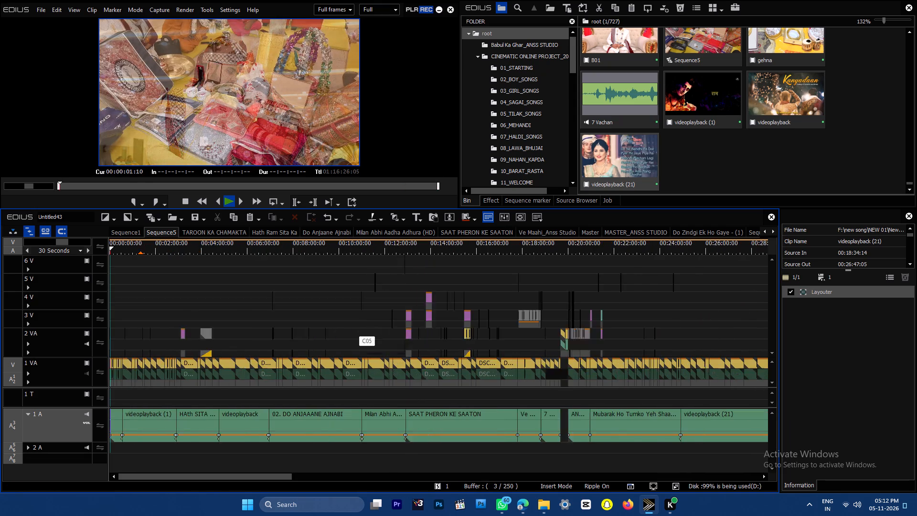
key(ctrl+minus)
key(ctrl+minus)
key(End)
drag(726, 242, 698, 248)
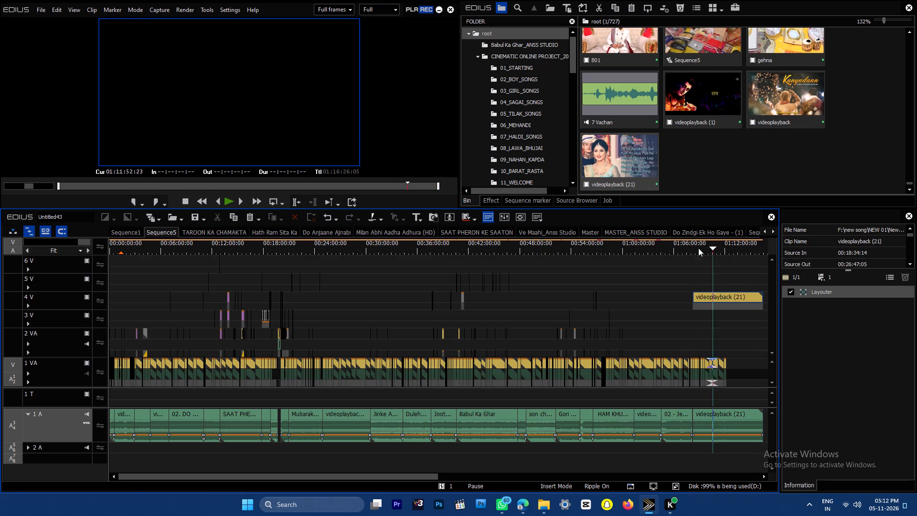
drag(698, 248, 693, 249)
key(Return)
key(ctrl+plus)
key(ctrl+plus)
key(ctrl+plus)
key(ctrl+plus)
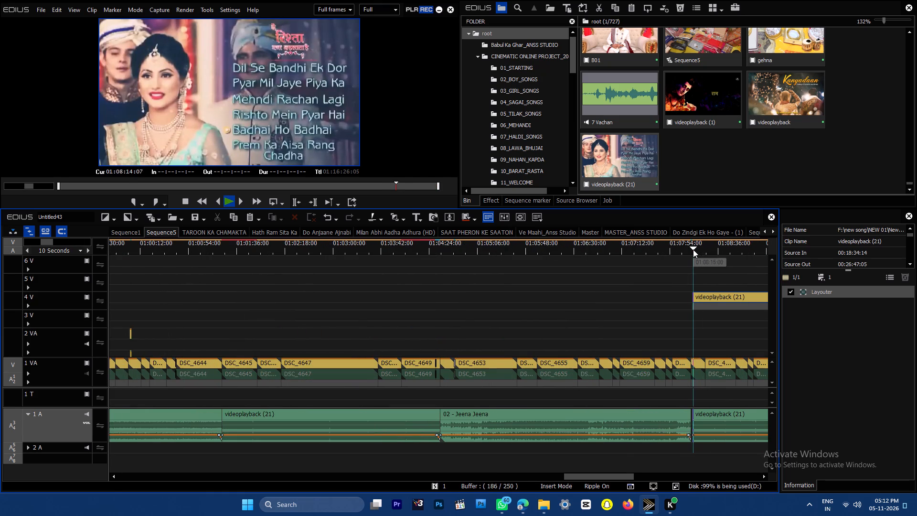
key(ctrl+plus)
key(ctrl+plus)
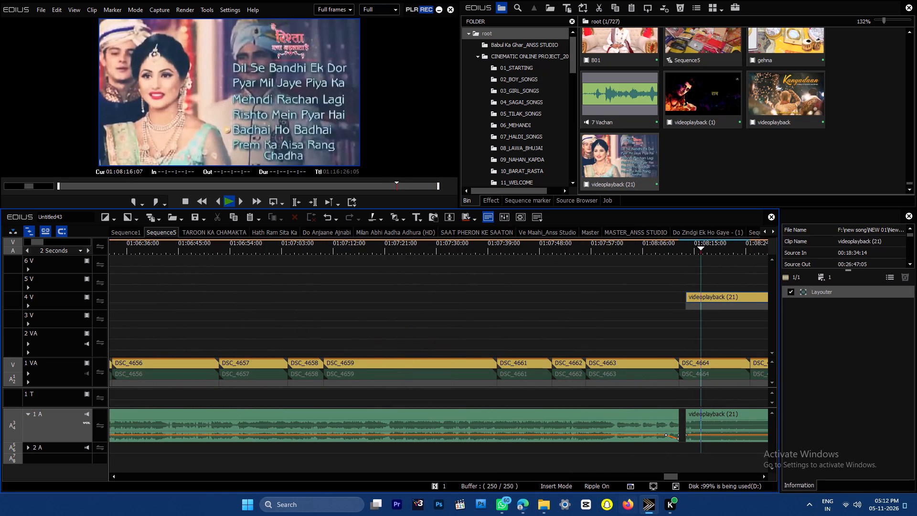
drag(669, 476, 677, 477)
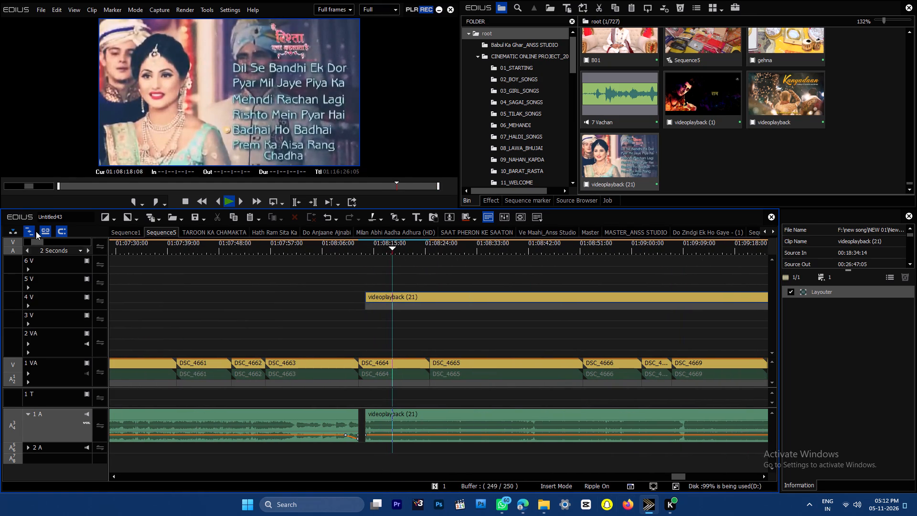
click(31, 231)
click(401, 345)
click(417, 301)
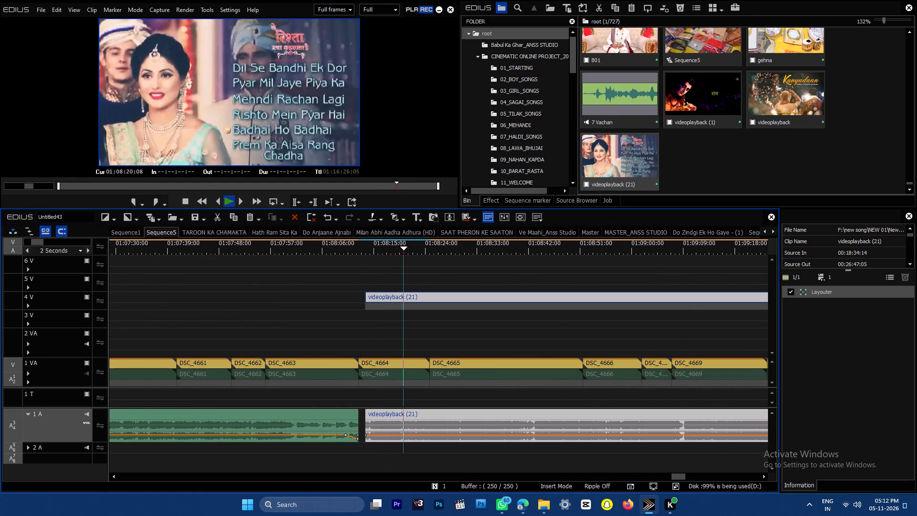
key(alt+g)
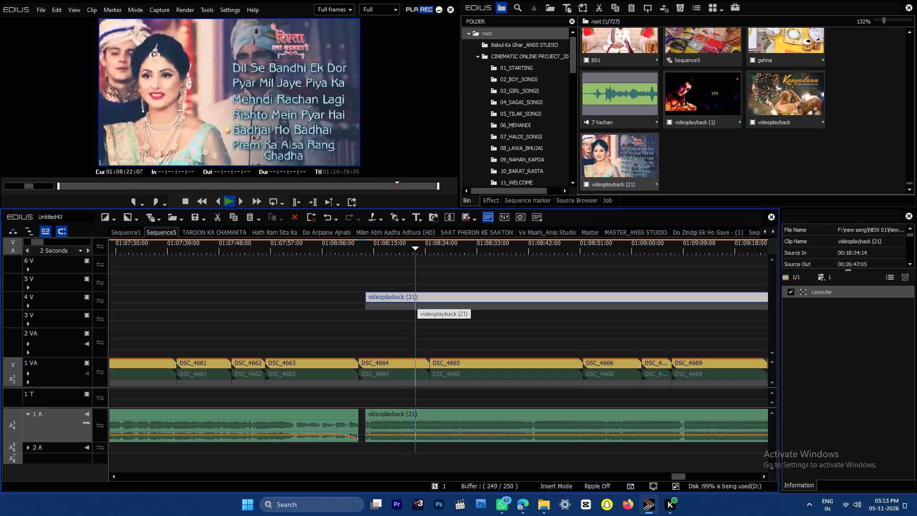
key(Delete)
Move the videoplayback (21) audio on 1 A back against the end of 02 - Jeena Jeena at 01:08:12:09.
key(ctrl+plus)
key(ctrl+plus)
drag(342, 420, 320, 421)
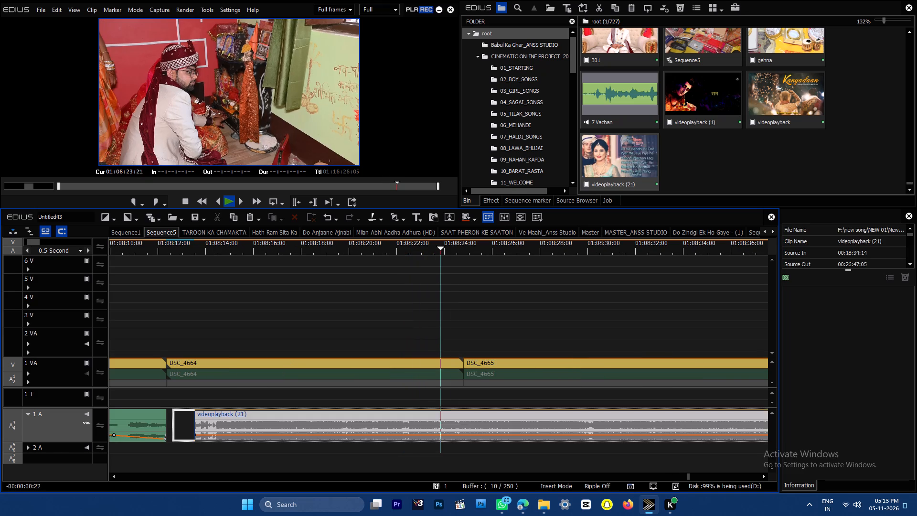
drag(320, 421, 318, 422)
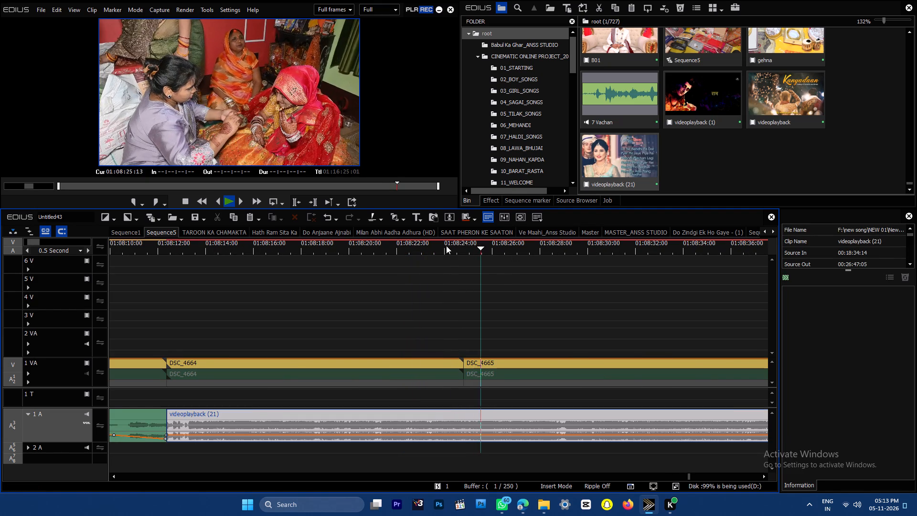
Add a one-second Dissolve between DSC_4664 and DSC_4665 on 1 VA and play it back.
drag(465, 246, 446, 246)
drag(508, 289, 526, 357)
drag(520, 337, 526, 376)
key(ctrl+p)
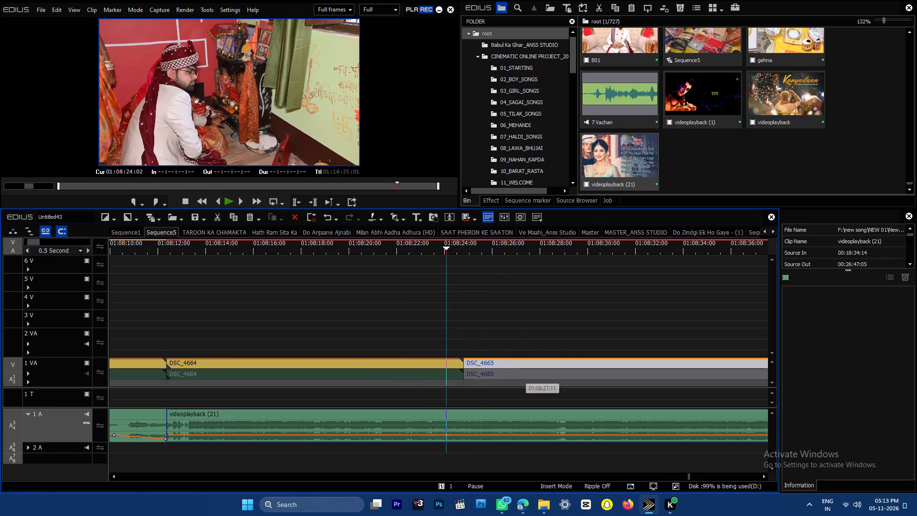
key(Return)
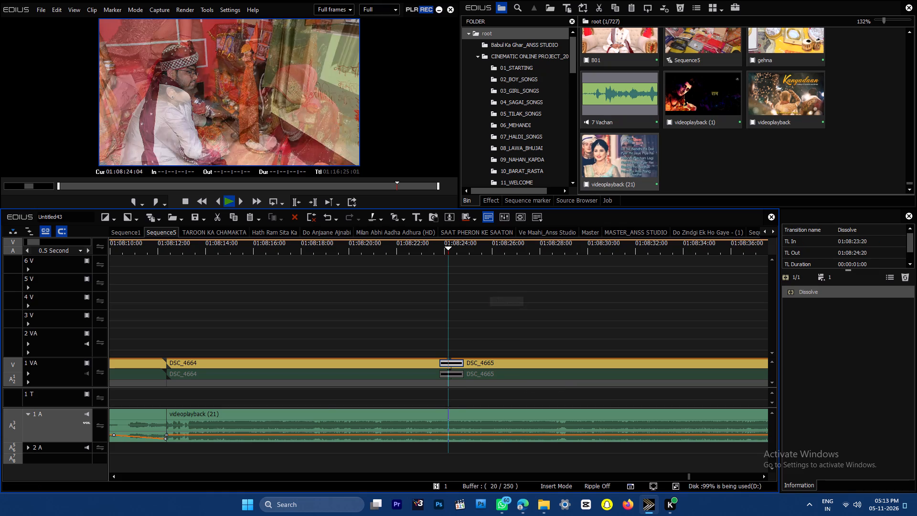
Play and skim the 1 VA footage from DSC_4665 to DSC_4669 against the videoplayback (21) audio.
key(ctrl+minus)
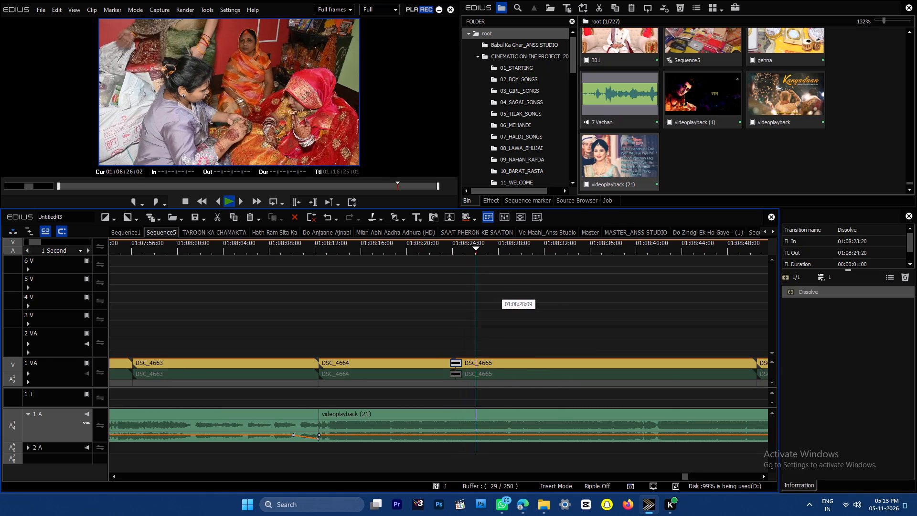
key(ctrl+minus)
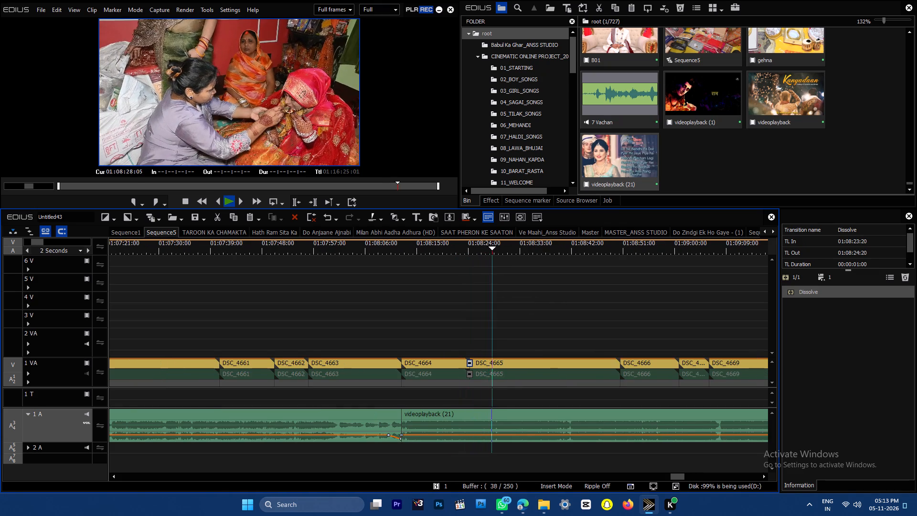
key(ctrl+minus)
drag(654, 475, 667, 475)
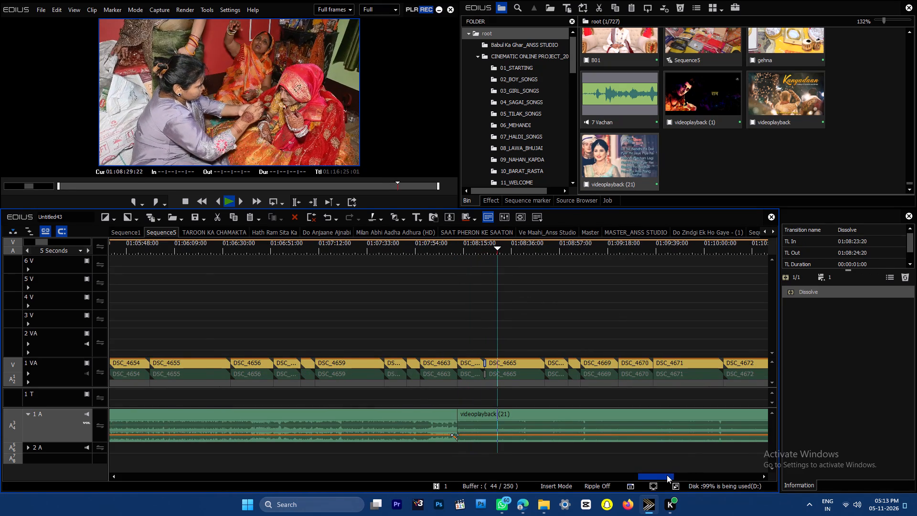
drag(667, 475, 672, 475)
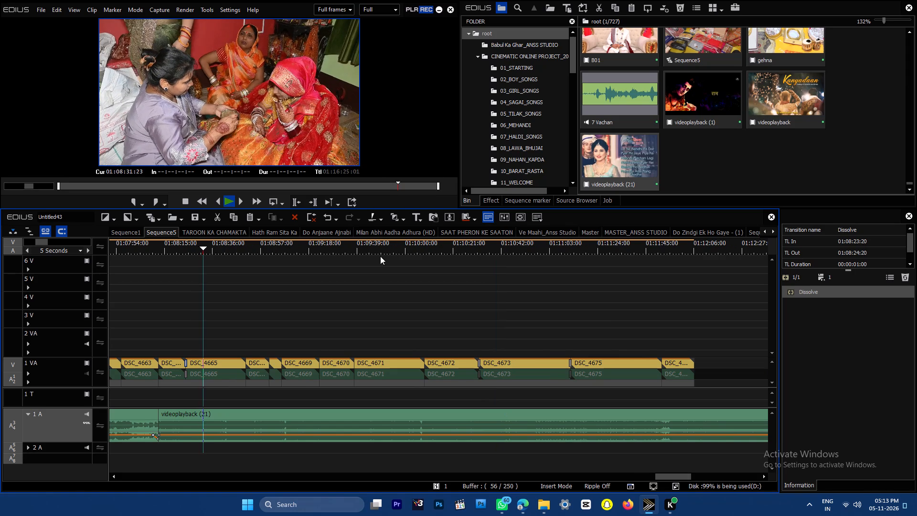
key(ctrl+plus)
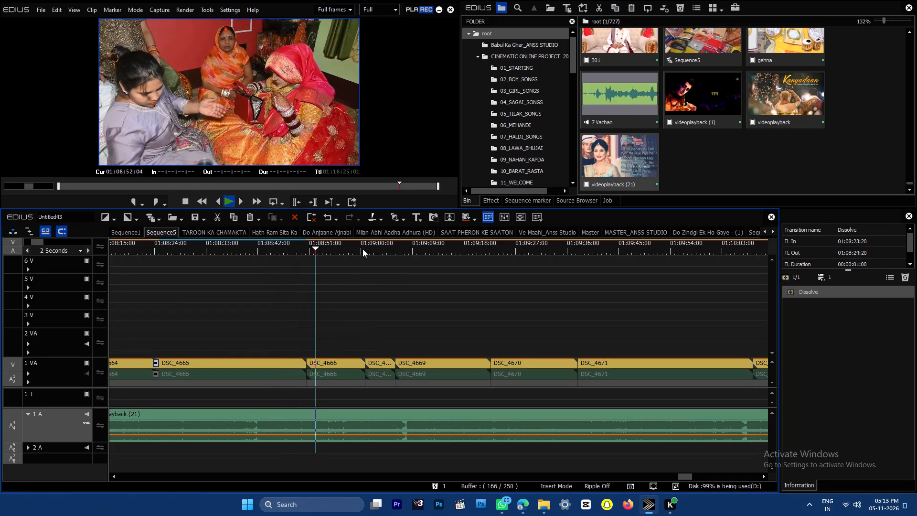
drag(341, 248, 366, 248)
key(Return)
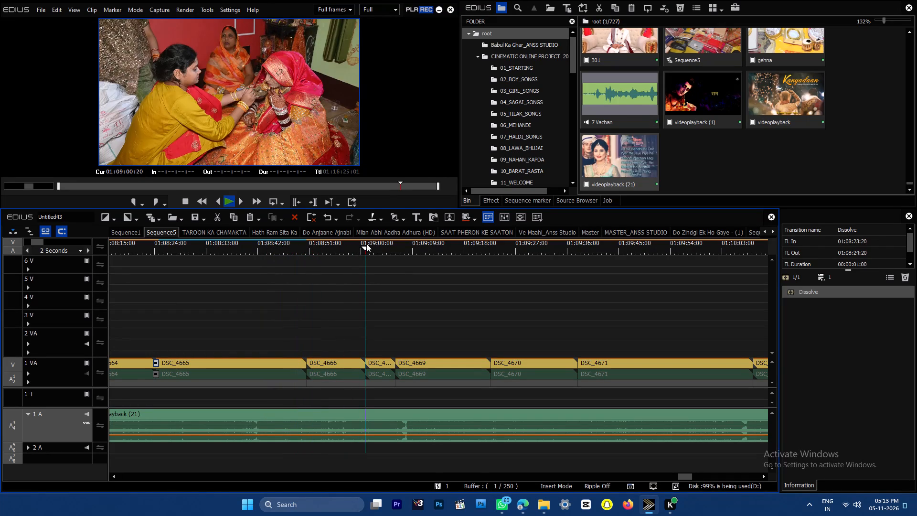
drag(398, 246, 413, 246)
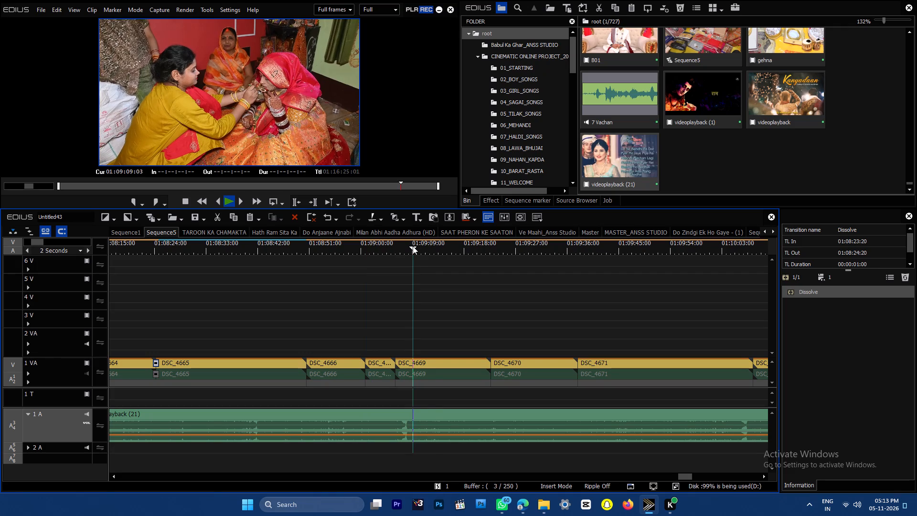
drag(413, 246, 432, 247)
key(Return)
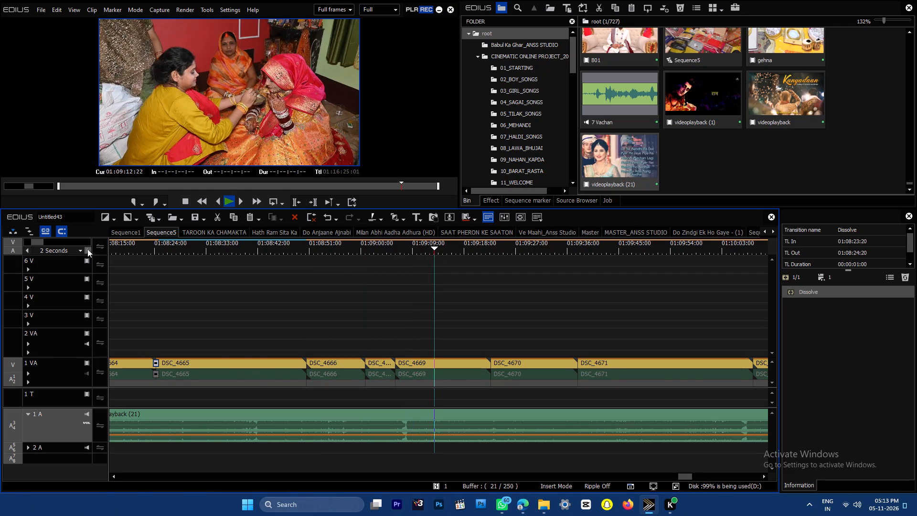
Play and skim the 1 VA footage from DSC_4669 to DSC_4672 with the videoplayback (21) audio underneath.
click(87, 249)
drag(676, 478, 691, 477)
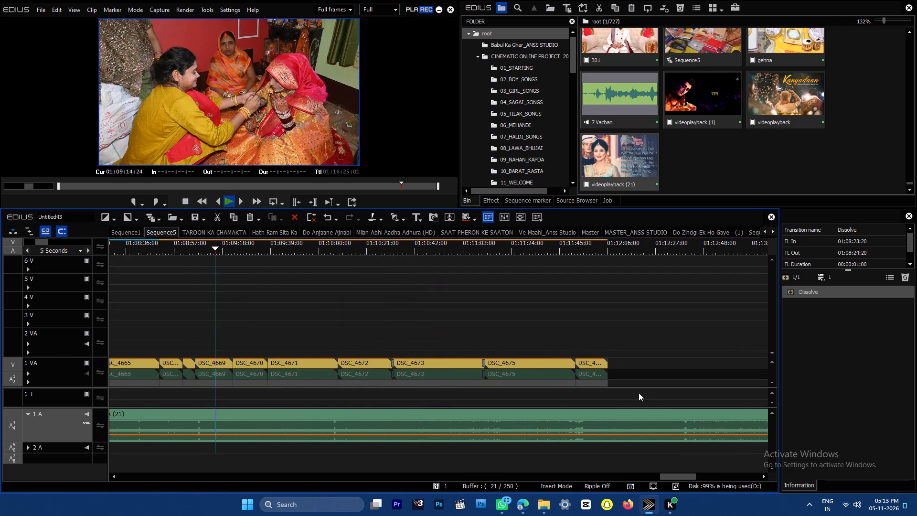
drag(249, 245, 245, 247)
key(Return)
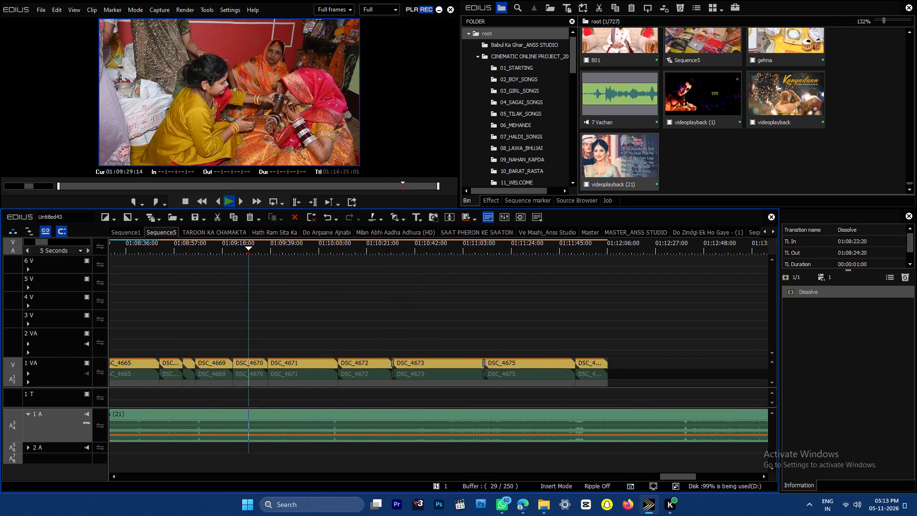
drag(277, 249, 325, 258)
key(Return)
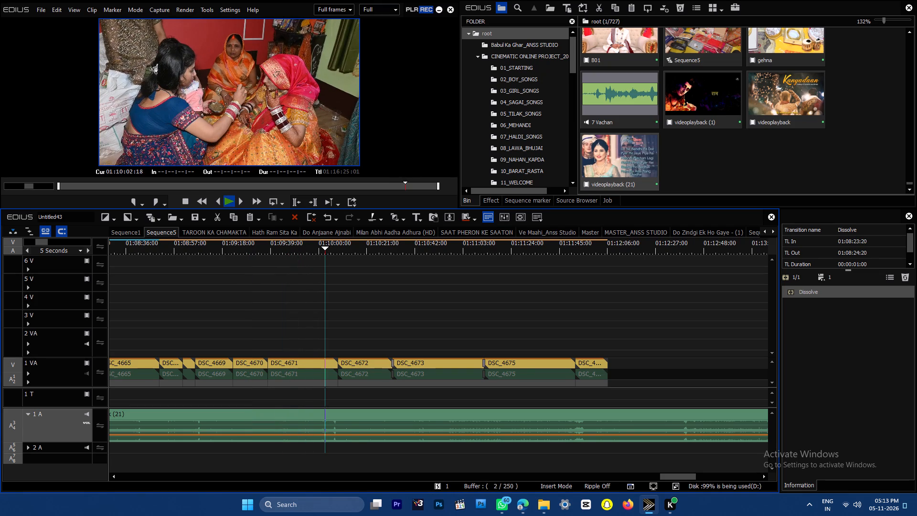
key(ctrl+plus)
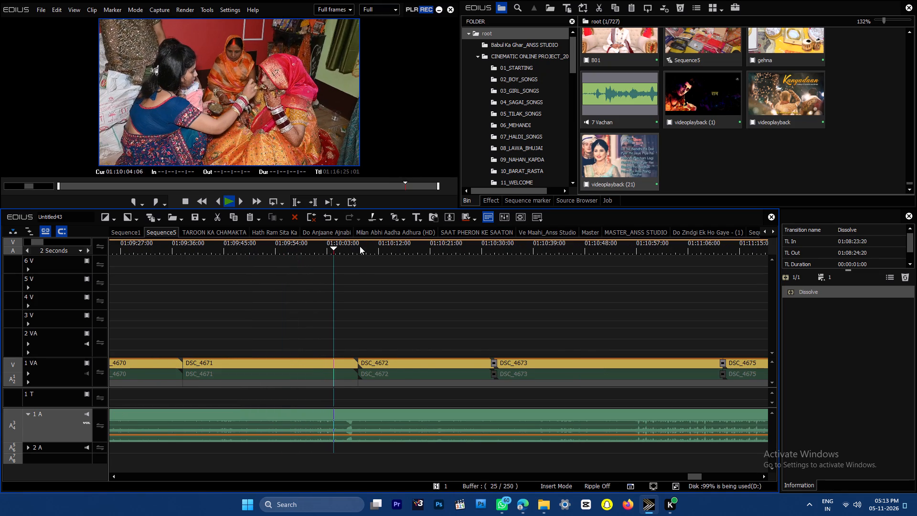
drag(371, 246, 409, 248)
key(Return)
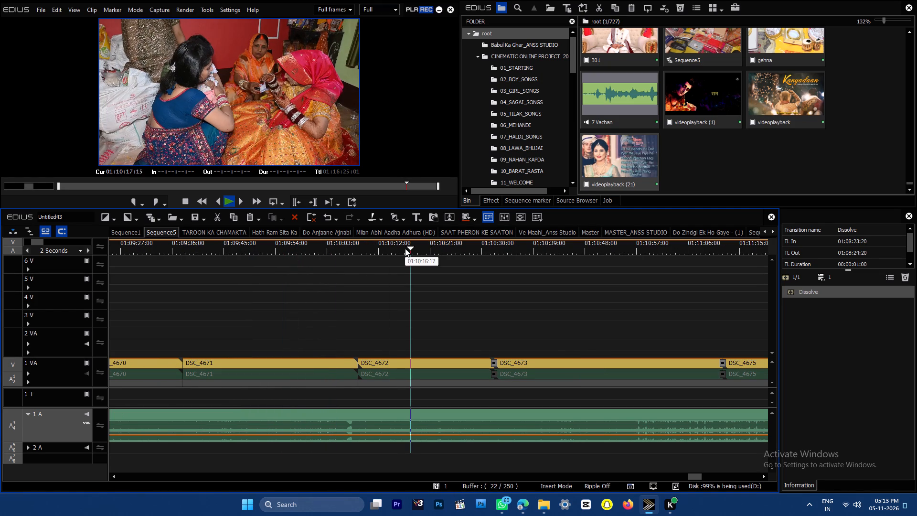
click(88, 249)
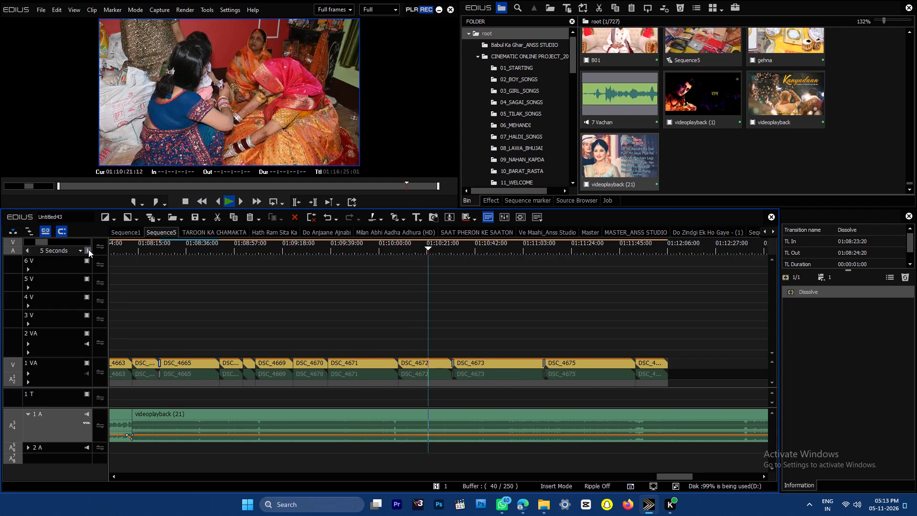
key(space)
Delete the videoplayback (21) audio that follows 02 - Jeena Jeena on 1 A.
click(548, 416)
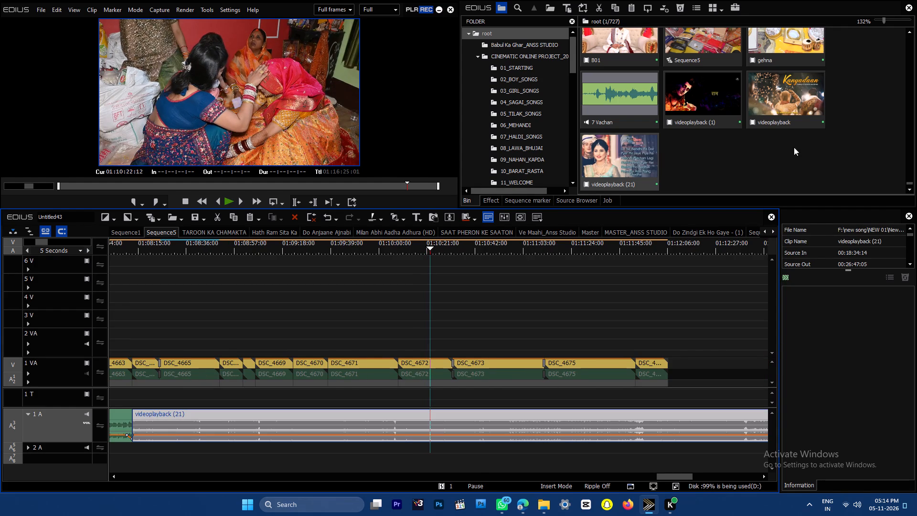
key(Delete)
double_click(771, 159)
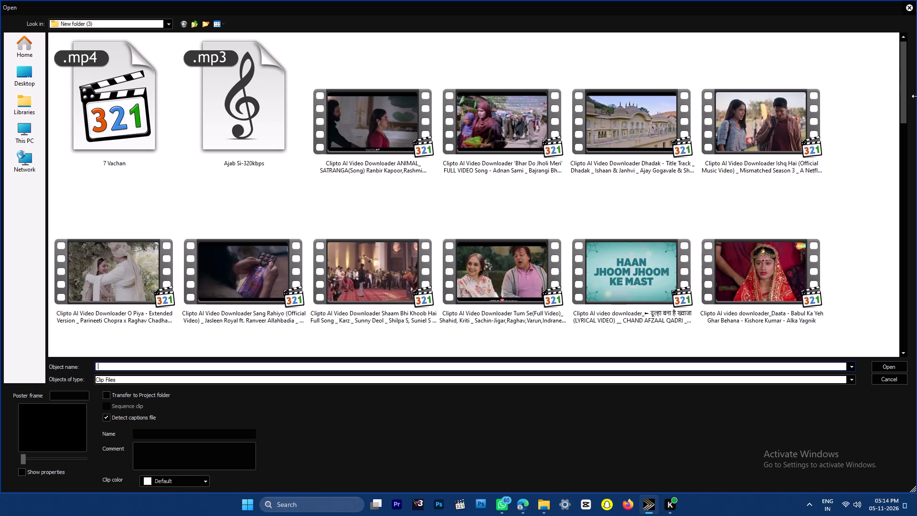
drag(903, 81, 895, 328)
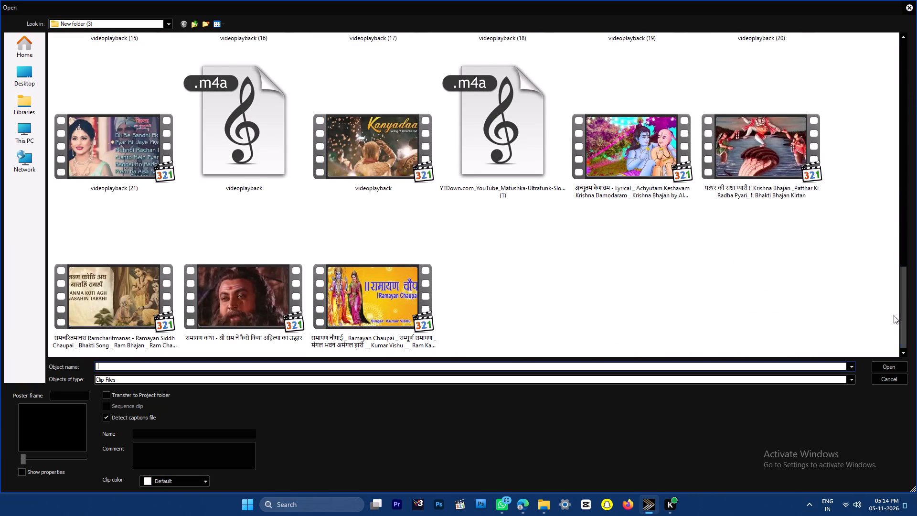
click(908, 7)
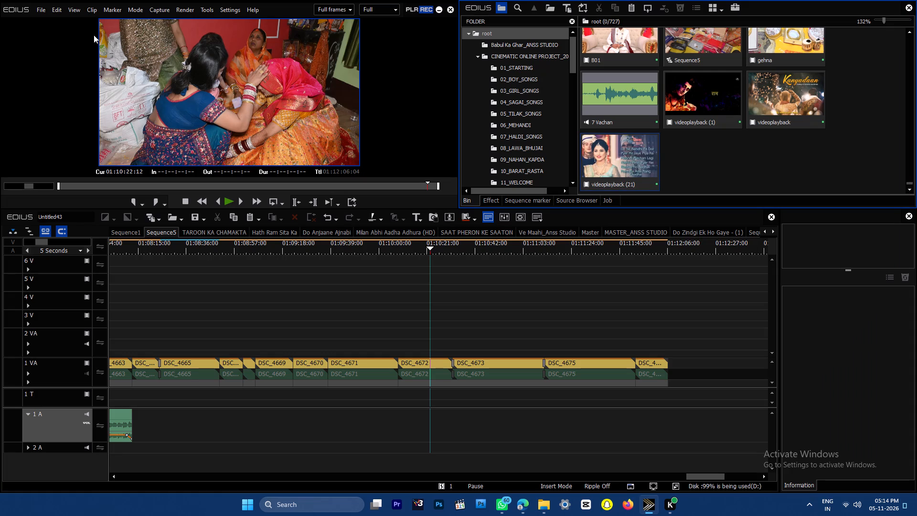
Import the Tere Vaaste_Anss Studio project from 19_HOME ENTRY_ANSS STUDIO as a sequence, with its bin and clips copied to the project folder.
click(181, 217)
click(224, 242)
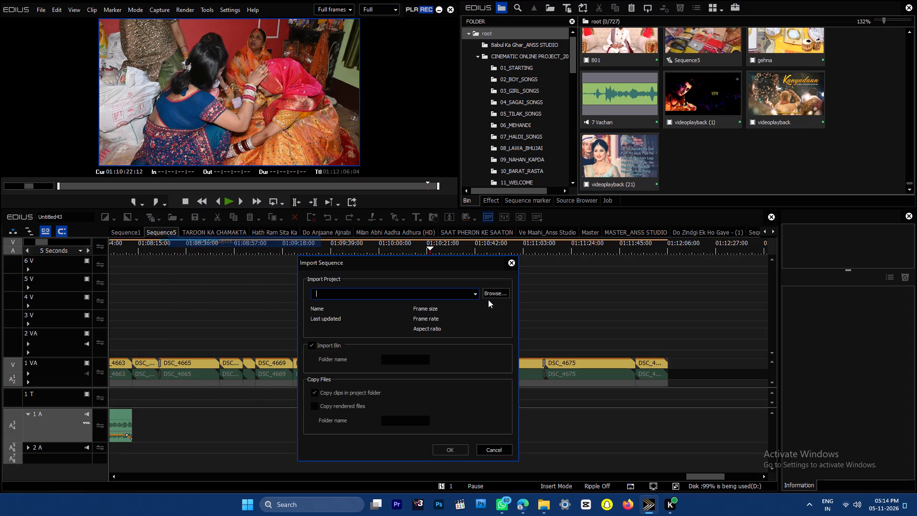
click(496, 292)
click(484, 314)
click(171, 227)
key(BackSpace)
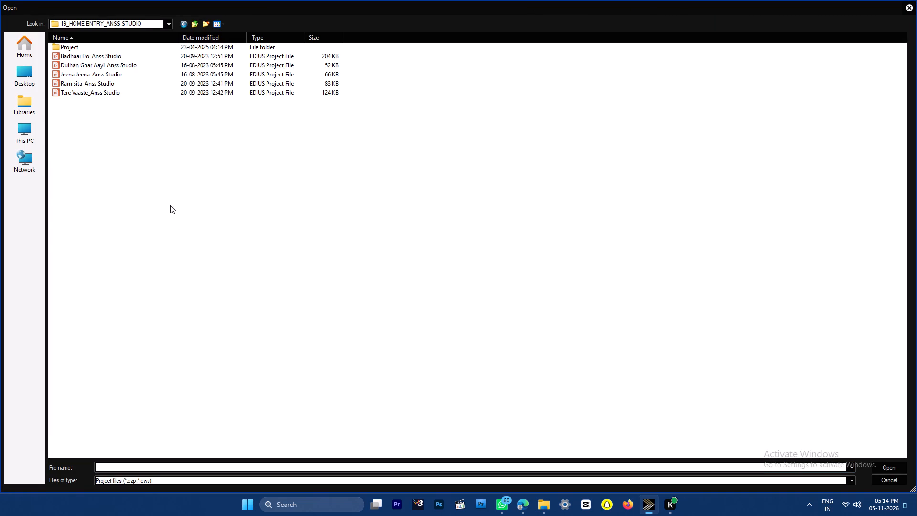
key(Return)
click(106, 93)
key(Return)
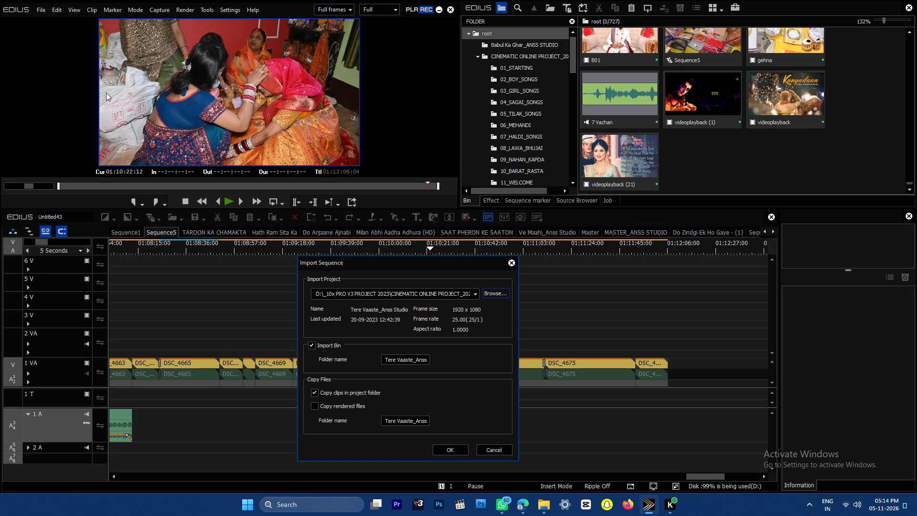
click(454, 450)
key(Return)
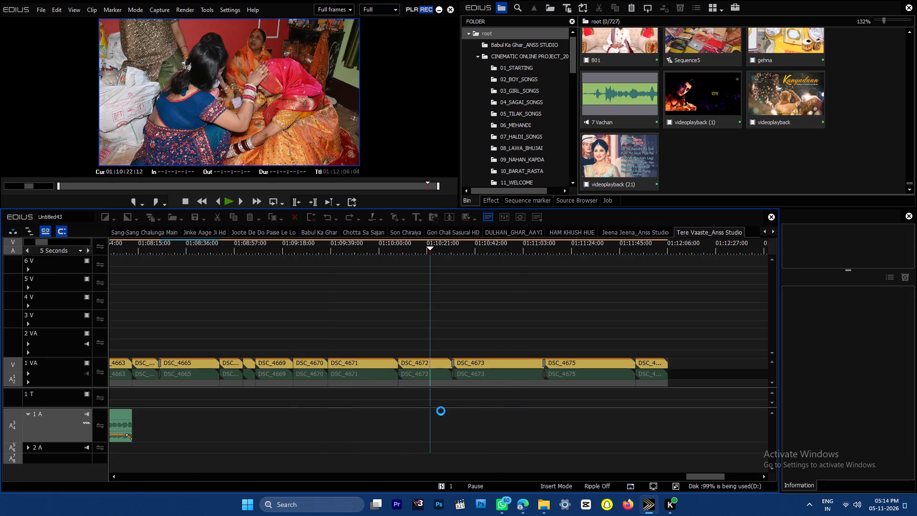
Copy the Tere Vaaste song from its imported sequence, paste it on 1 A in Sequence5 right after 02 - Jeena Jeena, and play the join.
click(188, 371)
key(ctrl+c)
key(ctrl+c)
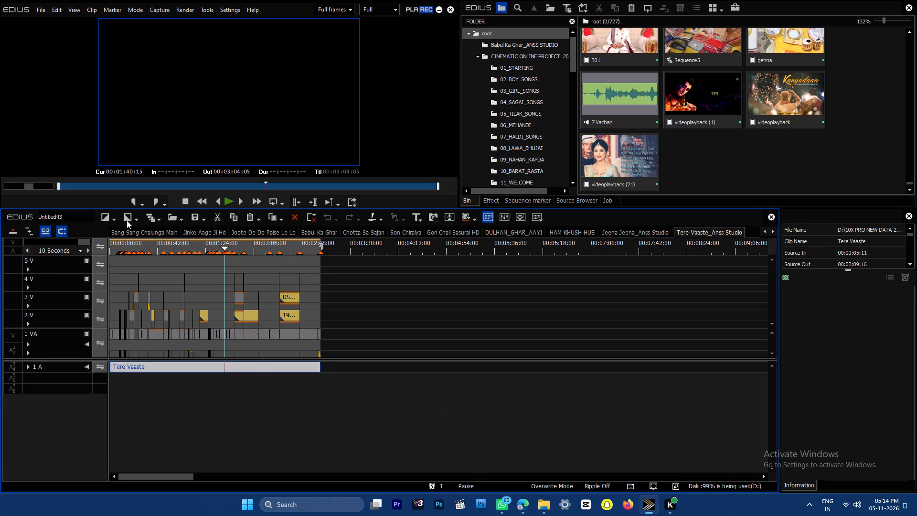
key(ctrl+c)
key(c)
key(c)
key(c)
click(766, 228)
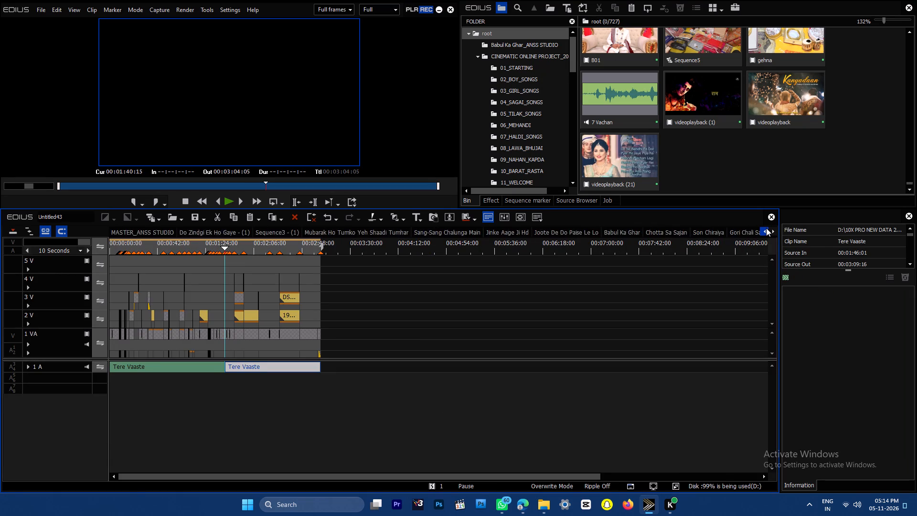
double_click(766, 228)
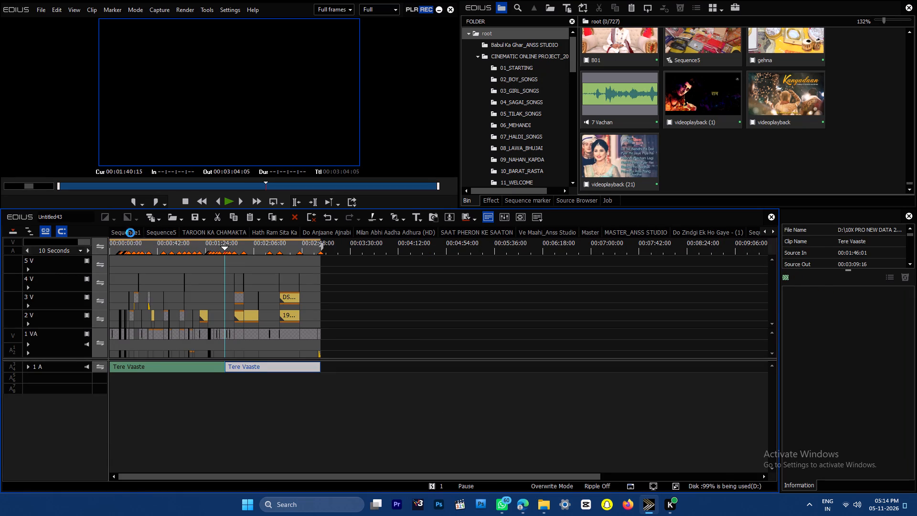
click(130, 233)
click(170, 232)
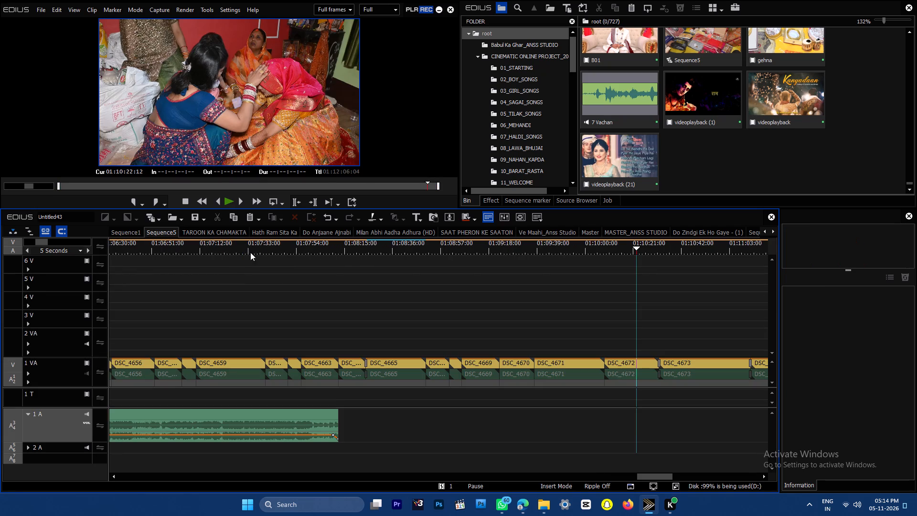
drag(340, 241, 345, 242)
drag(345, 244, 340, 246)
key(ctrl+v)
key(space)
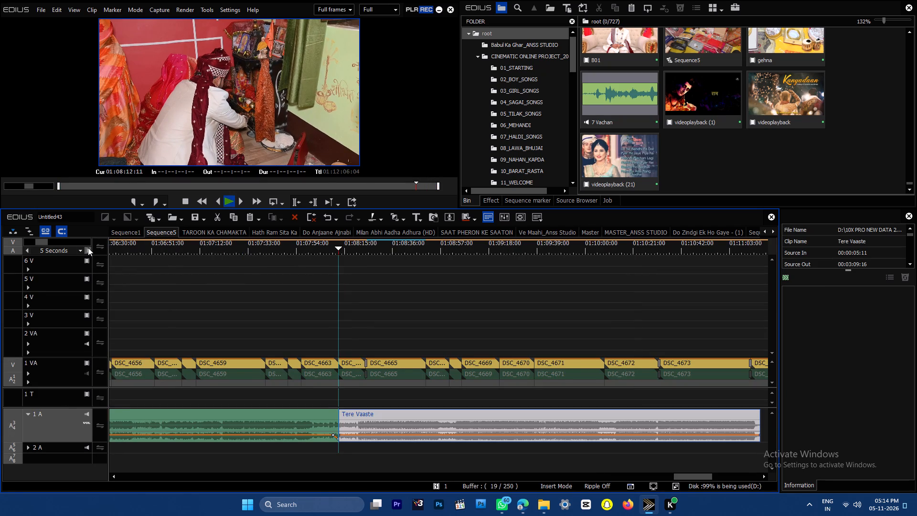
triple_click(88, 247)
key(space)
Go back to DSC_4653 on 1 VA, select it and cut it at about 01:05:11.
key(ctrl+plus)
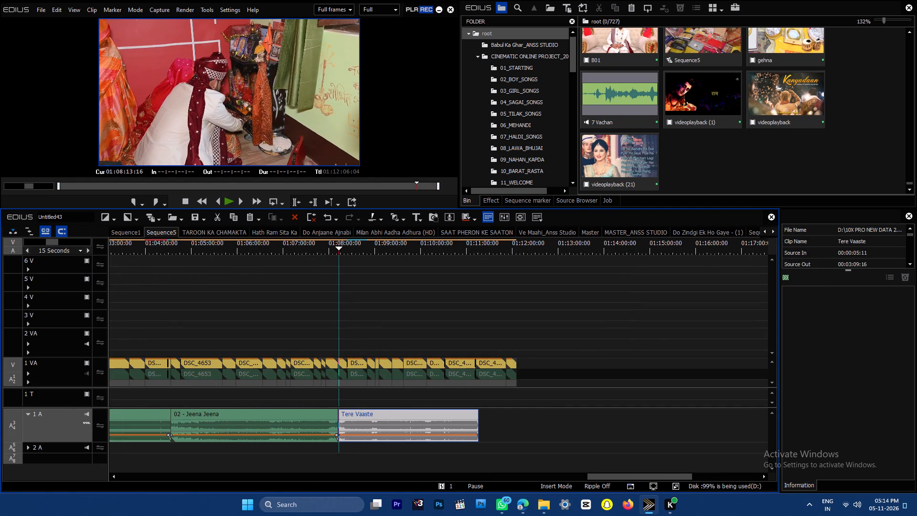
click(196, 250)
key(ctrl+plus)
drag(199, 249, 220, 247)
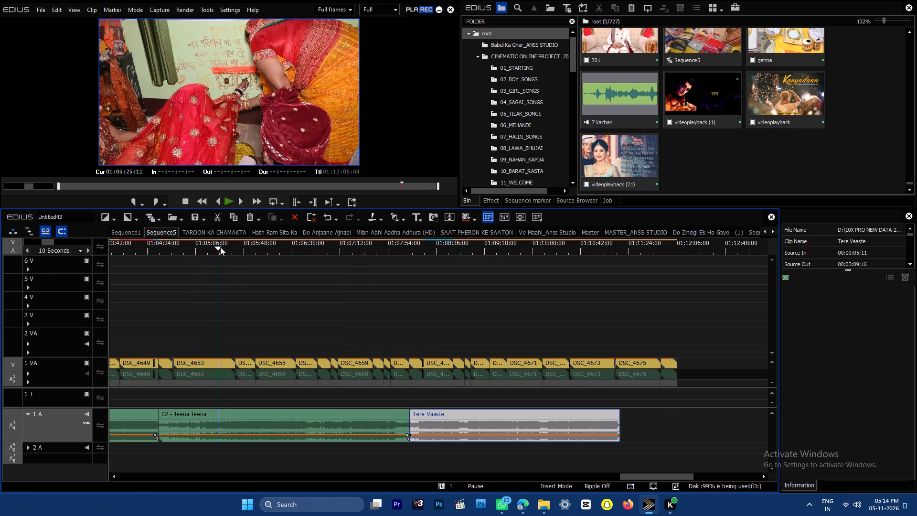
drag(220, 247, 230, 247)
key(ctrl+plus)
drag(227, 245, 204, 249)
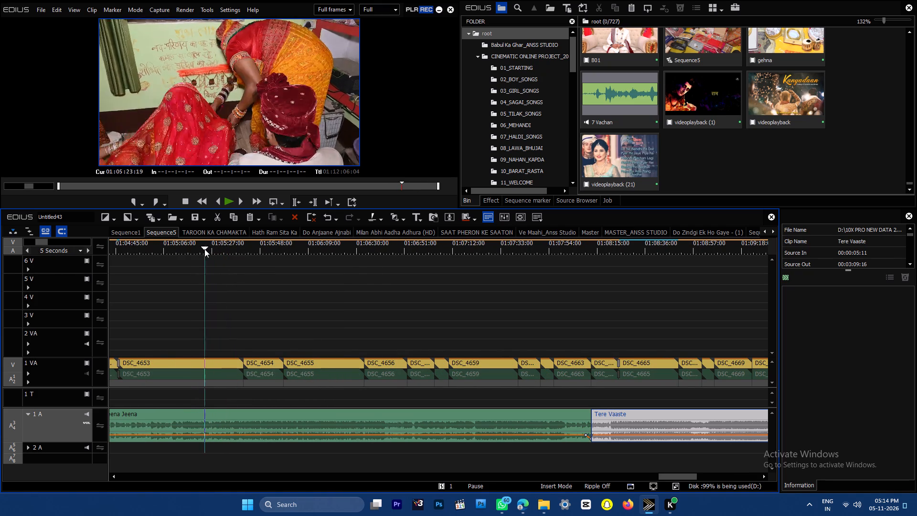
drag(204, 249, 208, 253)
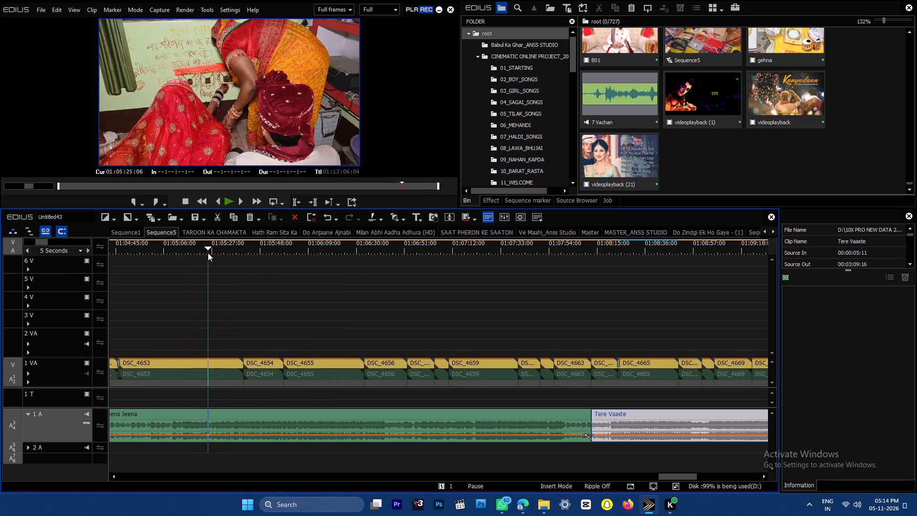
drag(208, 253, 177, 257)
drag(202, 305, 218, 387)
key(c)
Cut DSC_4653 again at about 01:05:14, skim the remainder up to DSC_4654, and delete that remainder from 1 VA.
key(space)
key(ctrl+plus)
key(ctrl+plus)
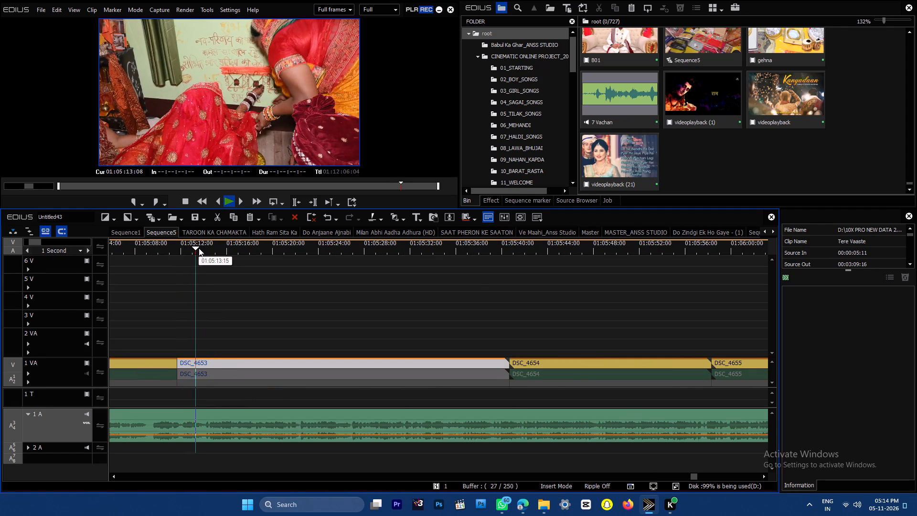
key(c)
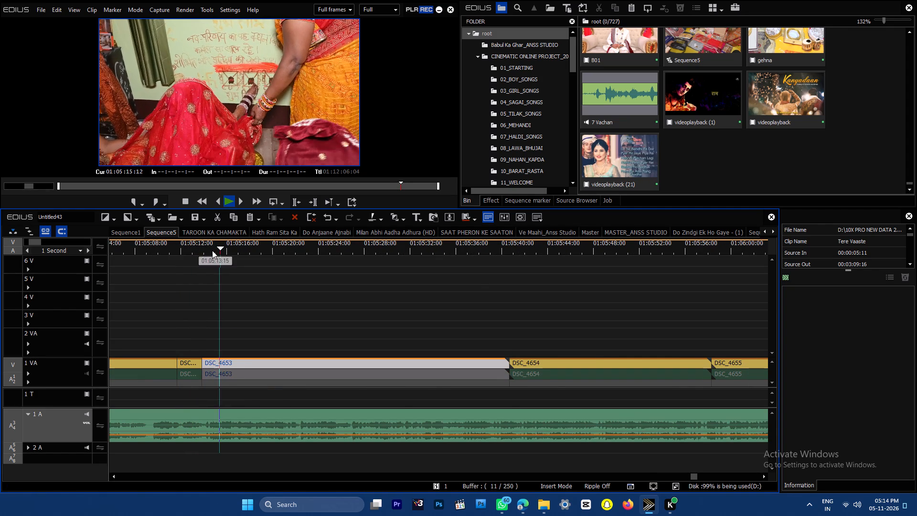
drag(226, 251, 426, 264)
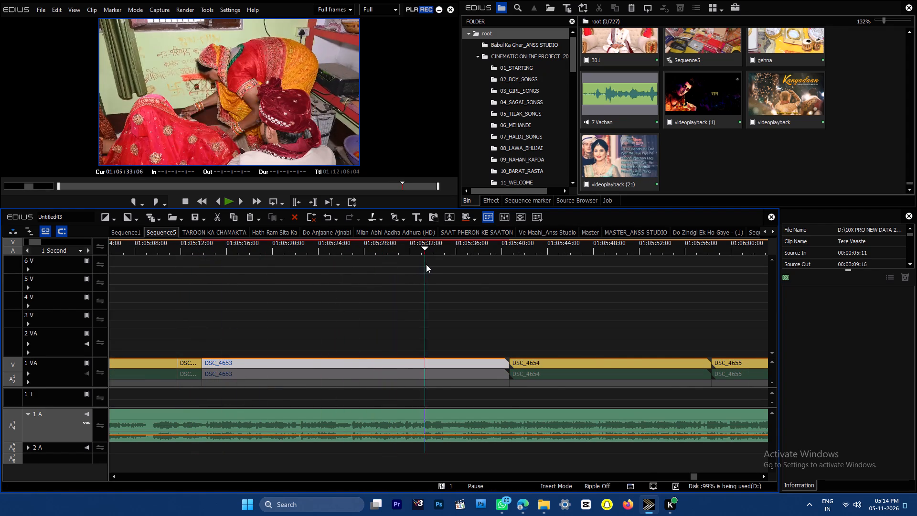
drag(426, 264, 533, 269)
key(Delete)
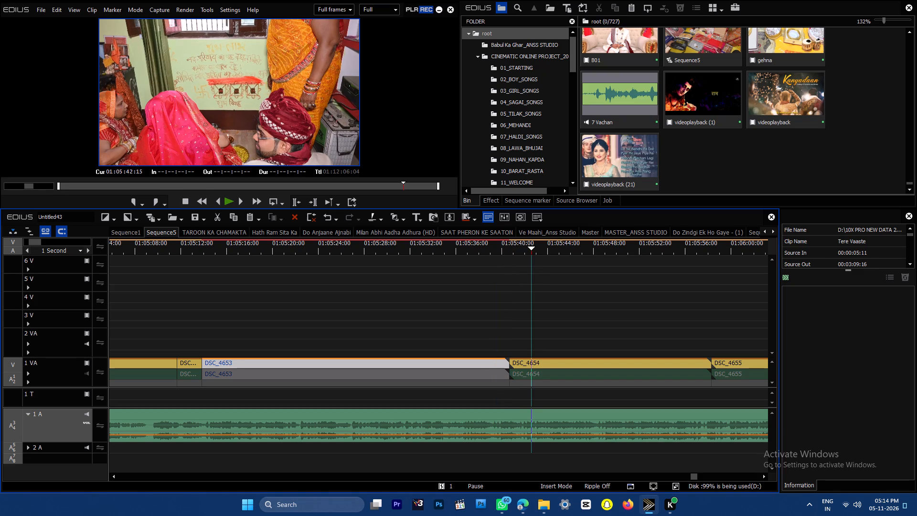
Close the gap left by the deleted DSC_4653 remainder on 1 VA, ahead of DSC_4654.
right_click(424, 369)
click(492, 313)
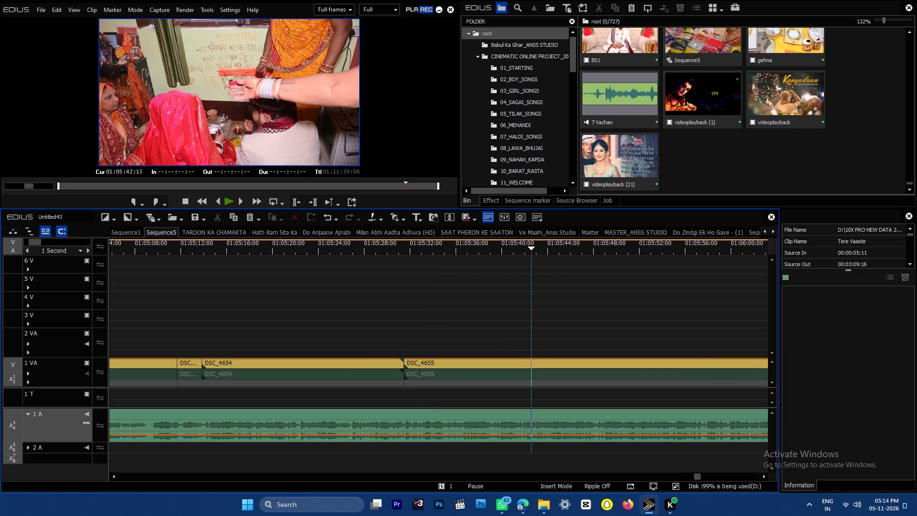
Cut DSC_4655 on 1 VA at about 01:05:44, delete its first part and close the gap after DSC_4654.
key(Return)
key(ctrl+minus)
key(ctrl+minus)
key(ctrl+plus)
key(Return)
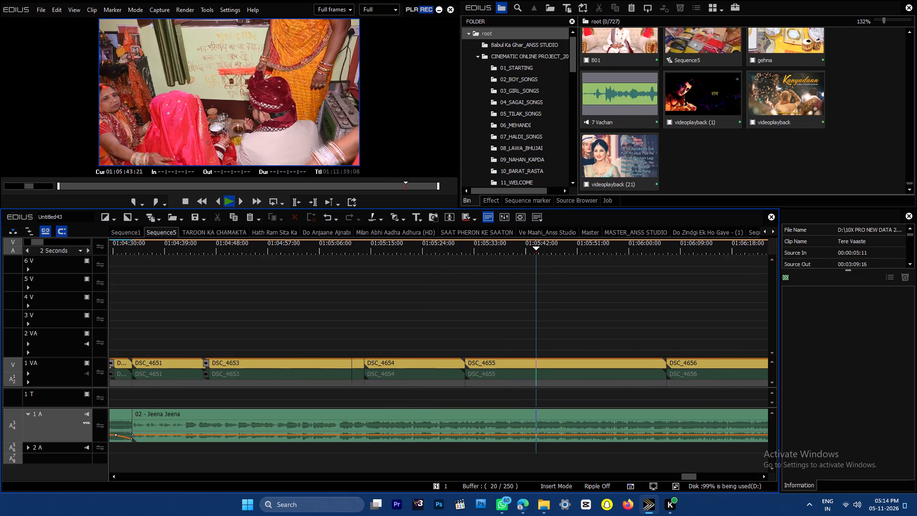
drag(538, 249, 524, 254)
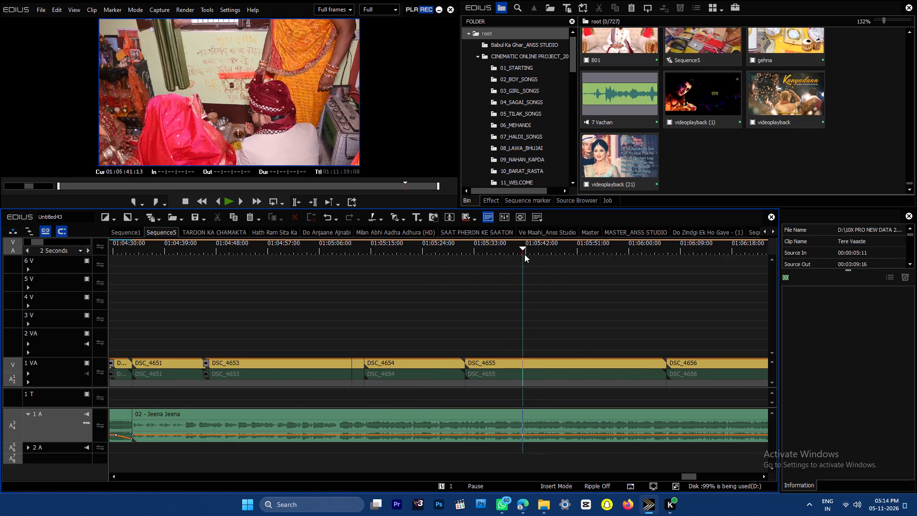
drag(524, 254, 543, 254)
drag(574, 296, 581, 376)
key(c)
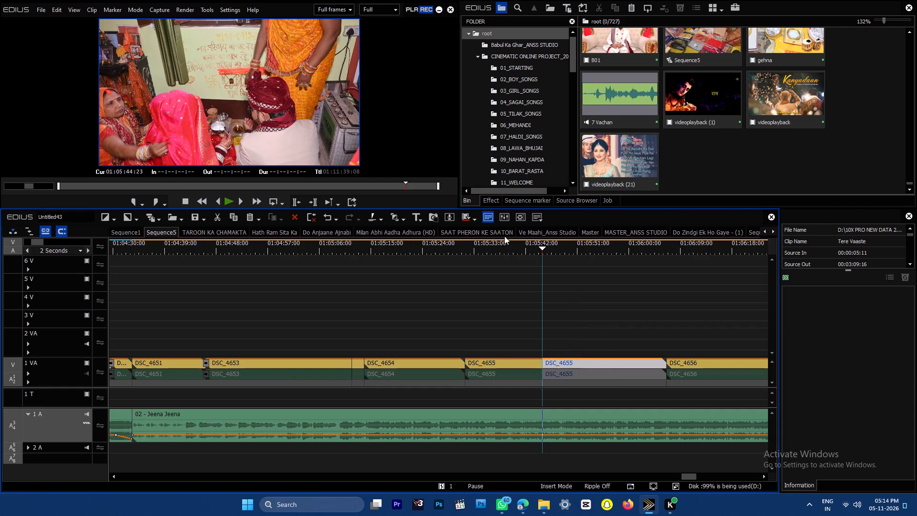
drag(507, 245, 484, 250)
drag(511, 319, 513, 369)
key(Delete)
right_click(514, 368)
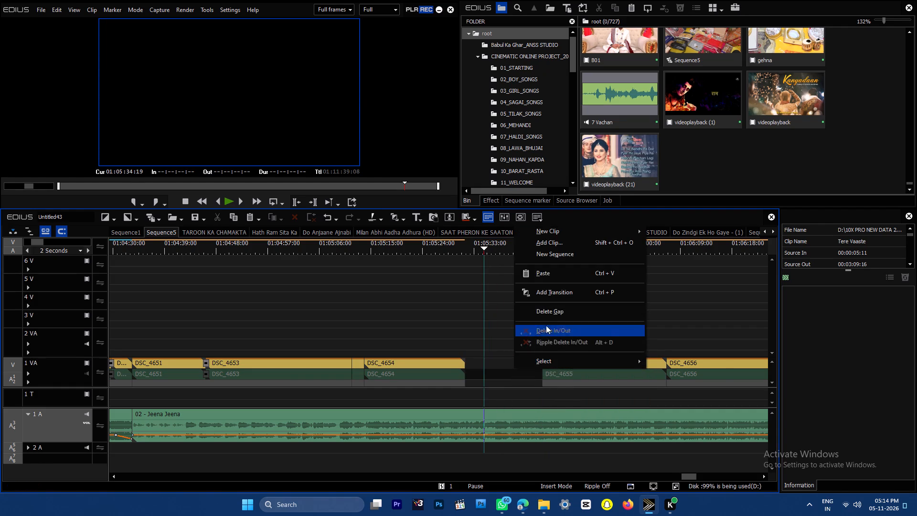
click(550, 314)
Skim and play the footage under 02 - Jeena Jeena through to its join with Tere Vaaste.
drag(241, 246, 363, 257)
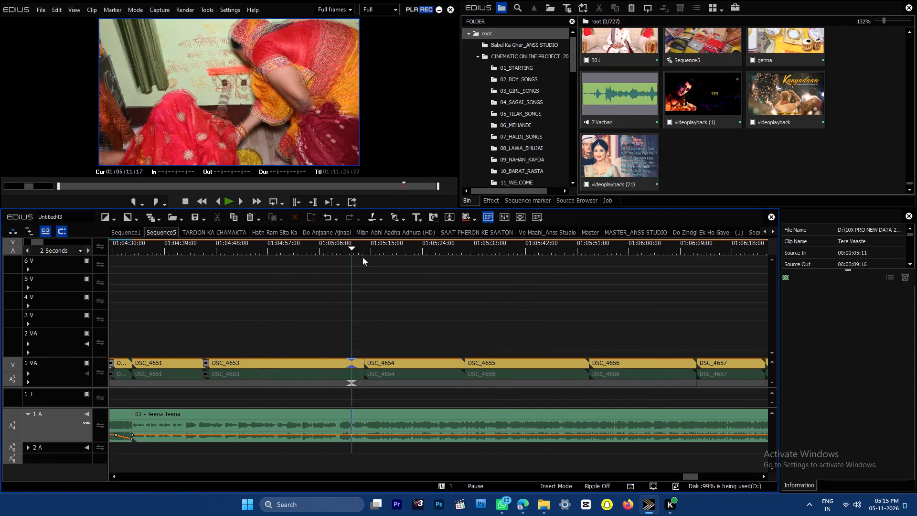
drag(363, 257, 167, 276)
key(Return)
click(86, 251)
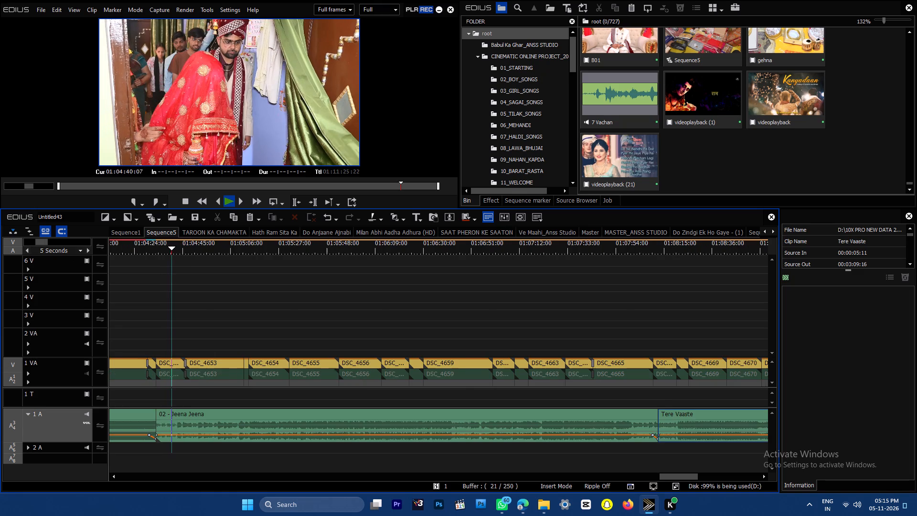
key(Return)
drag(324, 245, 401, 247)
drag(429, 251, 467, 249)
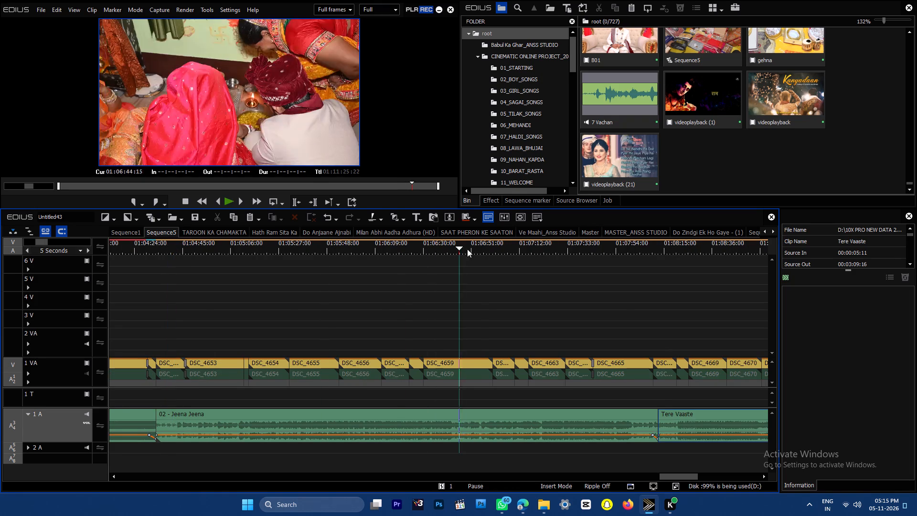
drag(467, 249, 578, 285)
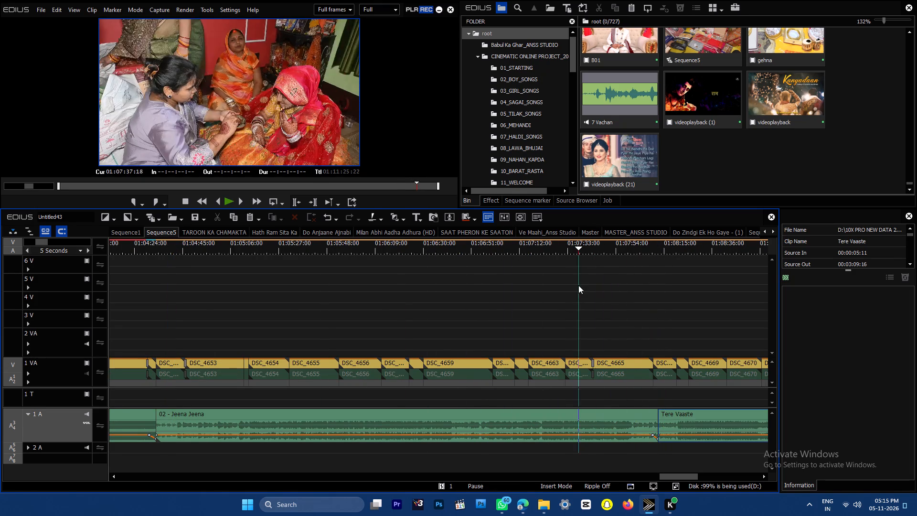
drag(578, 285, 659, 281)
key(Return)
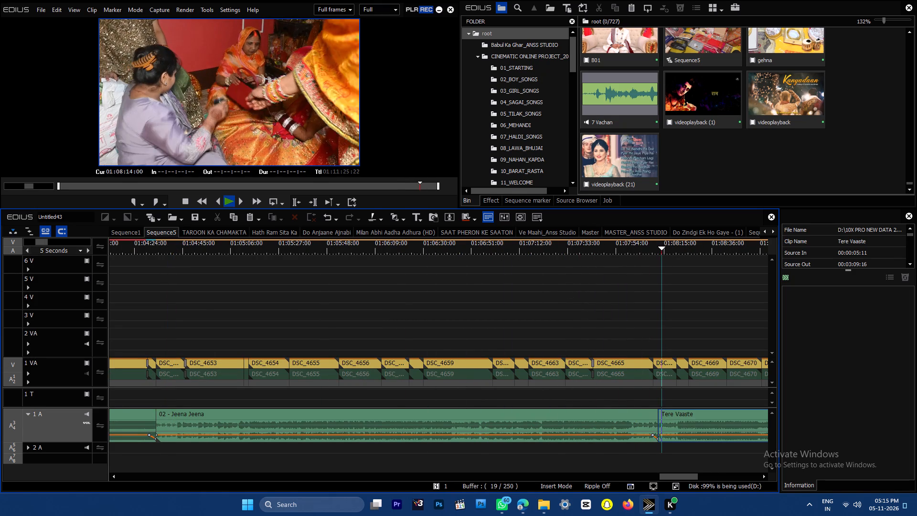
key(ctrl+plus)
key(ctrl+plus)
key(Return)
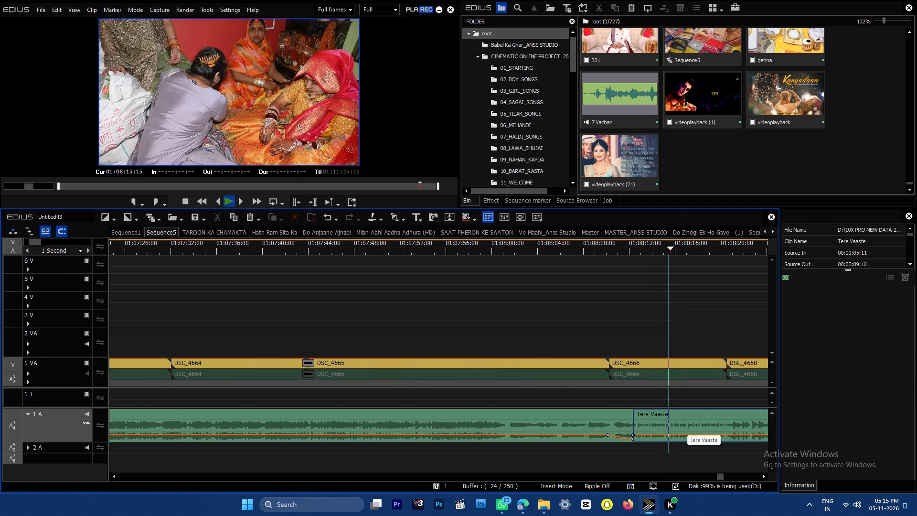
Skim DSC_4666 on 1 VA, delete the clip and close the gap before DSC_4668.
drag(658, 251, 700, 265)
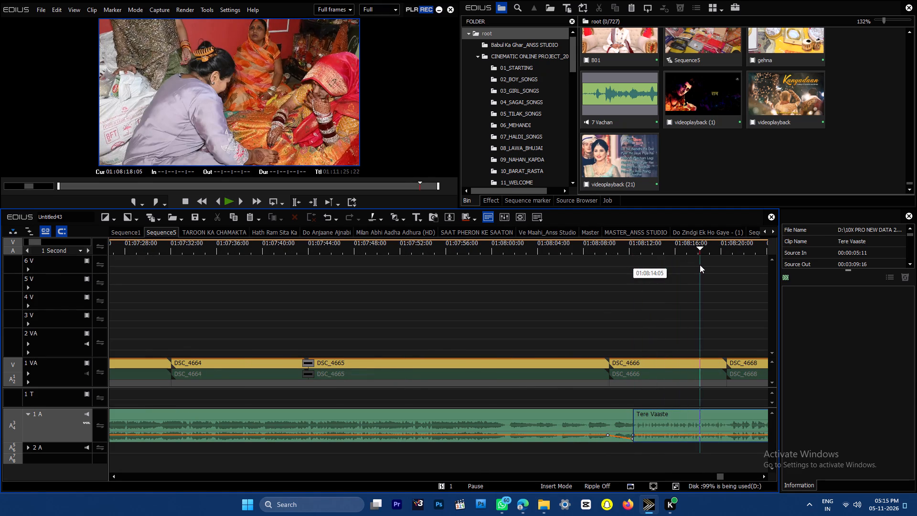
drag(700, 265, 718, 267)
drag(693, 305, 690, 366)
key(Delete)
right_click(653, 359)
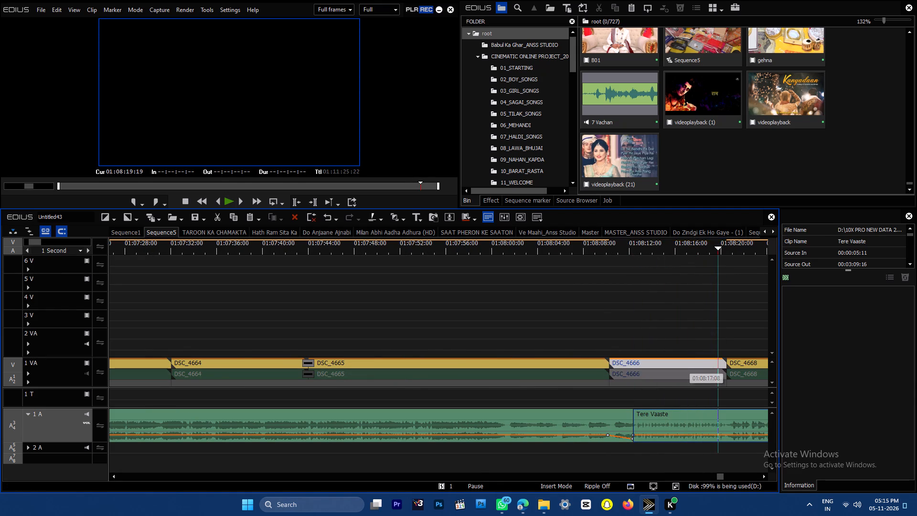
click(691, 295)
click(693, 299)
Add a one-second Dissolve at the cut between DSC_4665 and DSC_4668 on 1 VA and play it.
drag(616, 246, 611, 246)
drag(626, 298, 627, 366)
key(ctrl+p)
key(Return)
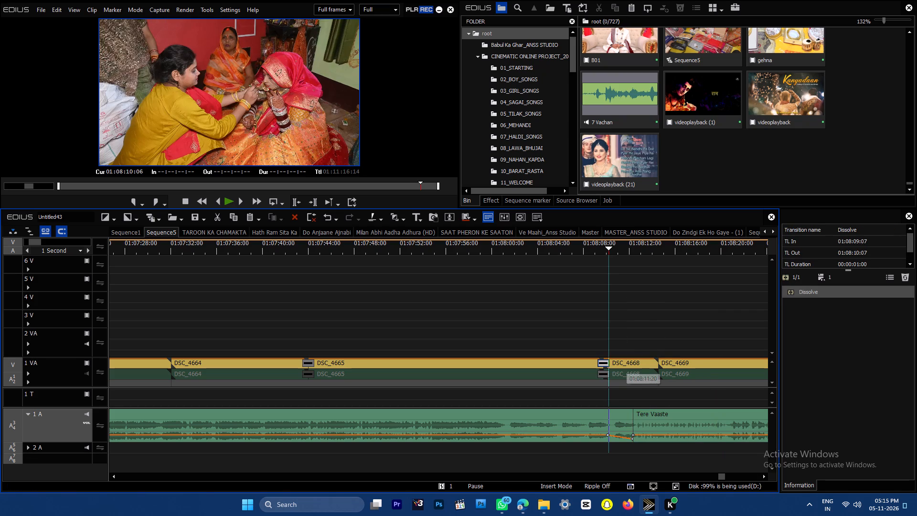
Skim and play the clips under Tere Vaaste from DSC_4668 through to DSC_4676.
key(ctrl+minus)
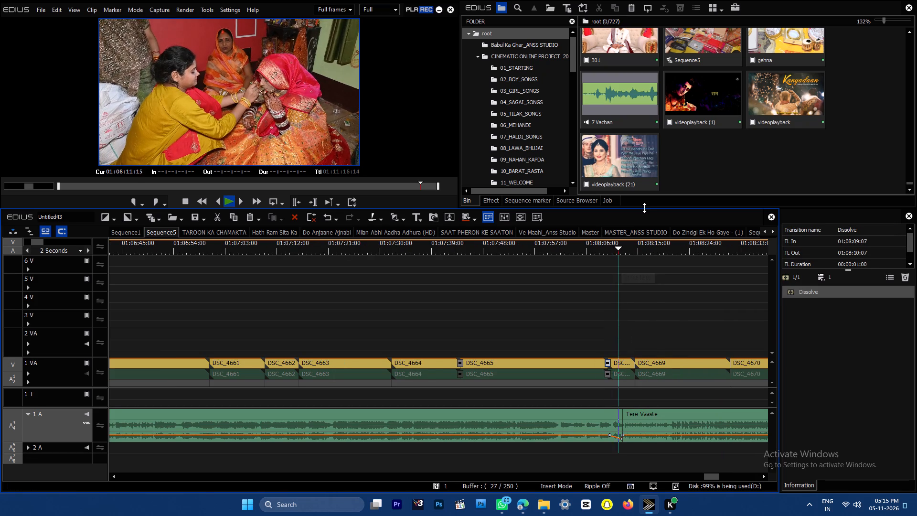
drag(709, 246, 862, 249)
key(space)
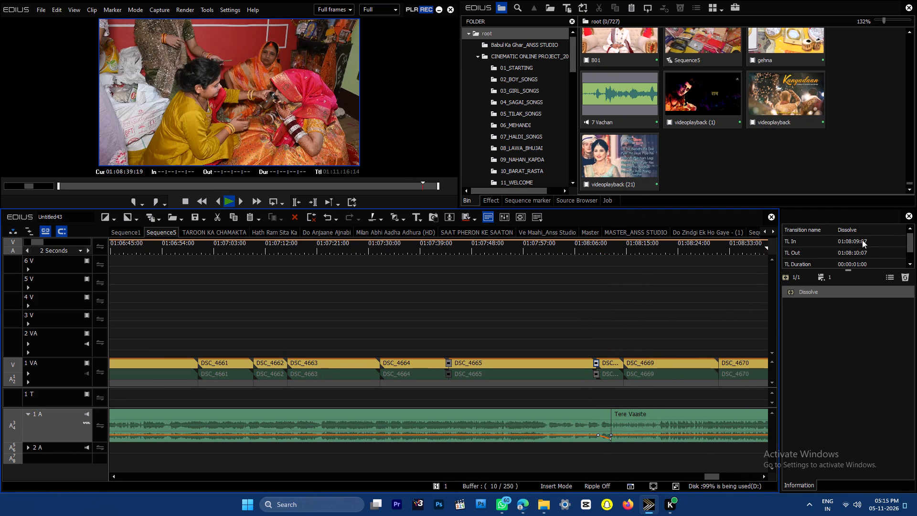
triple_click(89, 247)
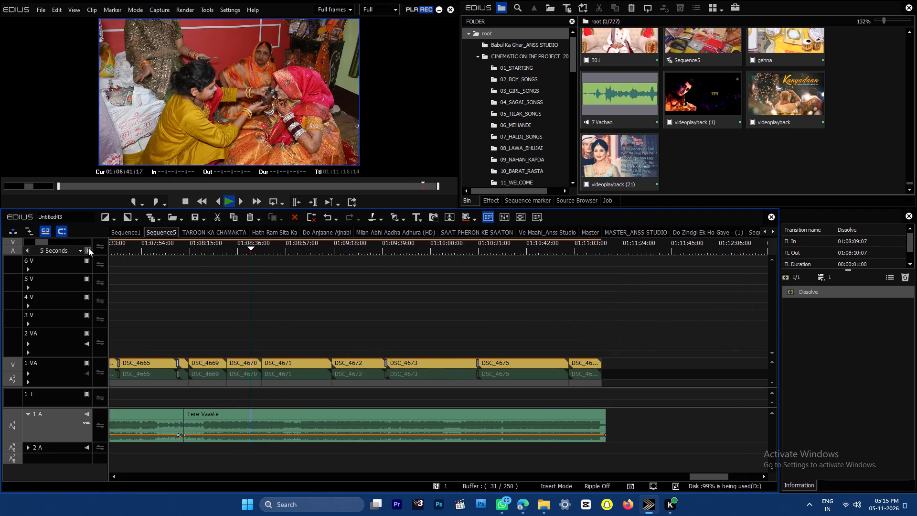
drag(279, 252, 344, 255)
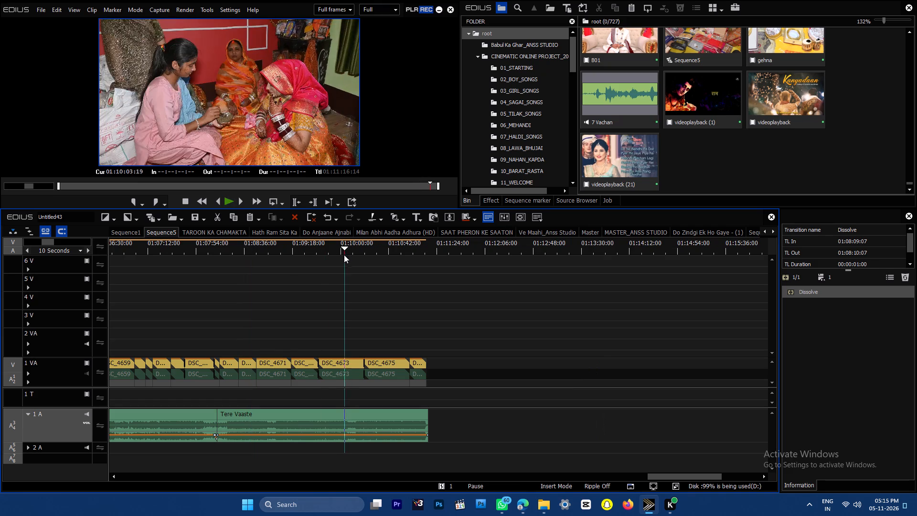
drag(344, 255, 407, 255)
key(space)
key(ctrl+plus)
key(ctrl+plus)
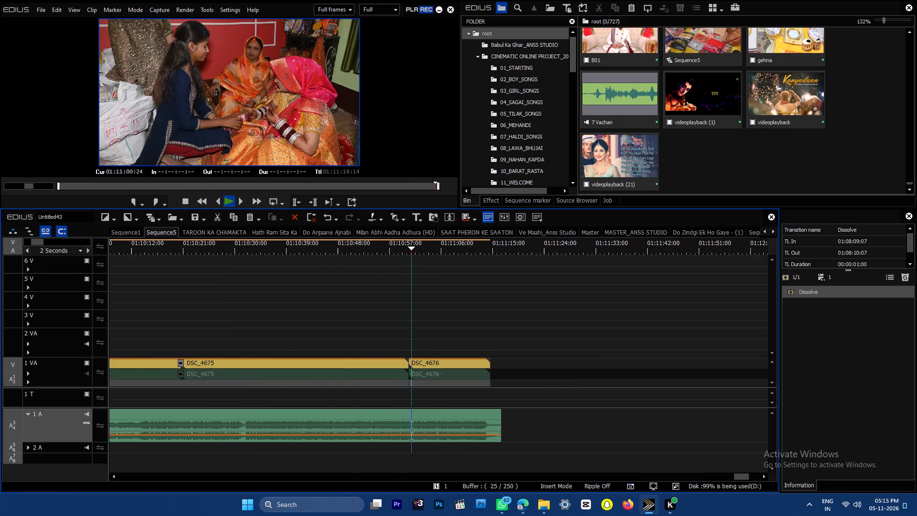
Skim DSC_4676, cut it and the Tere Vaaste song at about 01:11:13, and delete both tails.
drag(475, 321, 473, 369)
key(Left)
key(p)
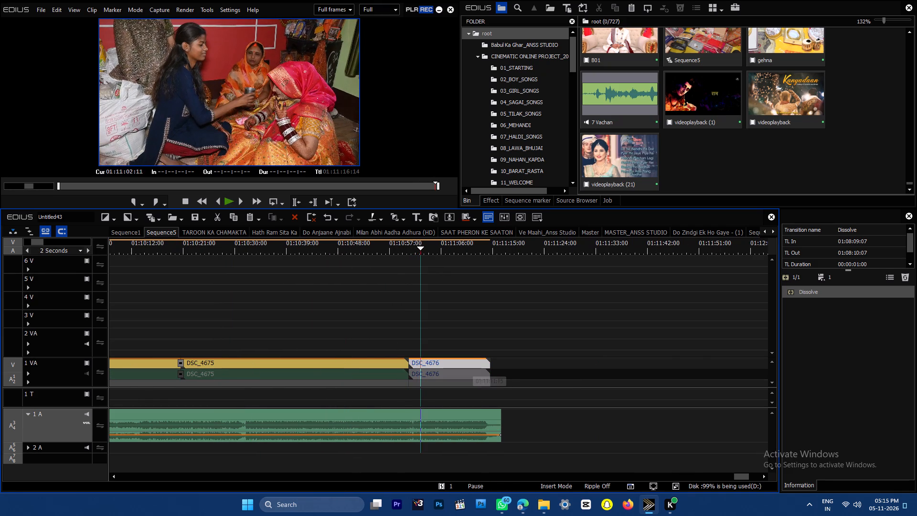
drag(403, 246, 432, 249)
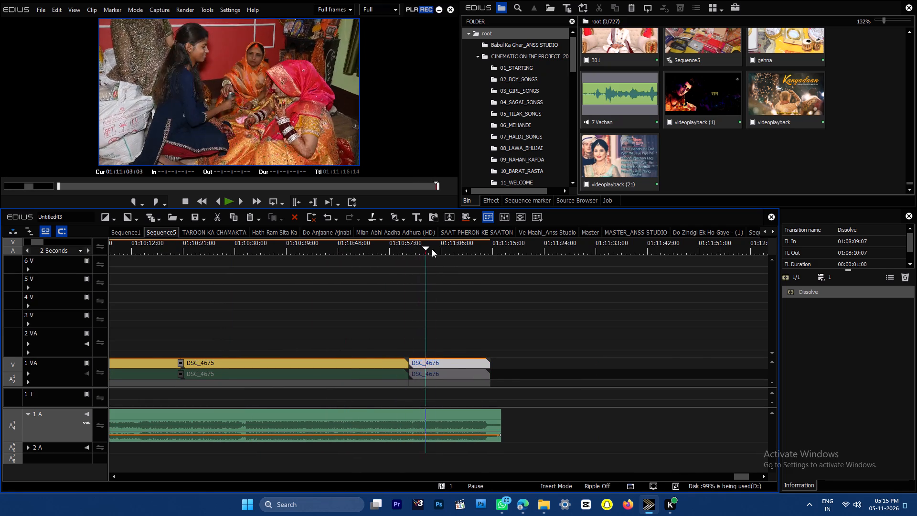
drag(432, 249, 469, 251)
drag(462, 299, 463, 364)
drag(479, 246, 485, 247)
drag(522, 292, 434, 499)
key(c)
key(Delete)
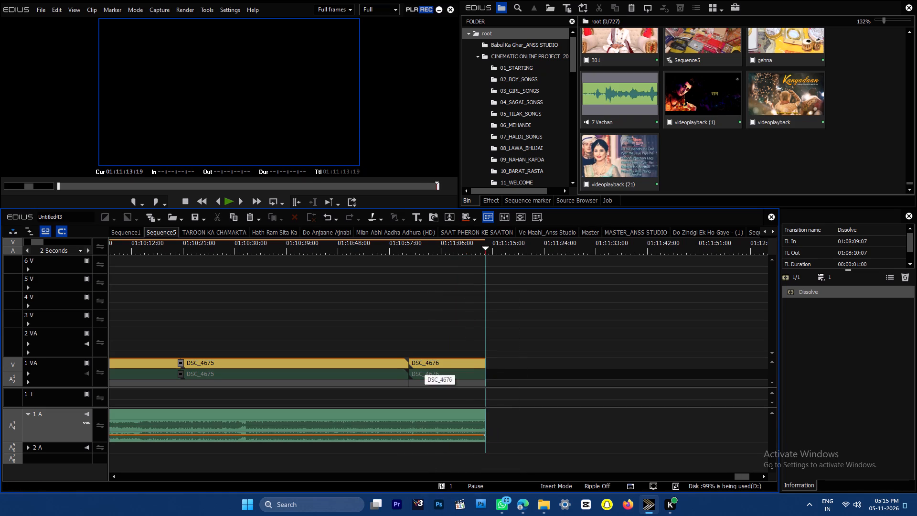
Go back to about 01:00:20 in the HAM KHUSH HUE section of Sequence5 and play briefly to check the footage.
key(ctrl+minus)
key(ctrl+minus)
key(ctrl+minus)
key(ctrl+minus)
key(ctrl+minus)
key(ctrl+minus)
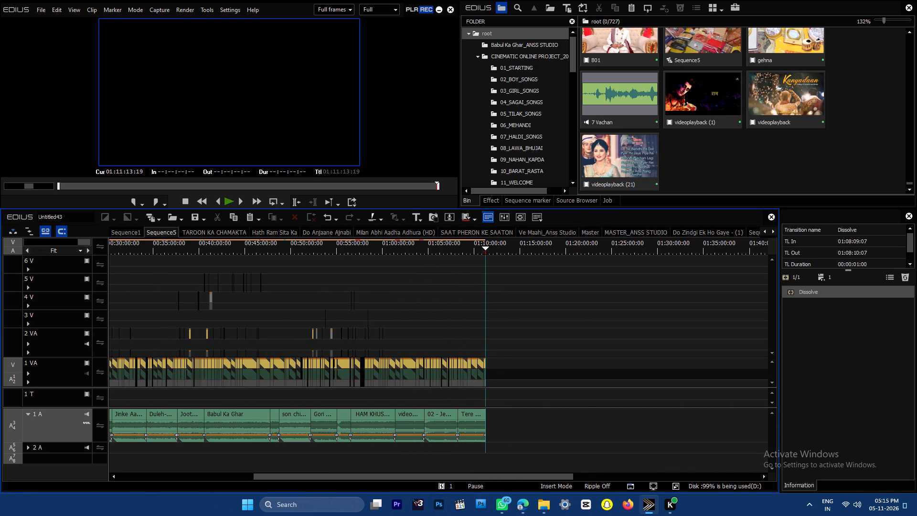
drag(435, 246, 384, 244)
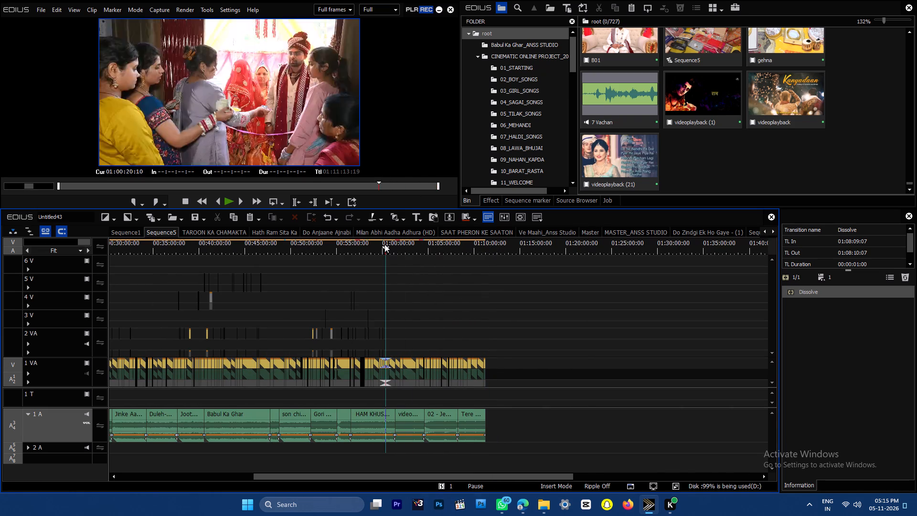
drag(384, 244, 384, 244)
key(space)
key(space)
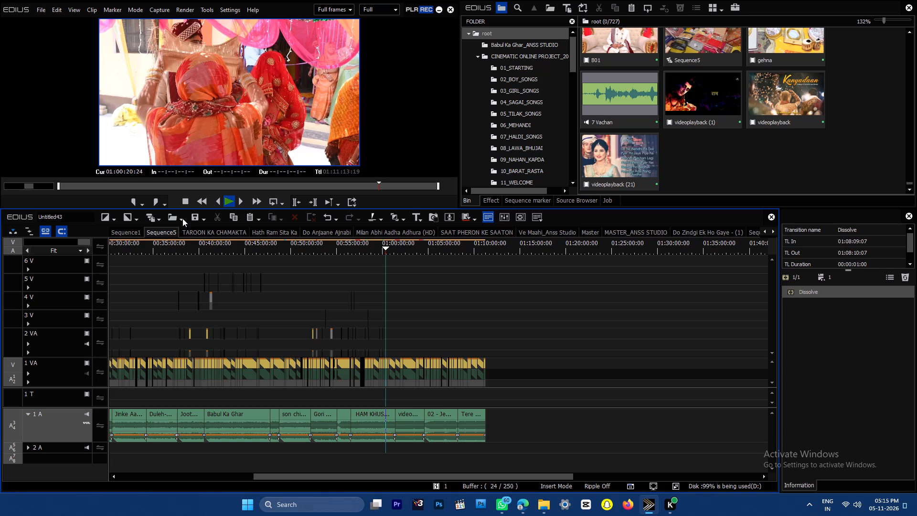
Import the Chhote-Chhote Bhaiyan project from 07_SHREE BANDI_ANSS STUDIO, in _10x PRO V3 PROJECT 2023, as a sequence.
click(182, 218)
click(227, 237)
click(488, 292)
click(504, 307)
key(BackSpace)
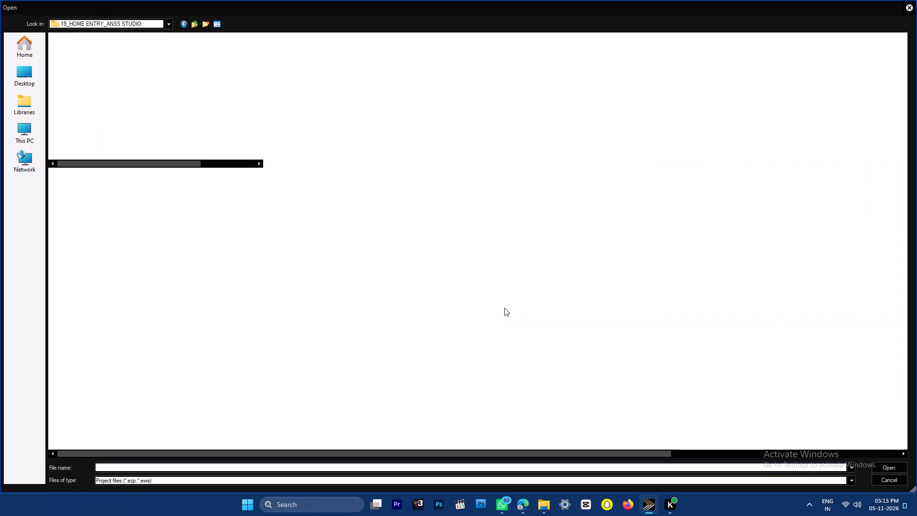
key(BackSpace)
click(155, 97)
key(Up)
key(Down)
key(Return)
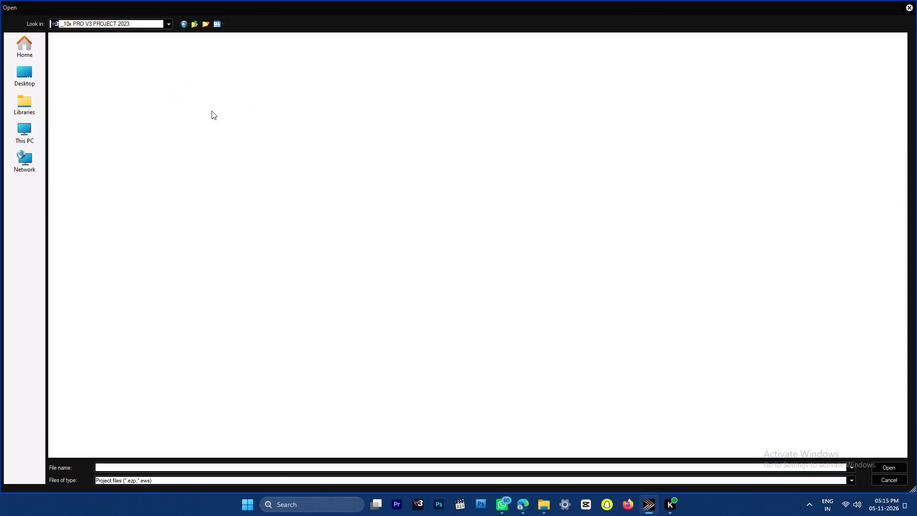
click(140, 90)
key(Down)
key(Down)
key(Up)
key(Return)
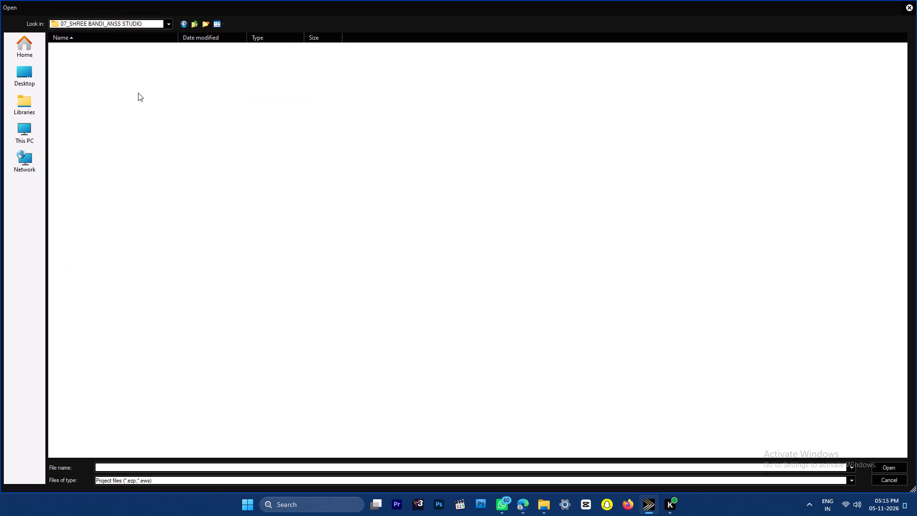
click(114, 66)
key(Return)
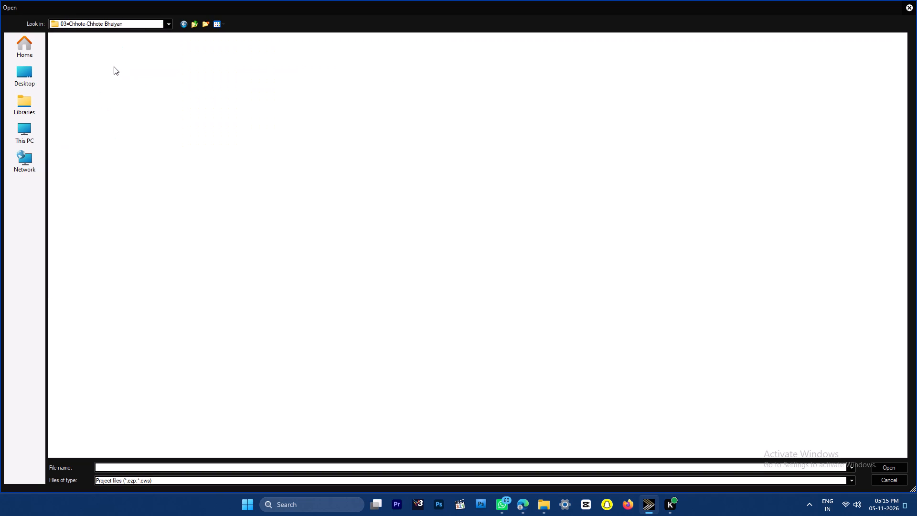
key(Down)
key(Return)
click(448, 442)
click(450, 445)
key(Return)
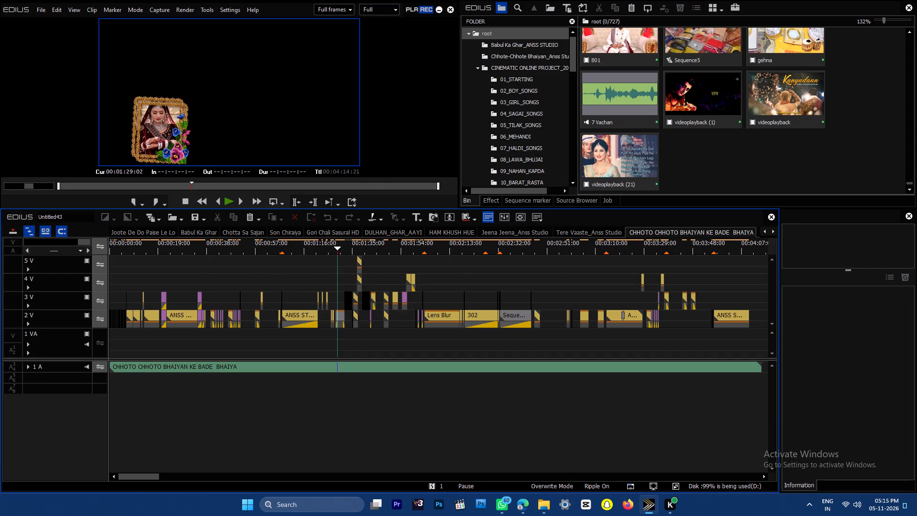
Copy the adjacent 302 and nested sequence clips on 2 V in CHHOTO CHHOTO BHAIYAN KE BADE BHAIYA.
drag(485, 336, 502, 323)
drag(488, 334, 487, 298)
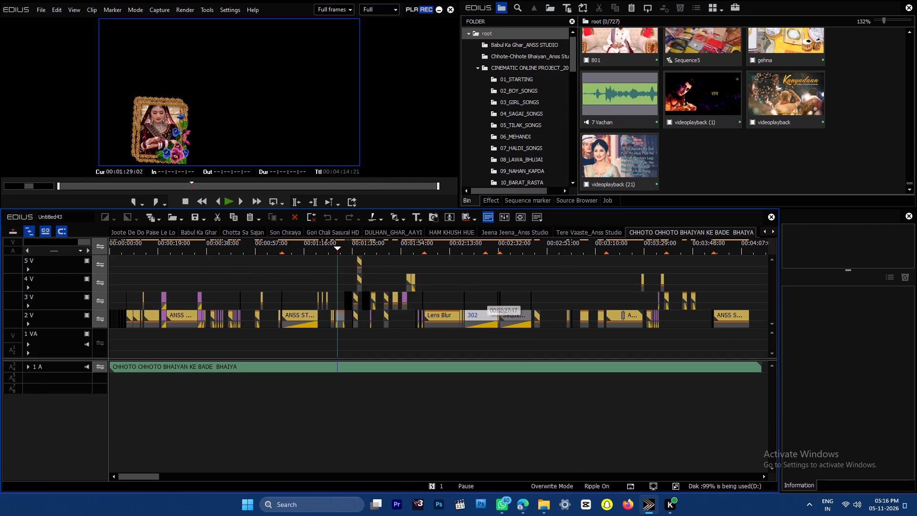
ctrl+drag(523, 286, 524, 324)
key(ctrl+c)
key(ctrl+c)
key(ctrl+c)
key(ctrl+c)
key(ctrl+c)
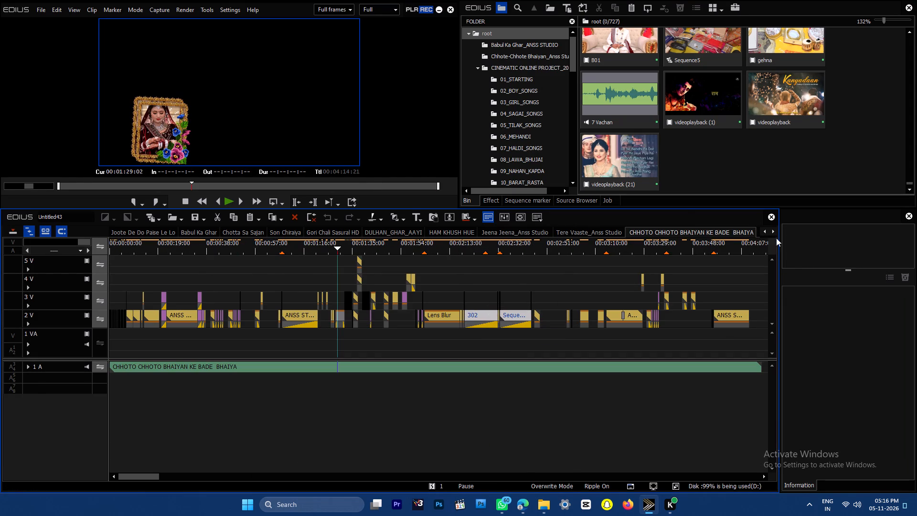
key(ctrl+c)
Return to Sequence5 and paste the copied 302 and nested sequence clips onto track 2 VA at about 01:05:31.
triple_click(767, 232)
triple_click(767, 232)
triple_click(767, 232)
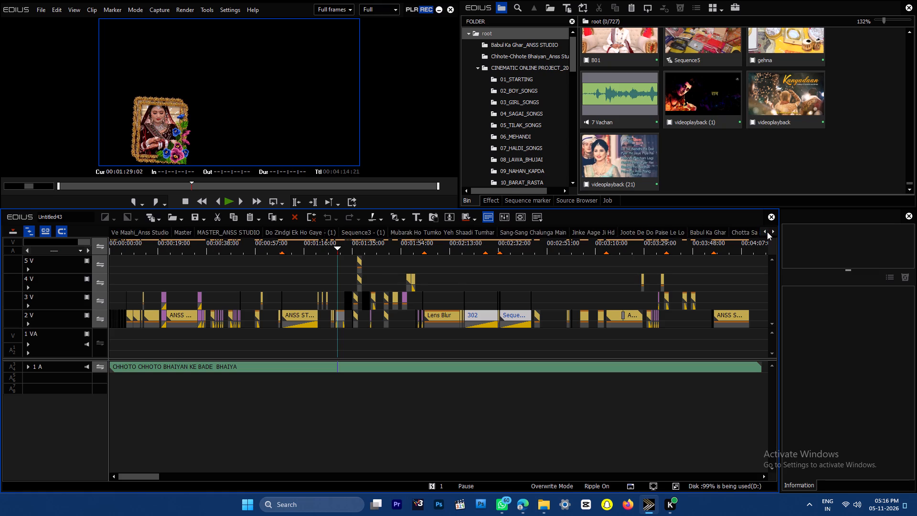
triple_click(767, 232)
triple_click(767, 232)
double_click(767, 232)
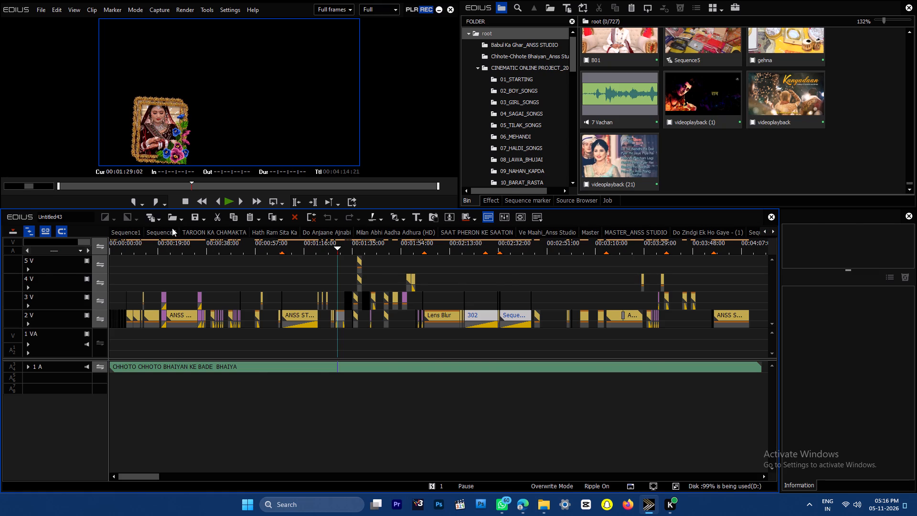
click(169, 230)
drag(714, 245, 810, 246)
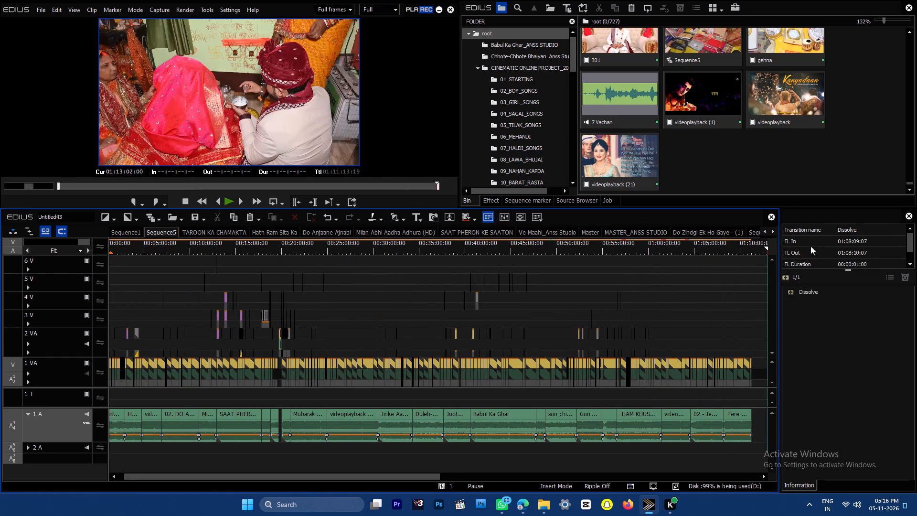
drag(810, 246, 678, 269)
key(ctrl+v)
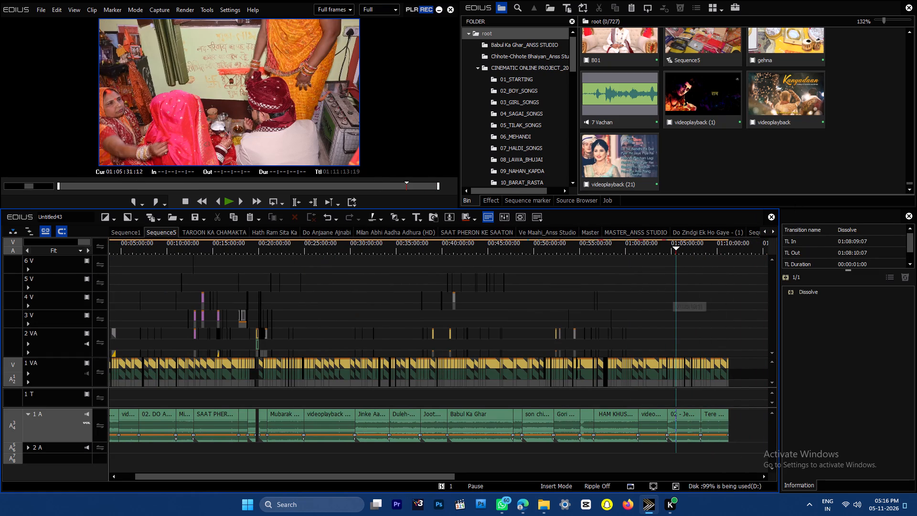
key(ctrl+plus)
click(40, 336)
key(ctrl+v)
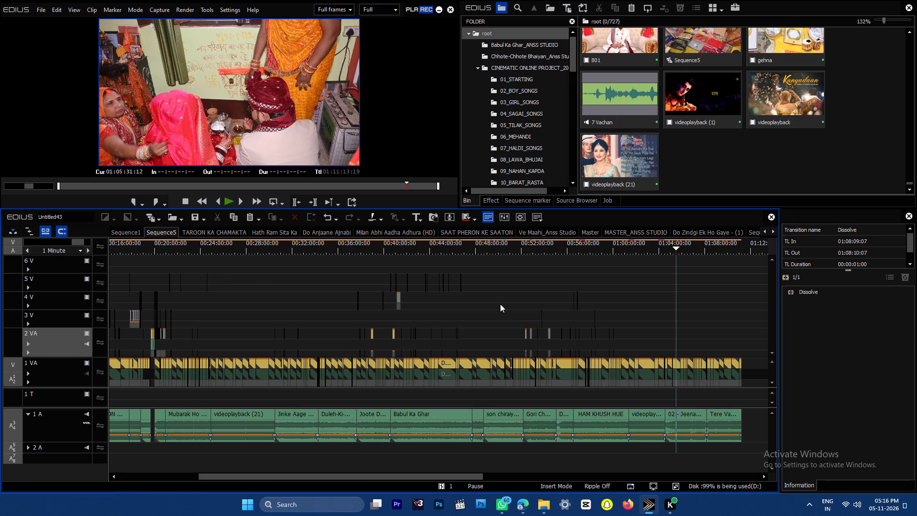
Move the pasted 302 overlay clip on 2 VA to 01:07:55:00, near the end of the Jeena Jeena song.
key(ctrl+plus)
key(ctrl+plus)
key(ctrl+plus)
drag(629, 479, 661, 477)
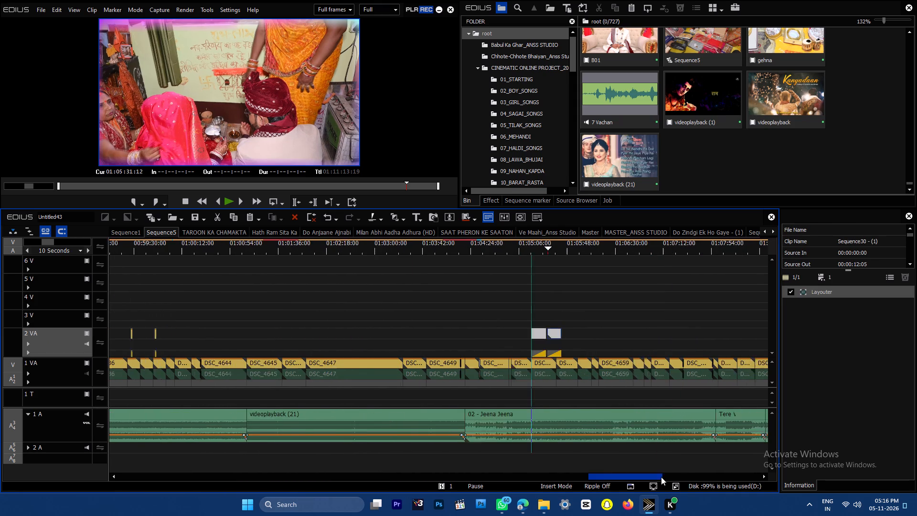
drag(661, 477, 668, 475)
click(506, 246)
click(529, 292)
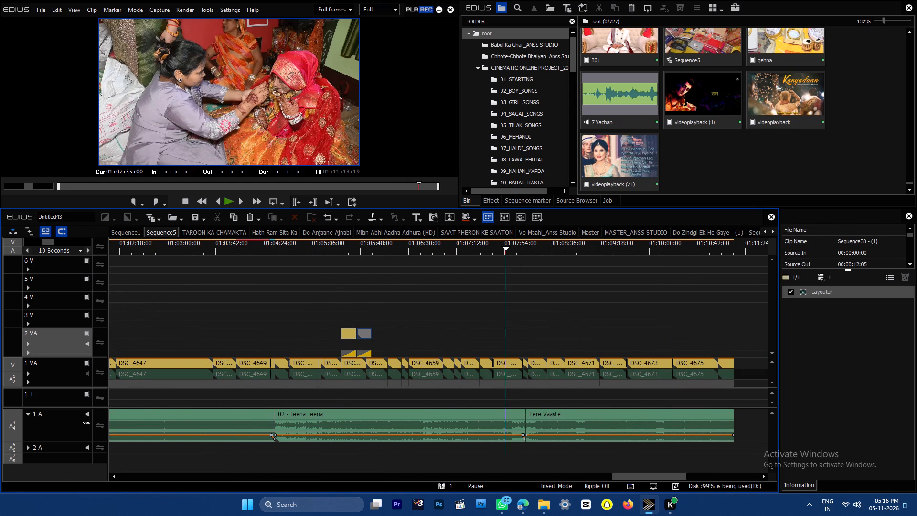
drag(345, 333, 409, 331)
click(401, 300)
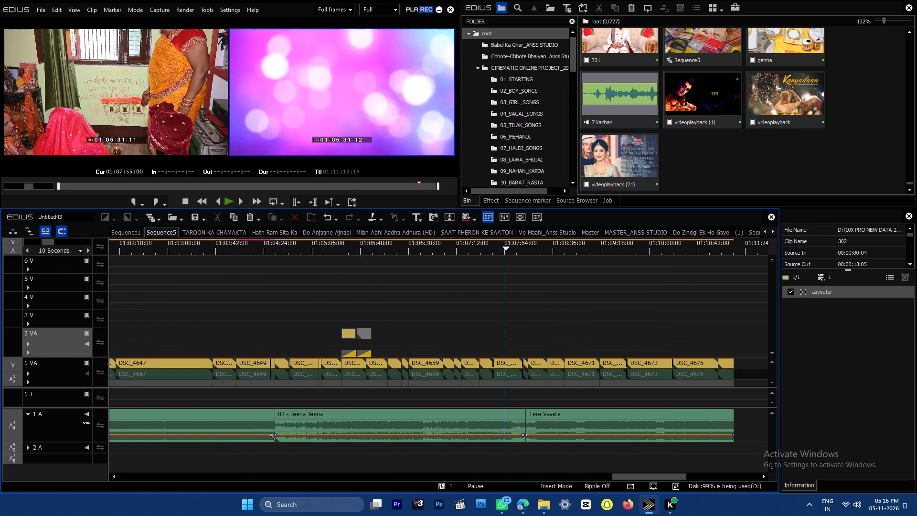
drag(348, 331, 510, 335)
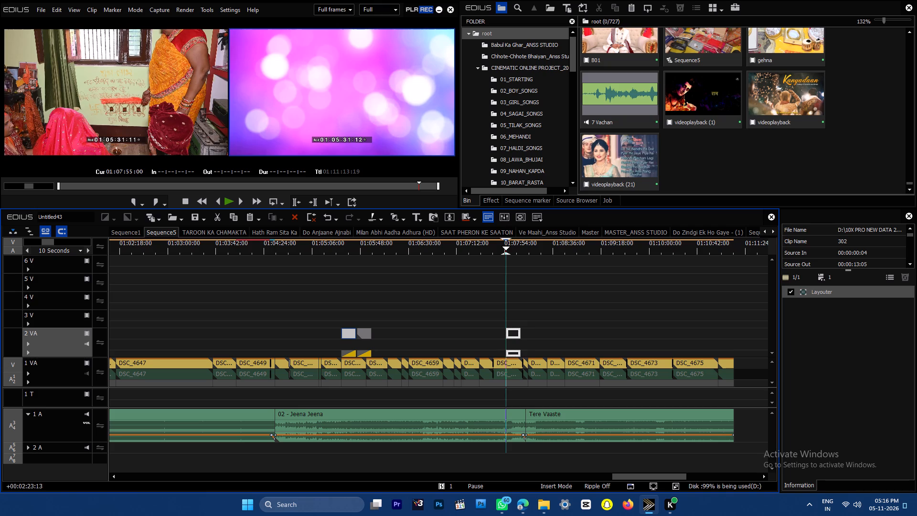
drag(382, 309, 341, 338)
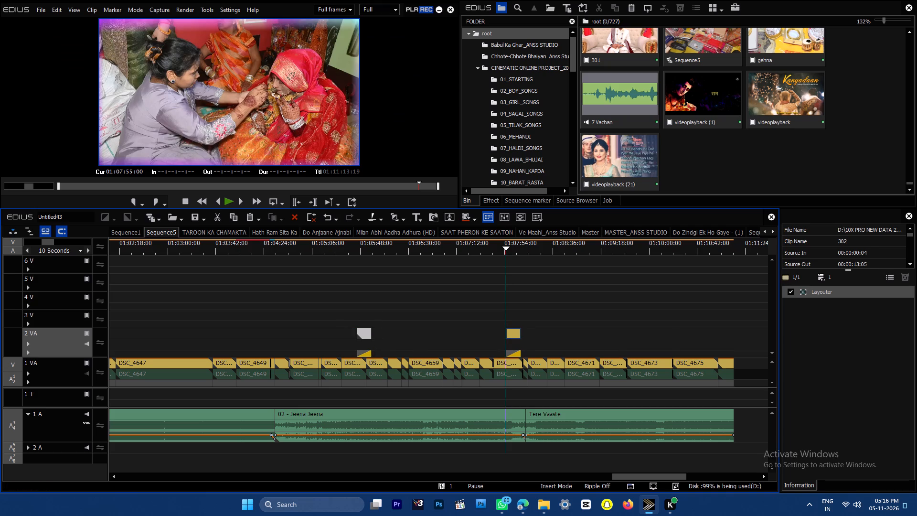
Move the nested sequence overlay on 2 VA to about 01:09:55, within the Tere Vaaste section.
drag(363, 333, 645, 342)
click(644, 243)
Copy the nested sequence overlay in the Tere Vaaste section and paste it onto 2 VA at 01:01:00:00.
drag(668, 285, 617, 334)
key(ctrl+minus)
key(ctrl+c)
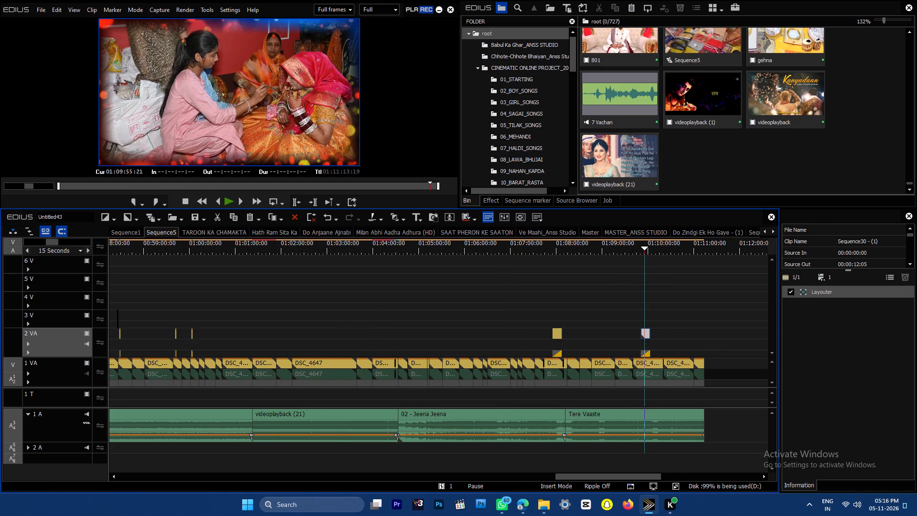
click(335, 247)
drag(345, 245, 366, 245)
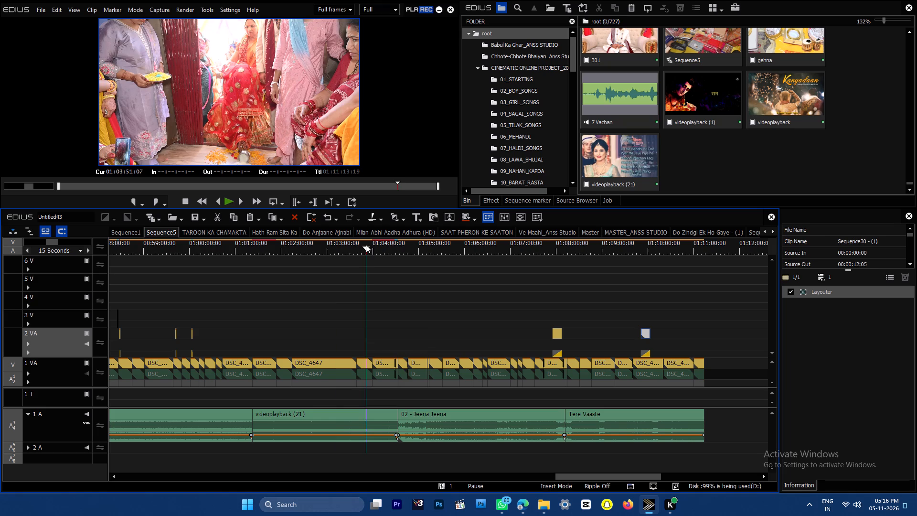
drag(366, 245, 228, 248)
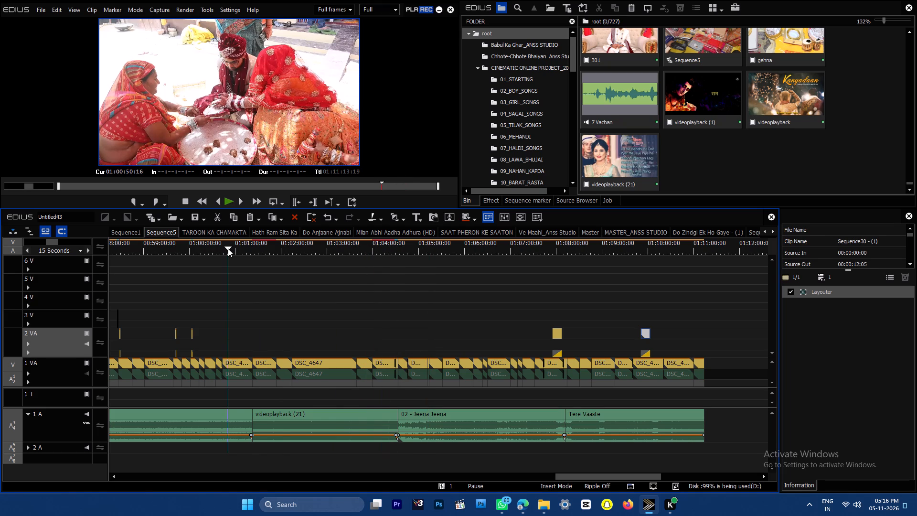
drag(228, 248, 235, 248)
key(ctrl+v)
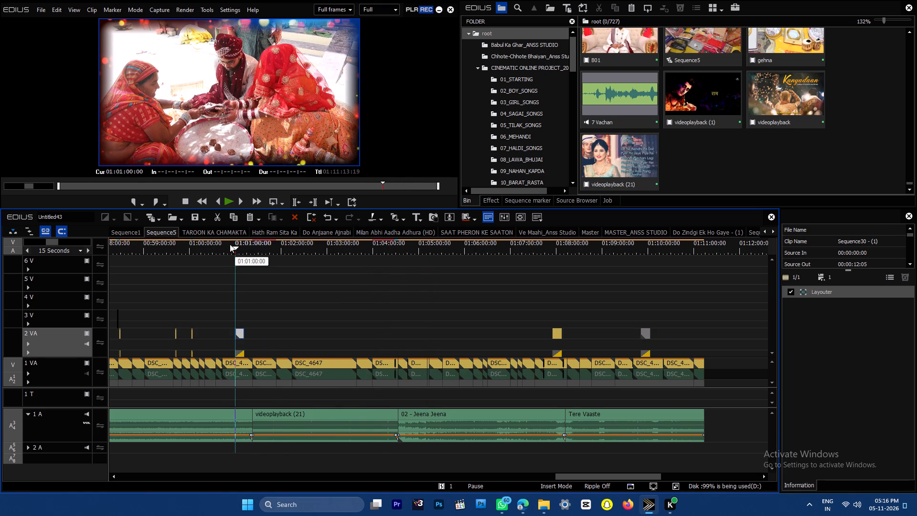
Paste the nested sequence overlay again on 2 VA at 00:59:01:08 and delete the copy at 01:01:00:00.
drag(194, 244, 149, 250)
key(ctrl+v)
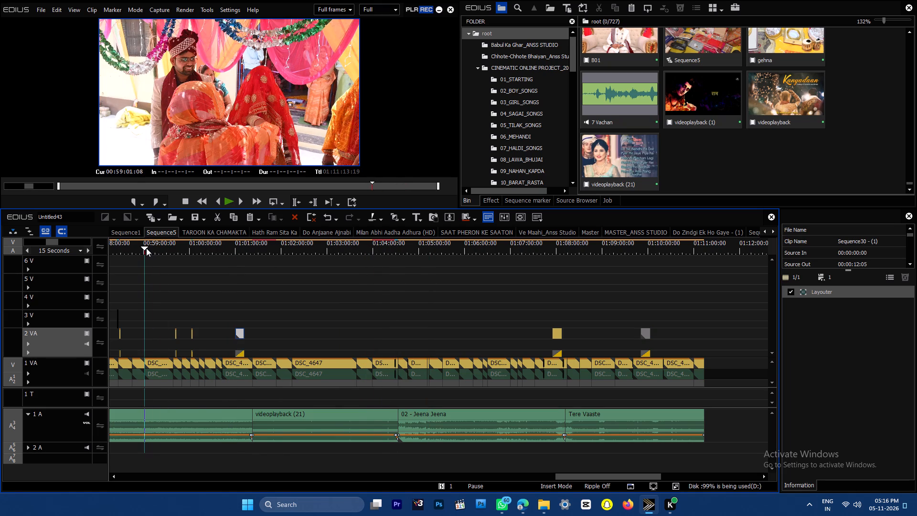
drag(281, 281, 236, 341)
key(Delete)
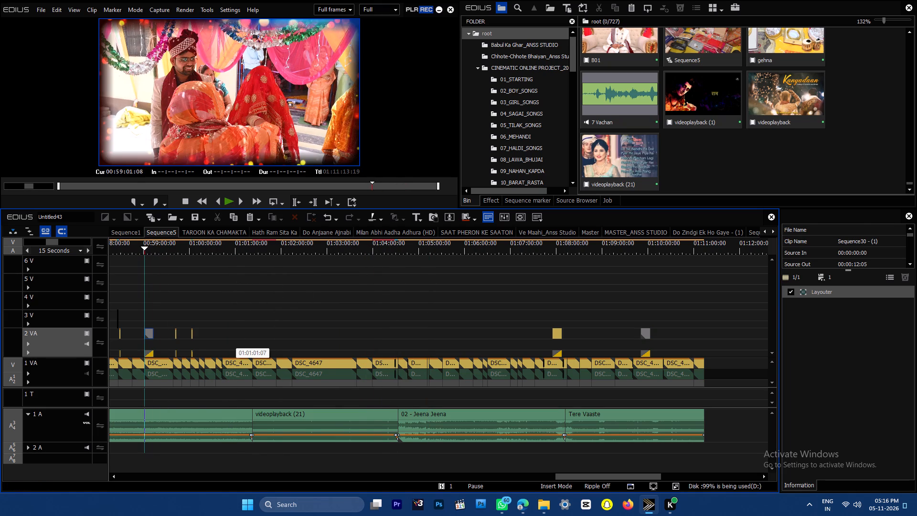
In the Transform settings of the overlay at 00:59:01:08, keep Gradation on and reduce the border thickness to about 6%.
double_click(149, 353)
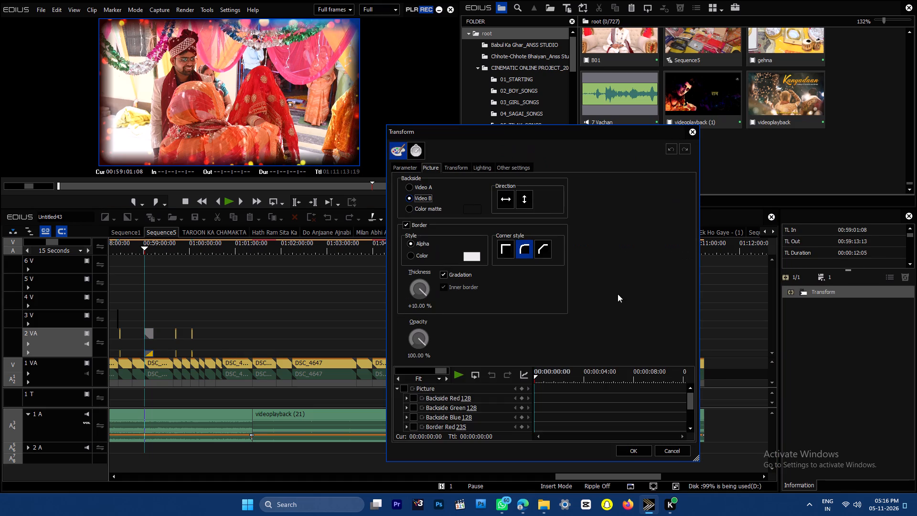
click(441, 273)
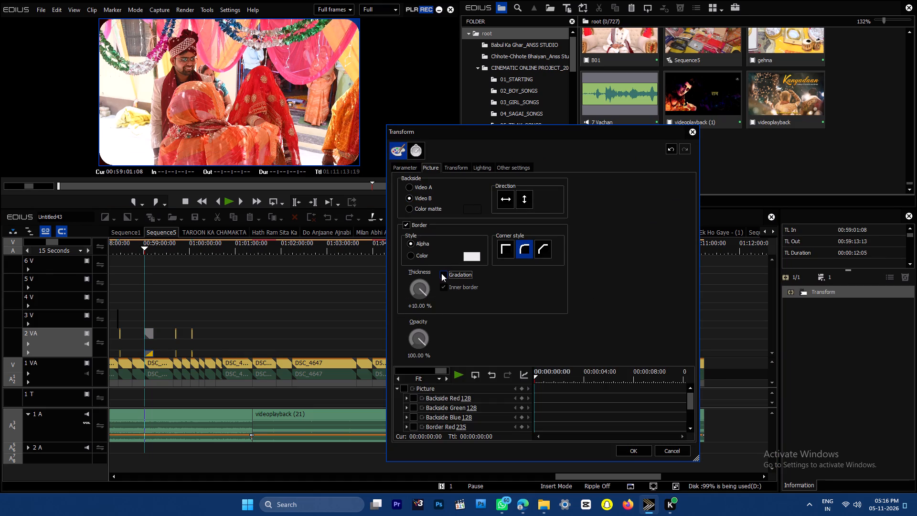
click(441, 273)
drag(421, 293, 458, 241)
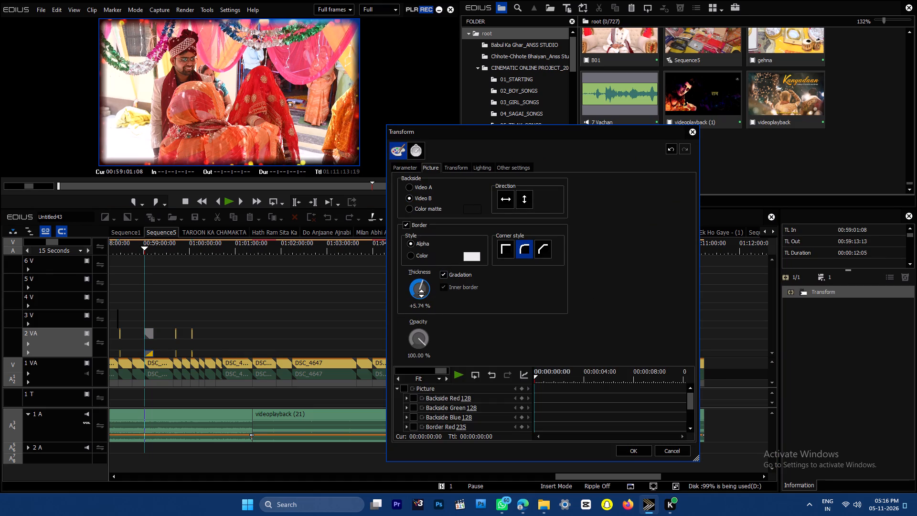
drag(458, 241, 457, 243)
click(637, 451)
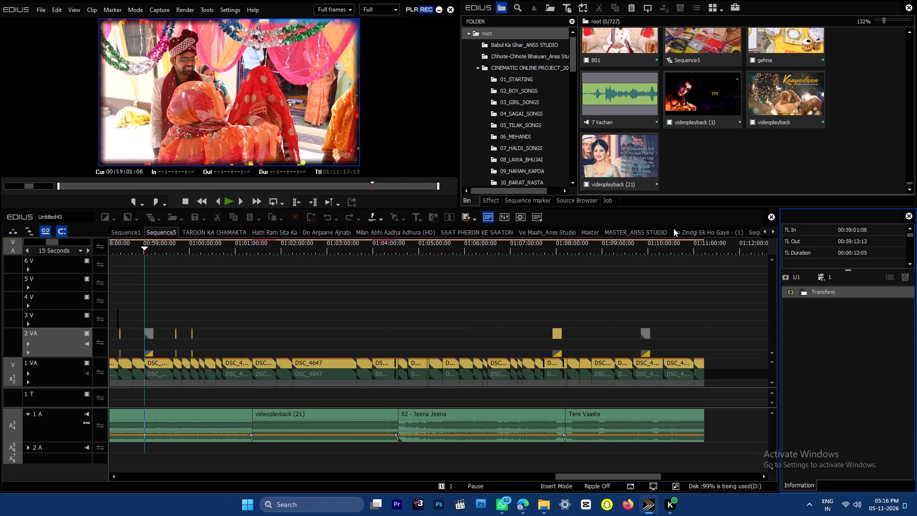
Play the footage briefly at about 01:11:00 and 01:03:15 to check it.
click(689, 244)
key(space)
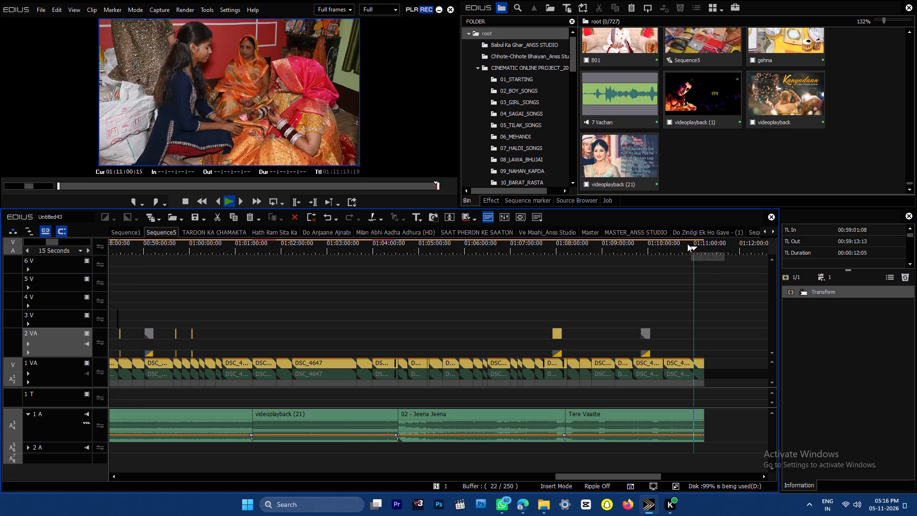
drag(324, 249, 334, 243)
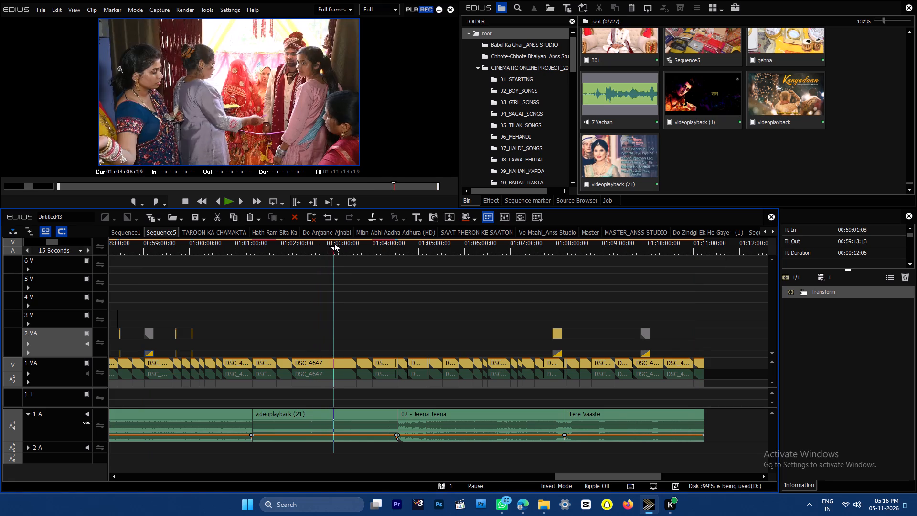
drag(334, 243, 339, 243)
key(space)
key(ctrl+minus)
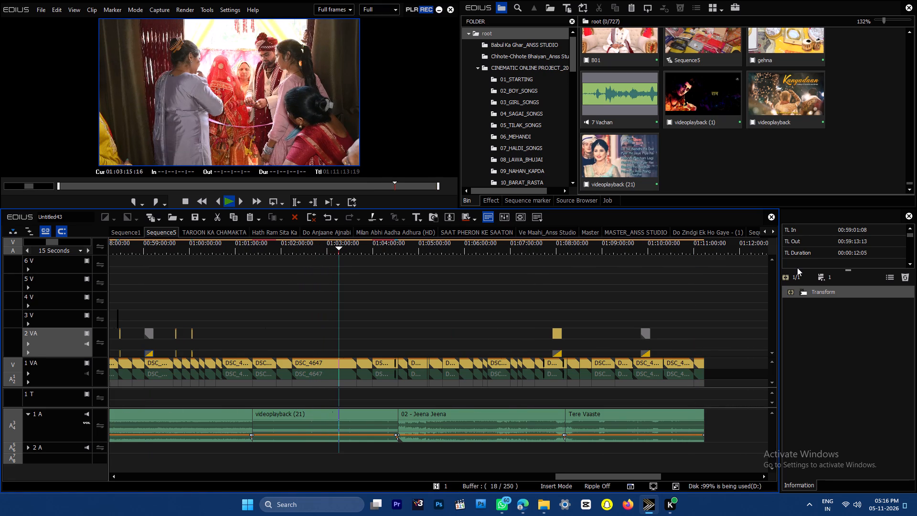
key(ctrl+minus)
key(ctrl+minus)
key(space)
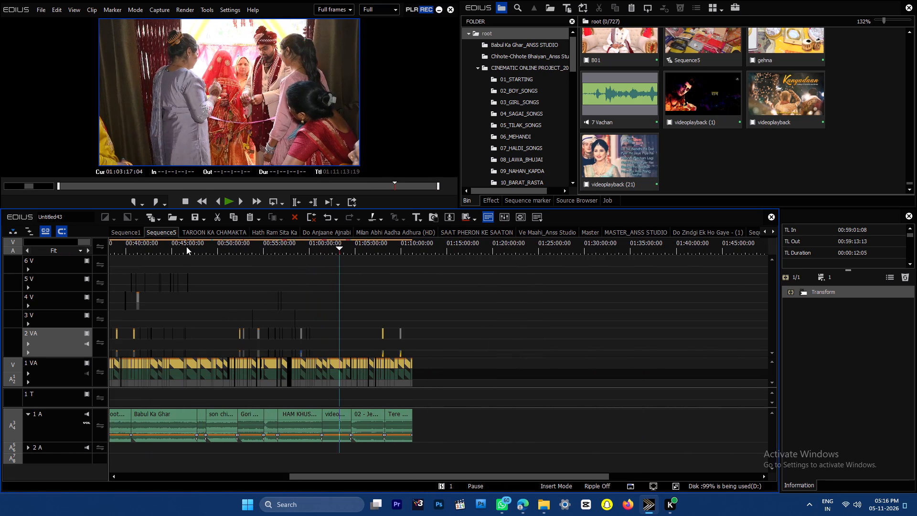
Paste the nested sequence overlay onto 2 VA at about 00:49:29, in the son chiraya song section.
click(214, 249)
key(Return)
key(Return)
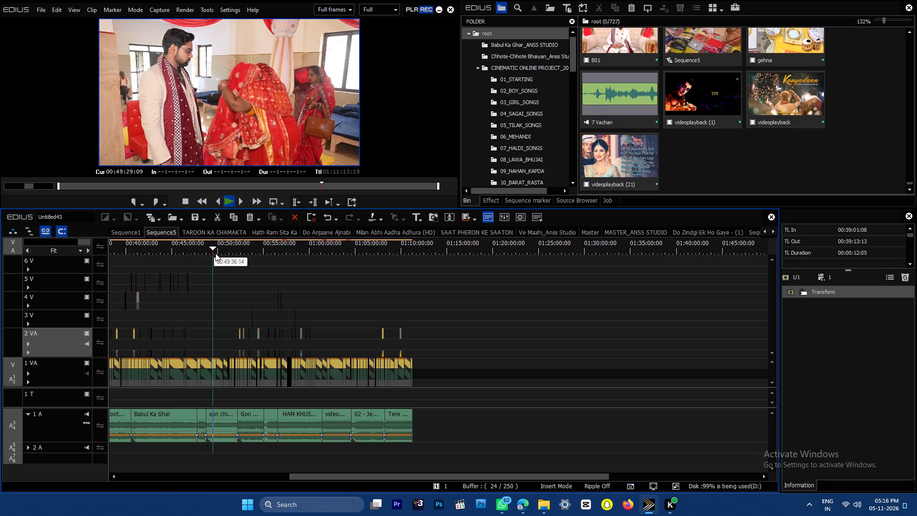
key(ctrl+v)
key(ctrl+plus)
key(ctrl+plus)
key(ctrl+plus)
key(ctrl+plus)
key(space)
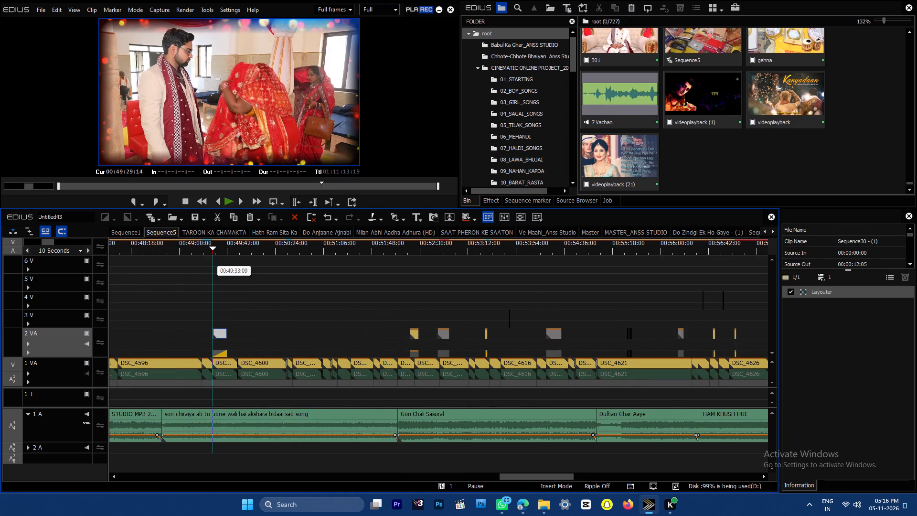
Set the Out point at the end of Sequence5, 01:11:13:20, and the In point at 00:00:00:00.
key(ctrl+minus)
key(ctrl+minus)
key(ctrl+minus)
key(ctrl+minus)
key(ctrl+minus)
key(space)
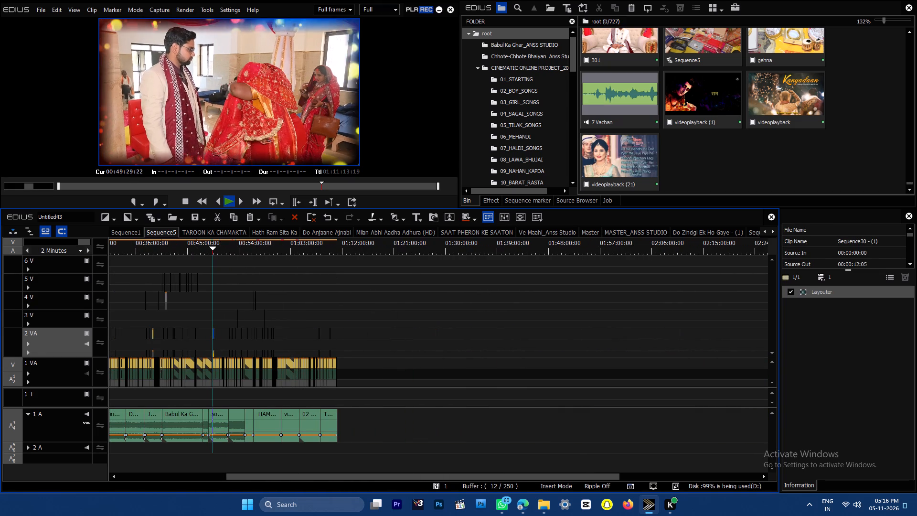
key(End)
key(o)
key(Home)
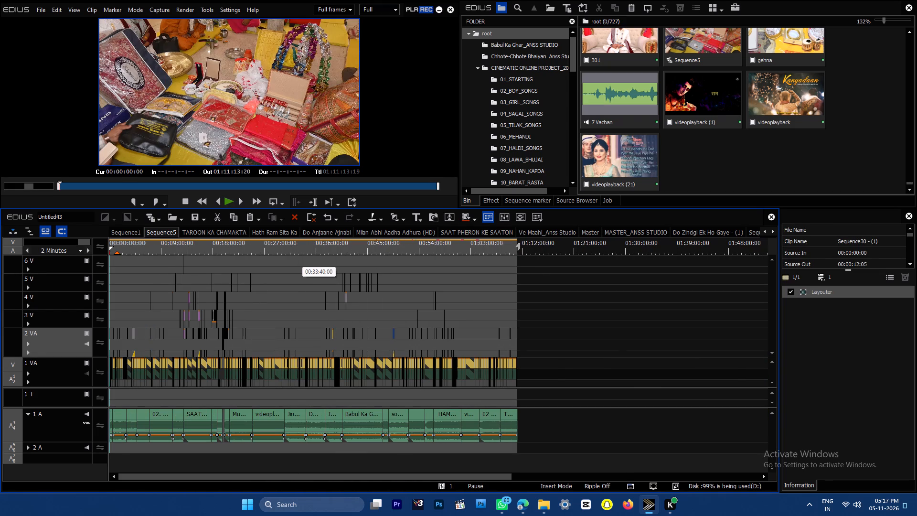
key(i)
Skim the ritual footage in the videoplayback (21) section and play briefly from about 00:27:14 to check it.
click(260, 245)
key(ctrl+plus)
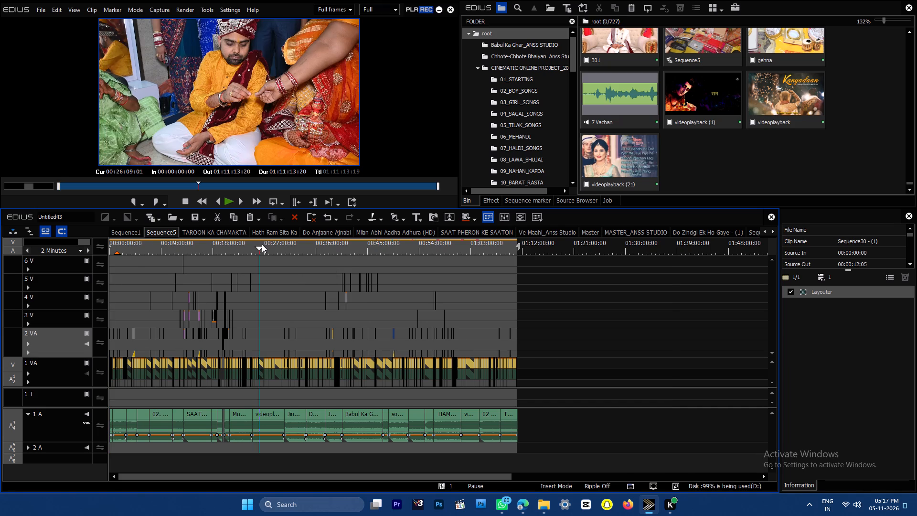
key(ctrl+plus)
key(ctrl+plus)
key(ctrl+plus)
drag(306, 250, 340, 247)
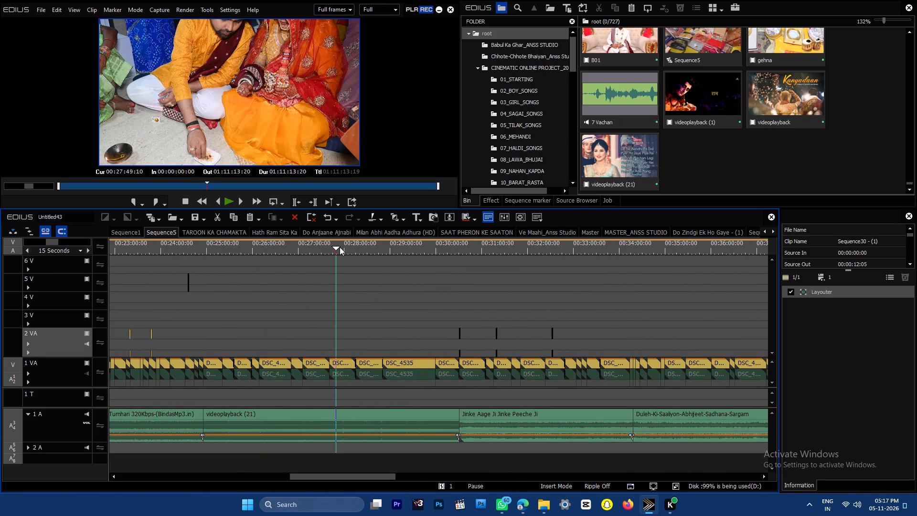
drag(340, 247, 313, 248)
key(space)
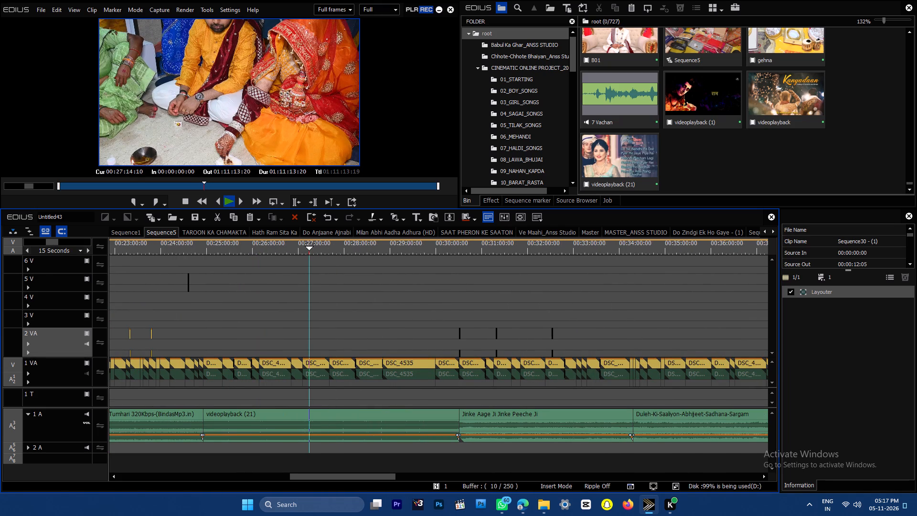
key(space)
Save the project.
key(ctrl+s)
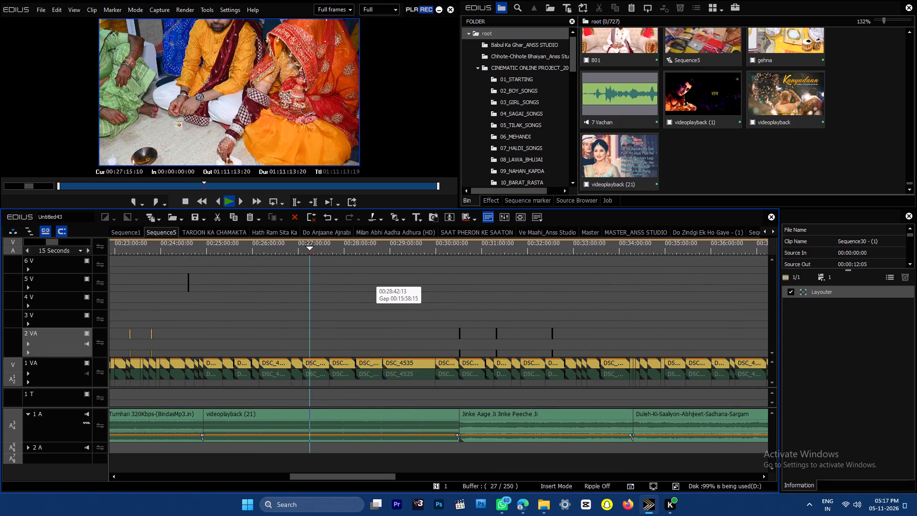